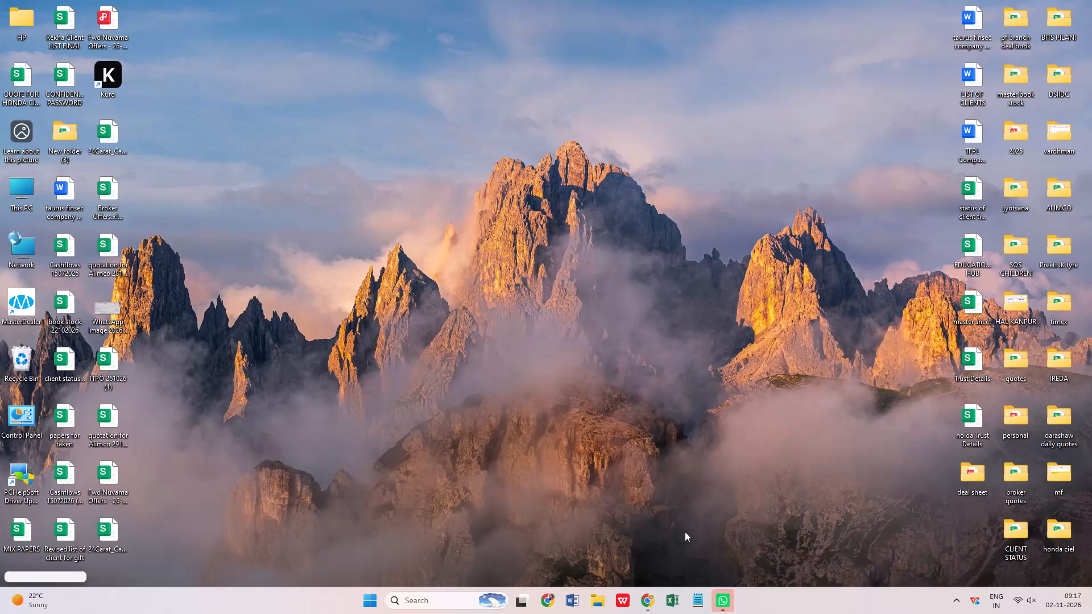
Switch to the Gmail window in Google Chrome and close the LETTER.pdf attachment preview of the ALIMCO ECPF Trust email.
left_click(646, 598)
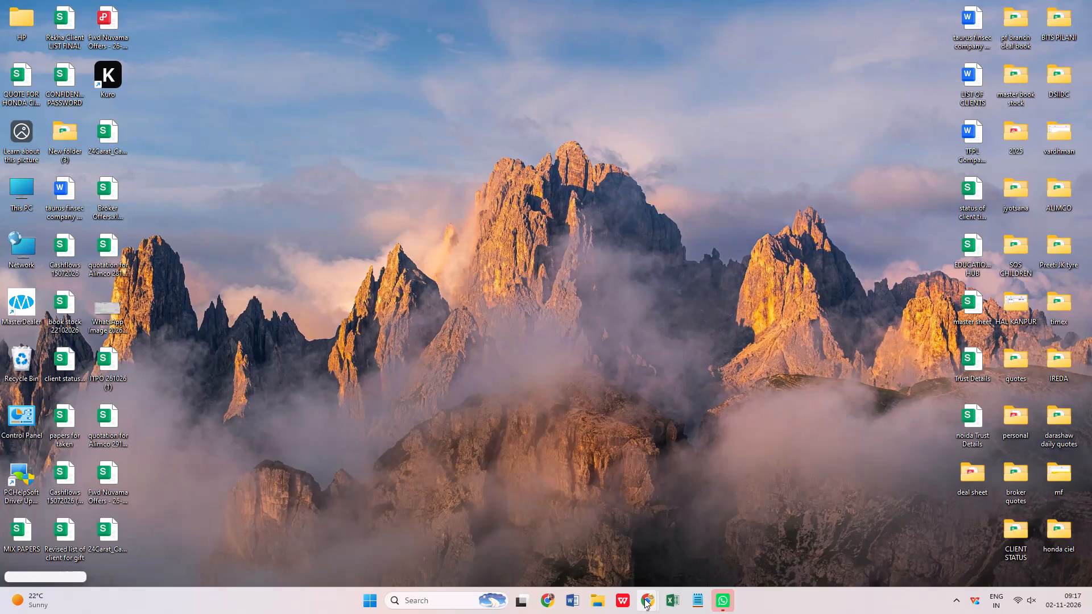
left_click(646, 598)
left_click(624, 530)
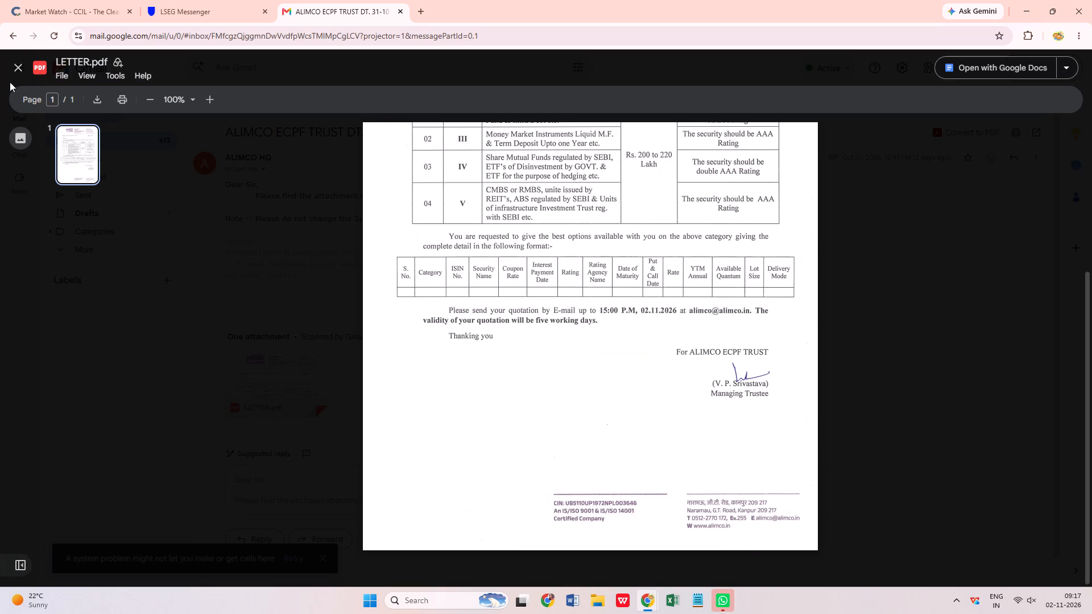
left_click(14, 67)
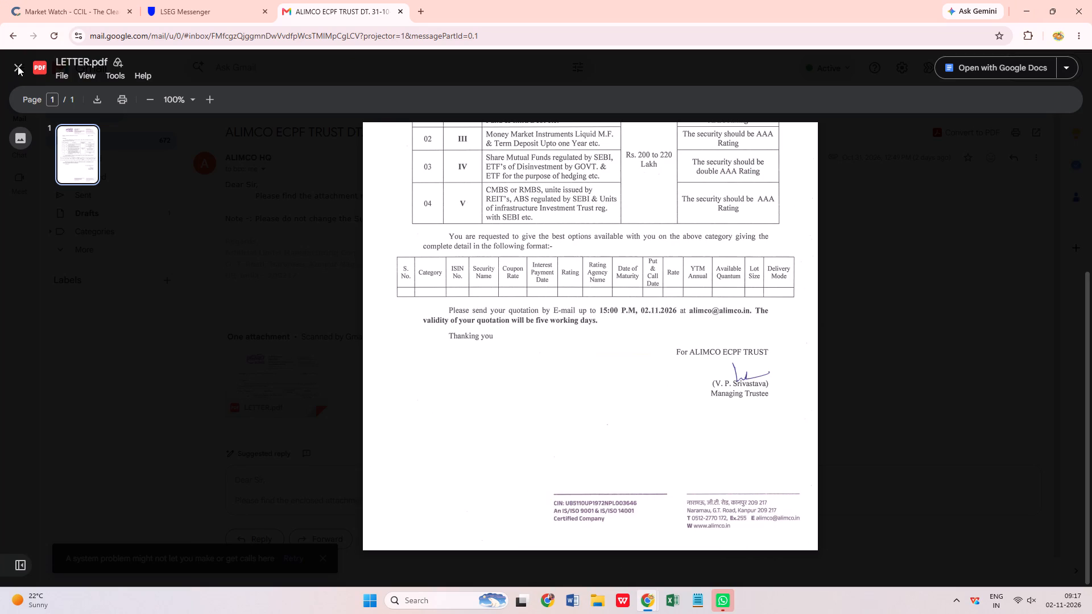
left_click(18, 66)
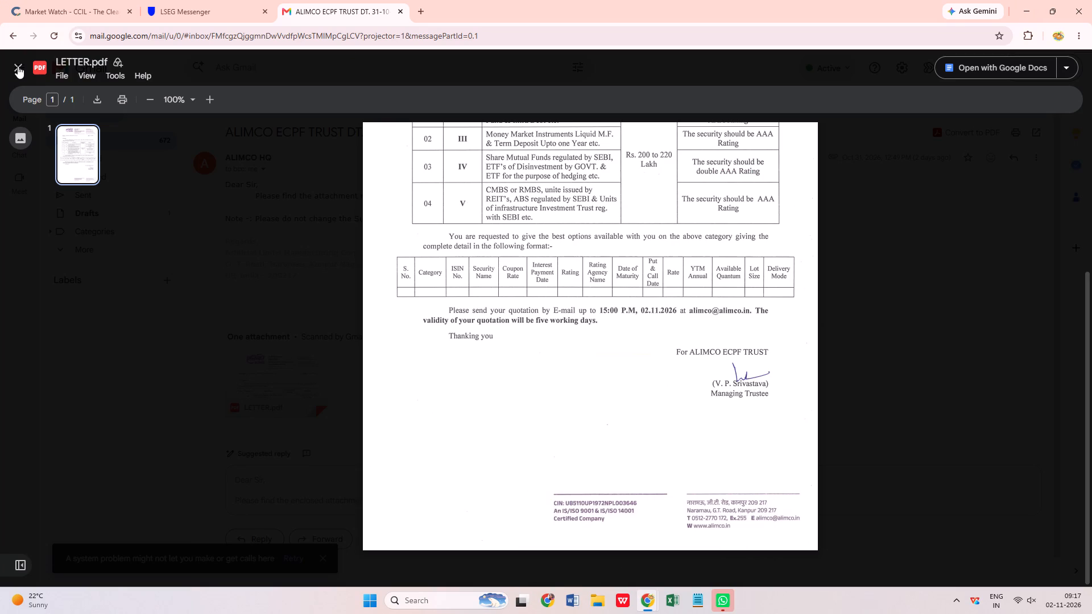
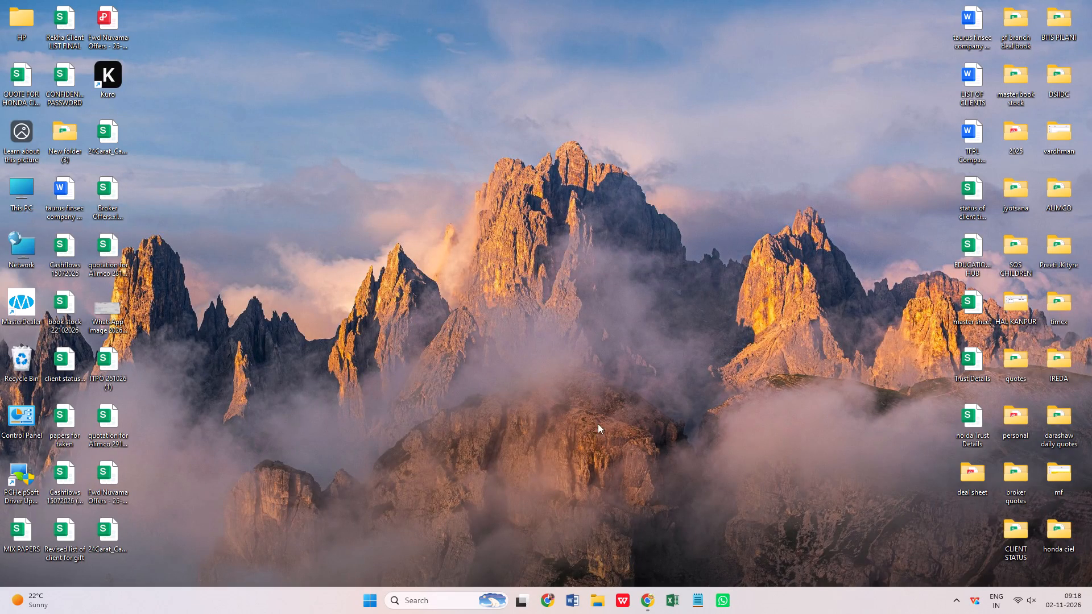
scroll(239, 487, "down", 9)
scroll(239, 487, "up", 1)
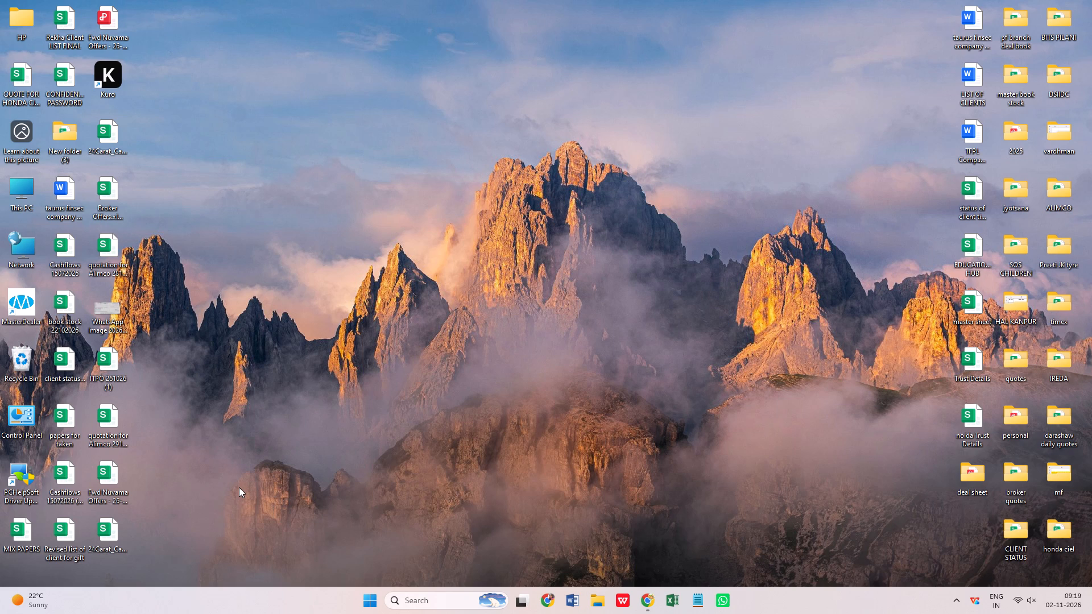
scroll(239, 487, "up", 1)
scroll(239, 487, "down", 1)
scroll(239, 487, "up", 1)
Launch the Kuro application from its desktop shortcut.
double_click(108, 76)
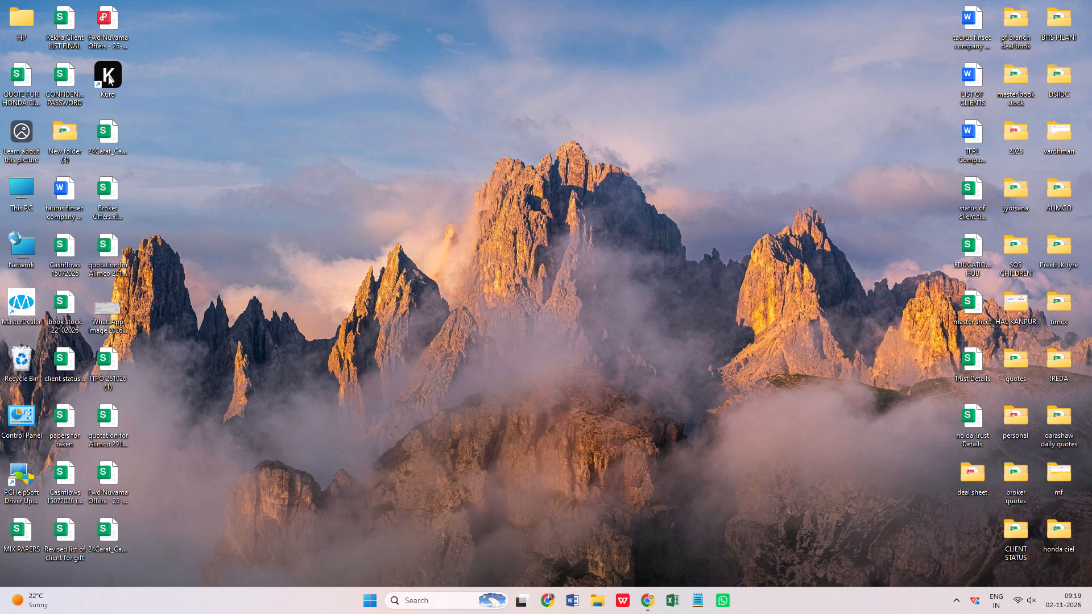
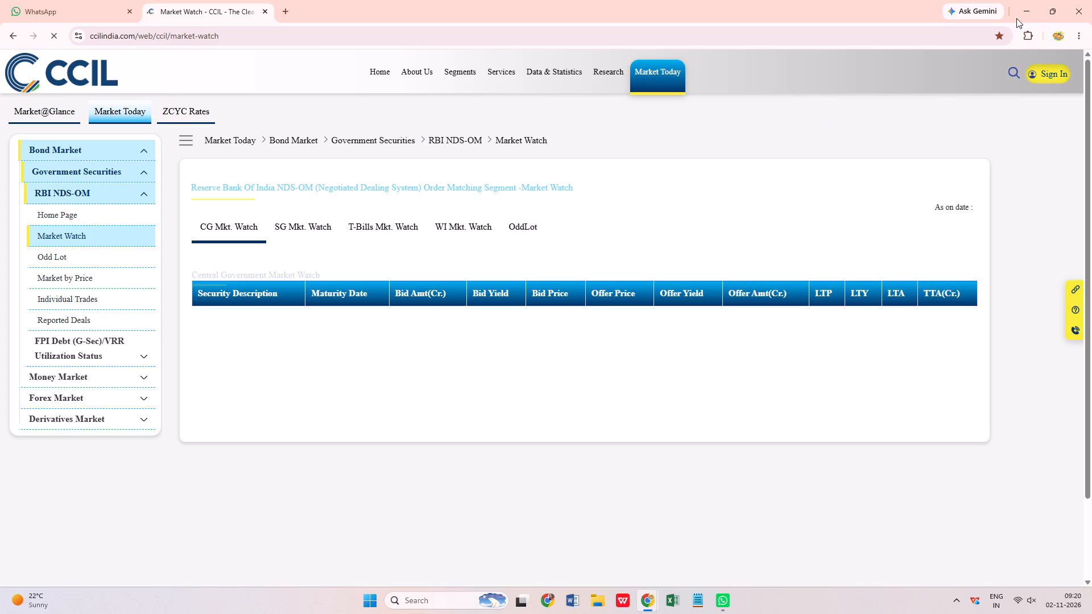
Minimize the CCIL Market Watch browser window and launch the Kuro application from its desktop shortcut.
left_click(1028, 10)
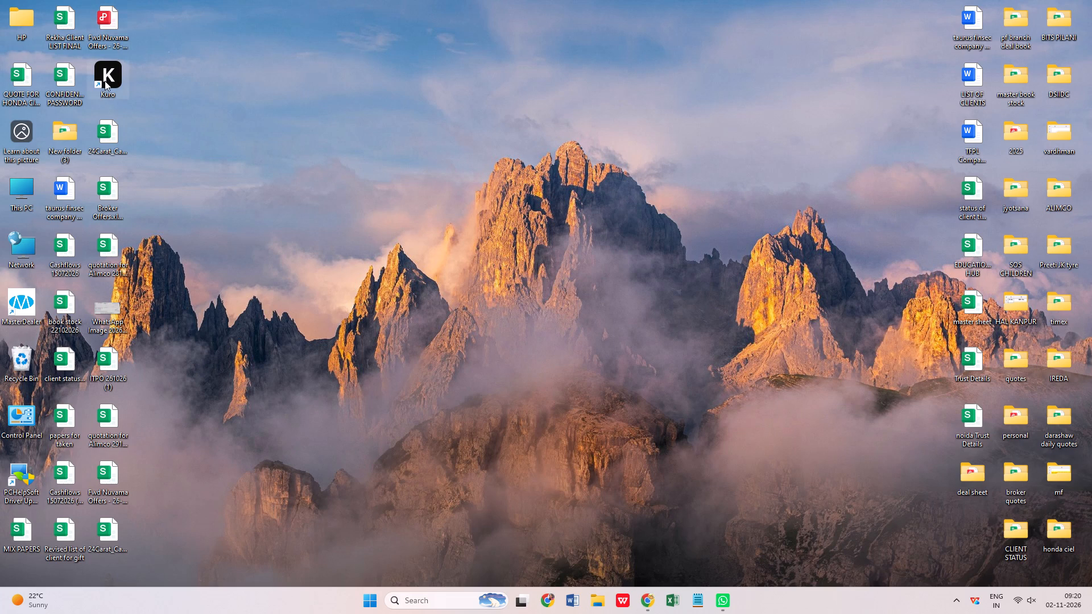
double_click(104, 84)
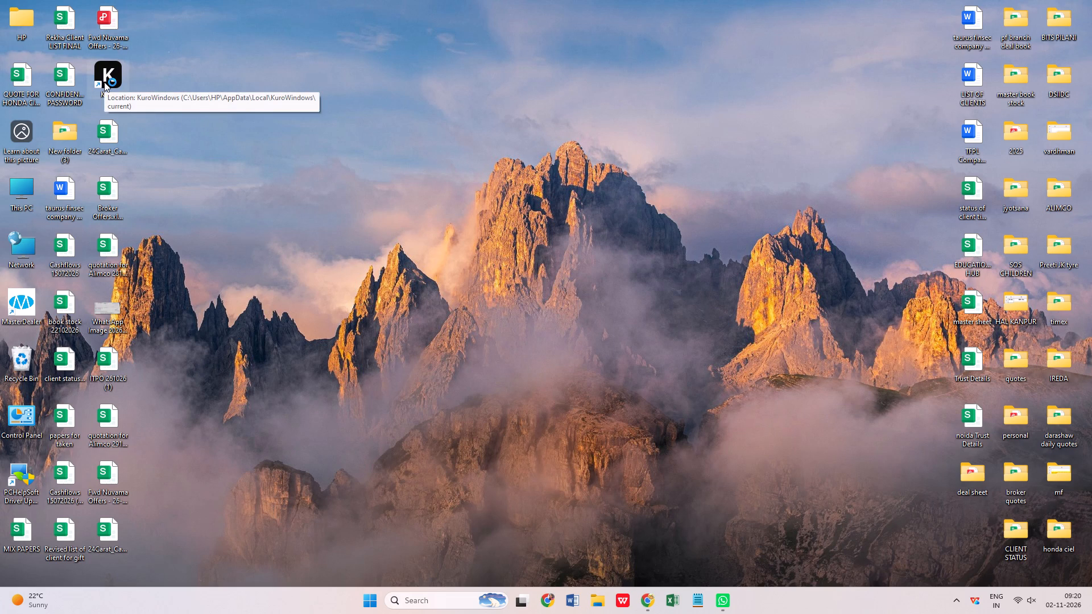
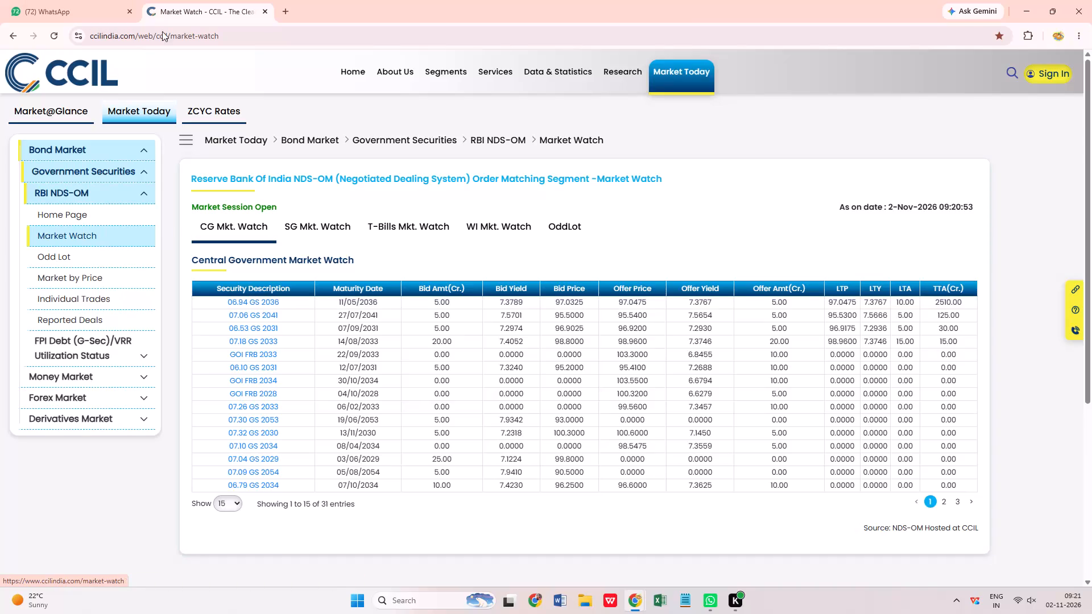
Open a new browser tab alongside the CCIL Market Watch page.
left_click(289, 11)
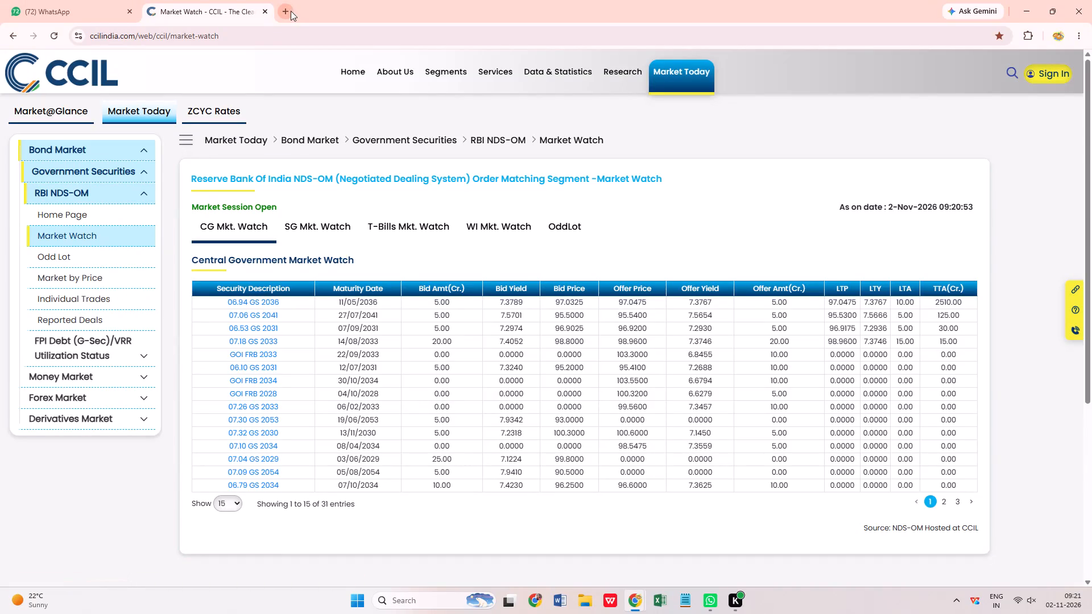
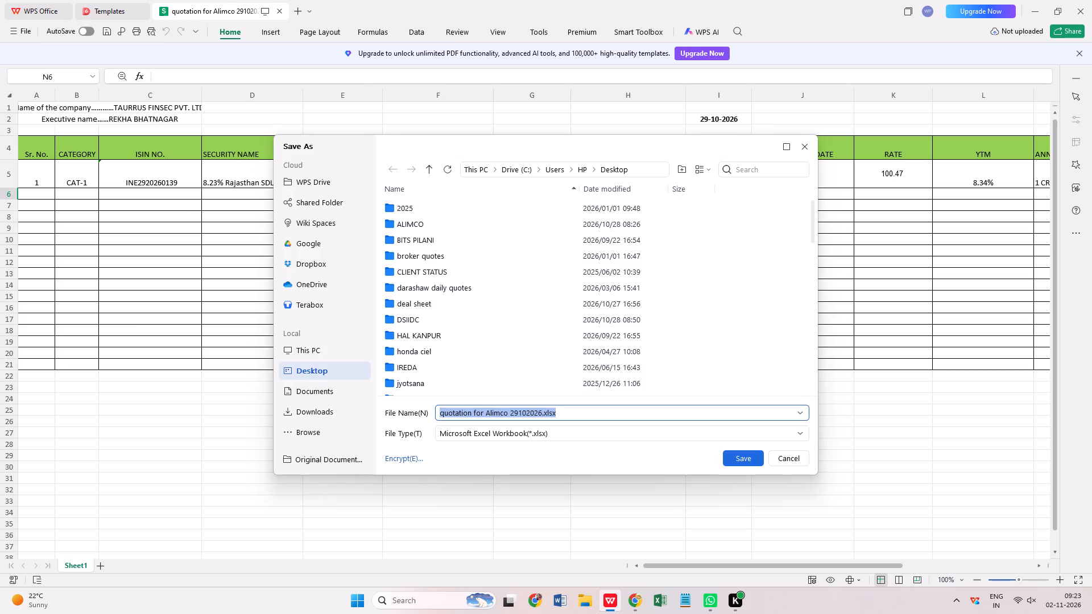
Delete the month digits 10 from the date in the Alimco quotation's file name for saving a copy.
left_click(525, 412)
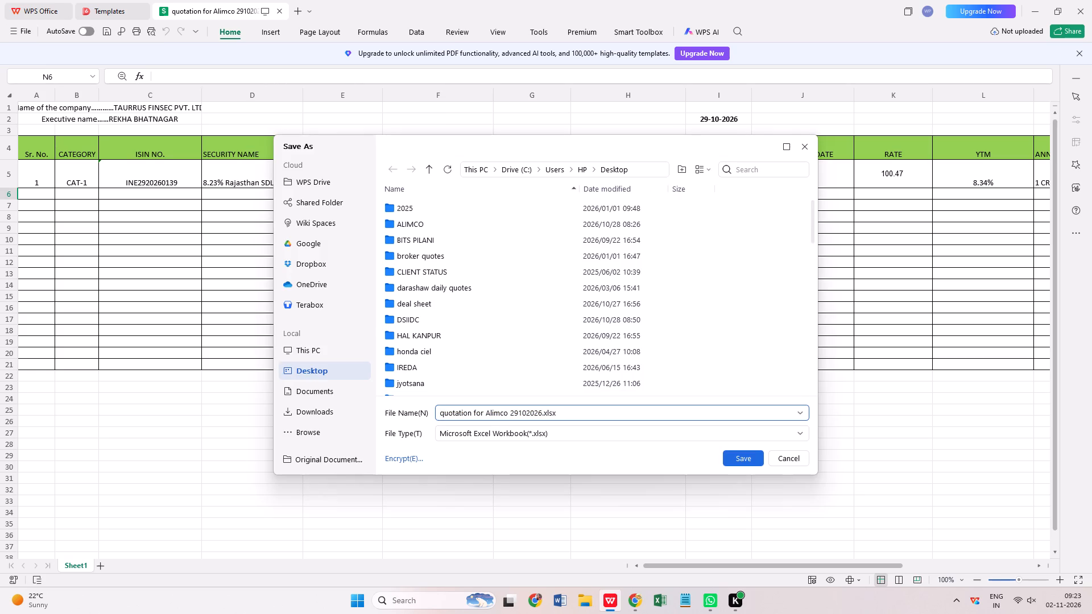
key("BackSpace")
key("BackSpace")
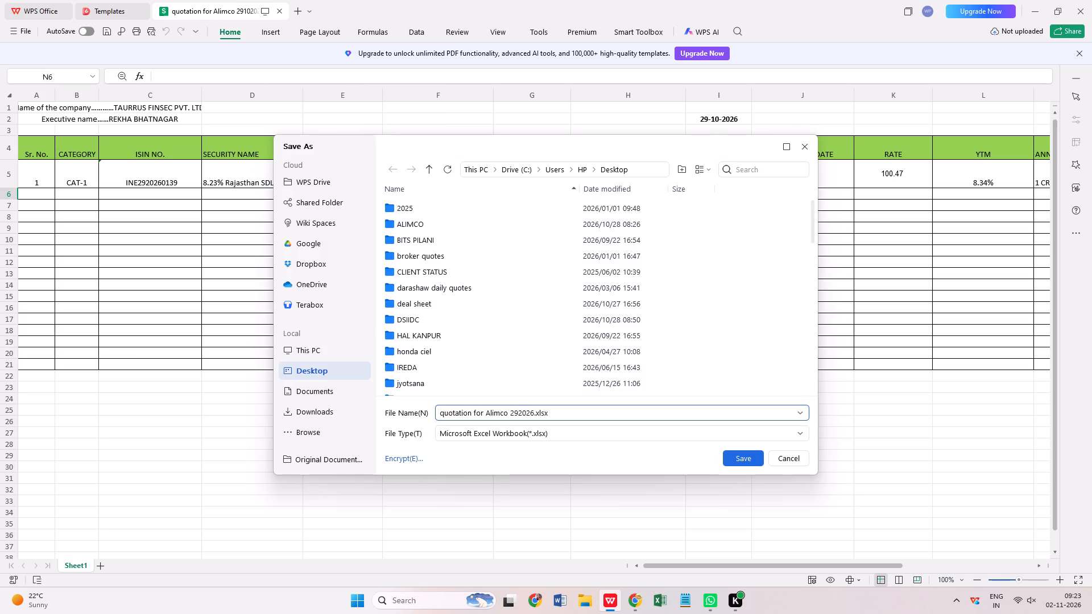
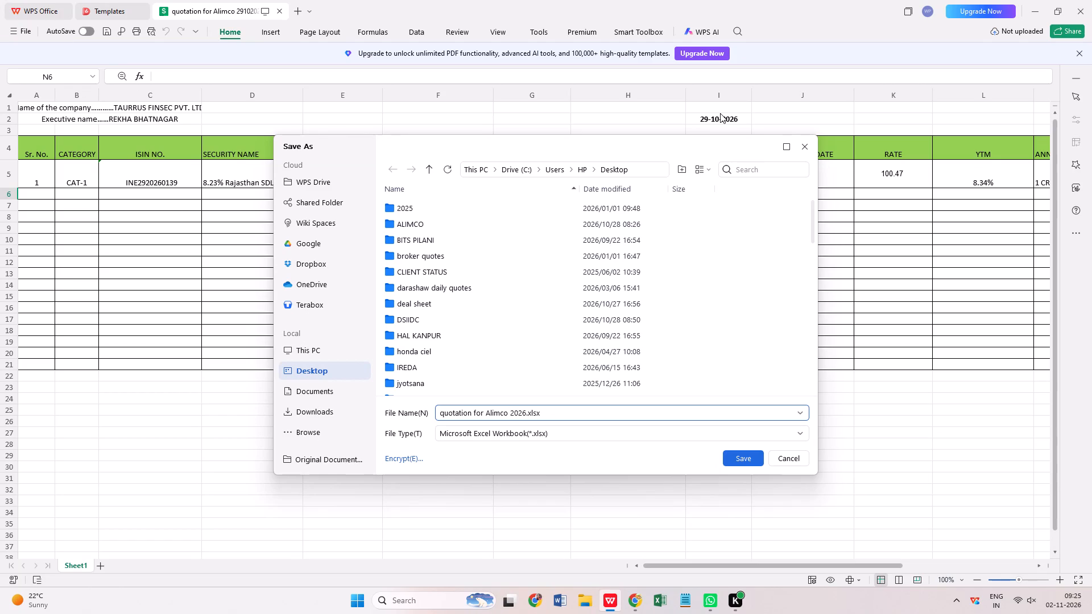
Complete the file name's date as 02112026 and save the Alimco quotation copy to the Desktop as an Excel workbook.
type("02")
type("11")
left_click(742, 455)
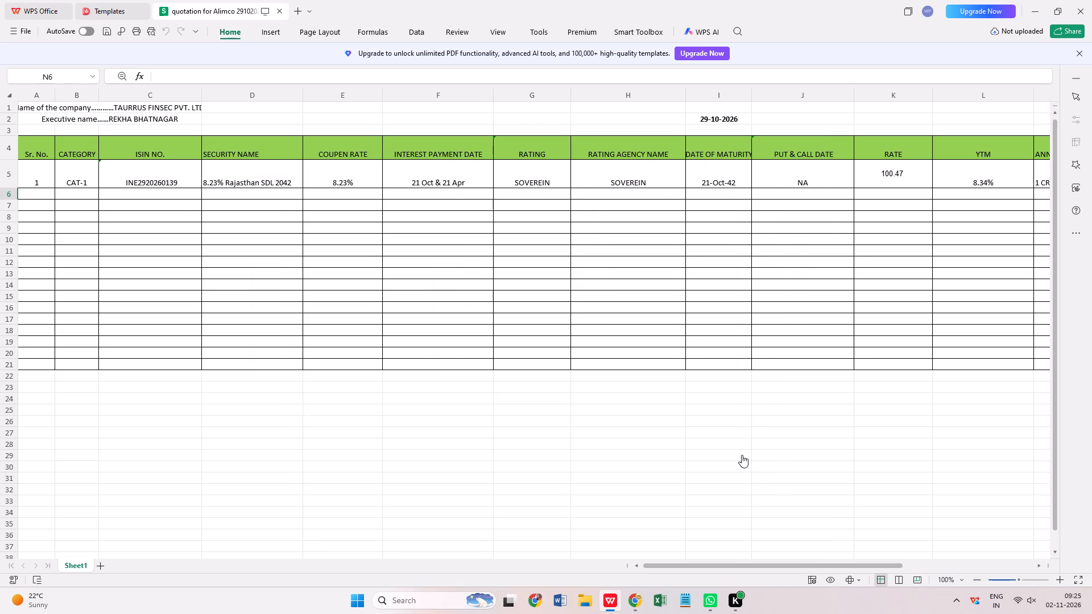
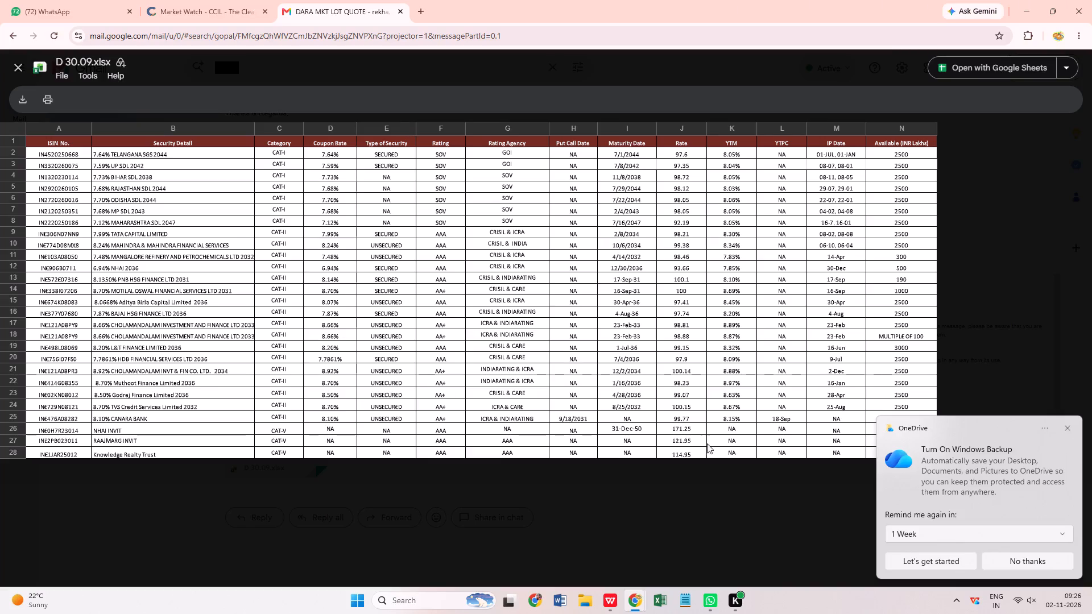
Download the emailed D 30.09.xlsx quote sheet and open the downloaded workbook in WPS Office.
left_click(1069, 429)
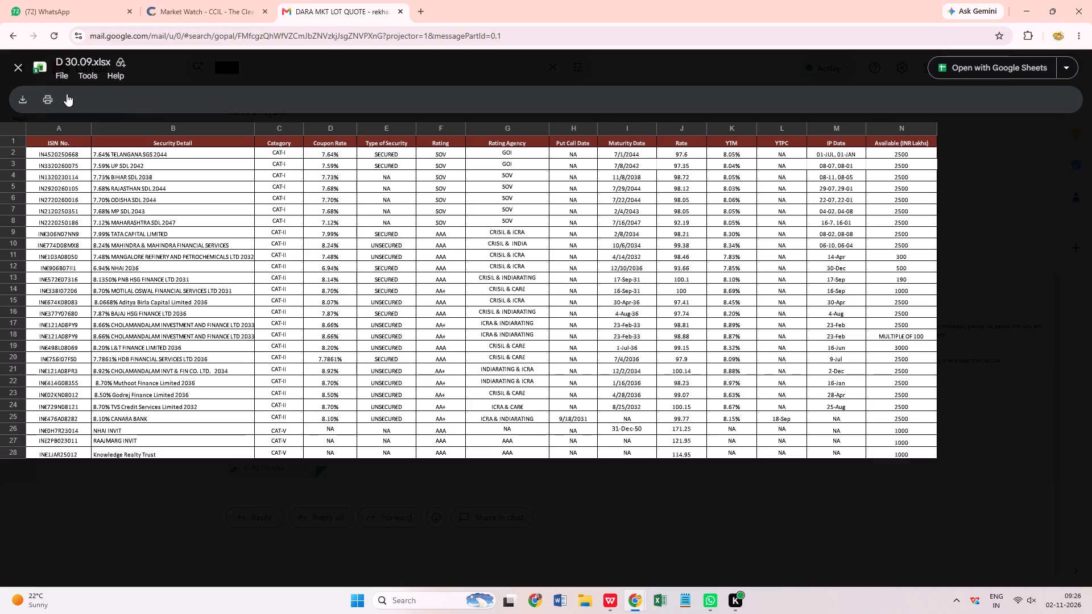
left_click(22, 100)
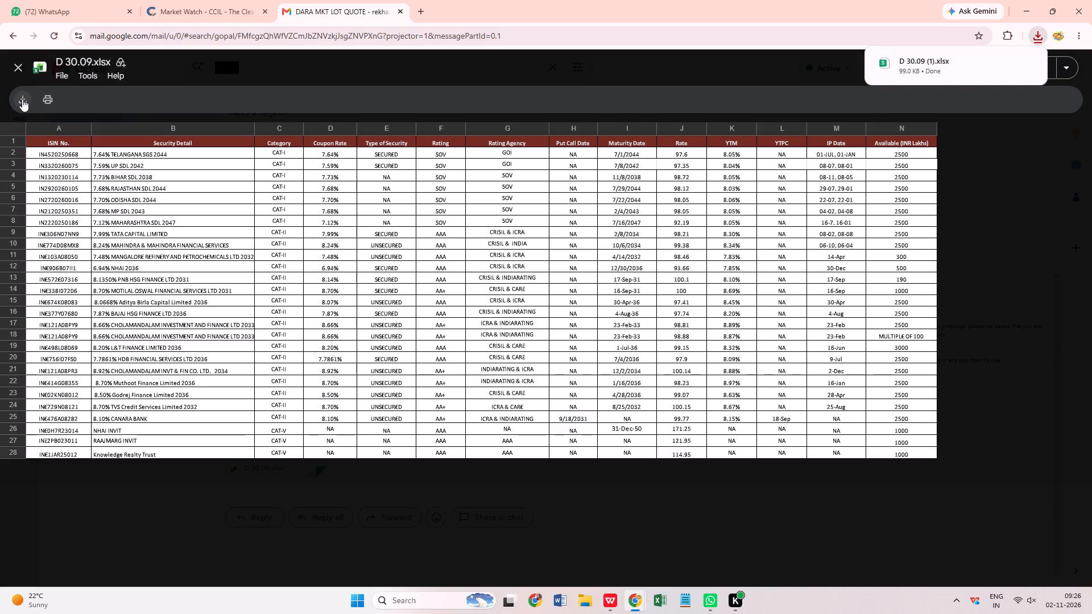
left_click(937, 66)
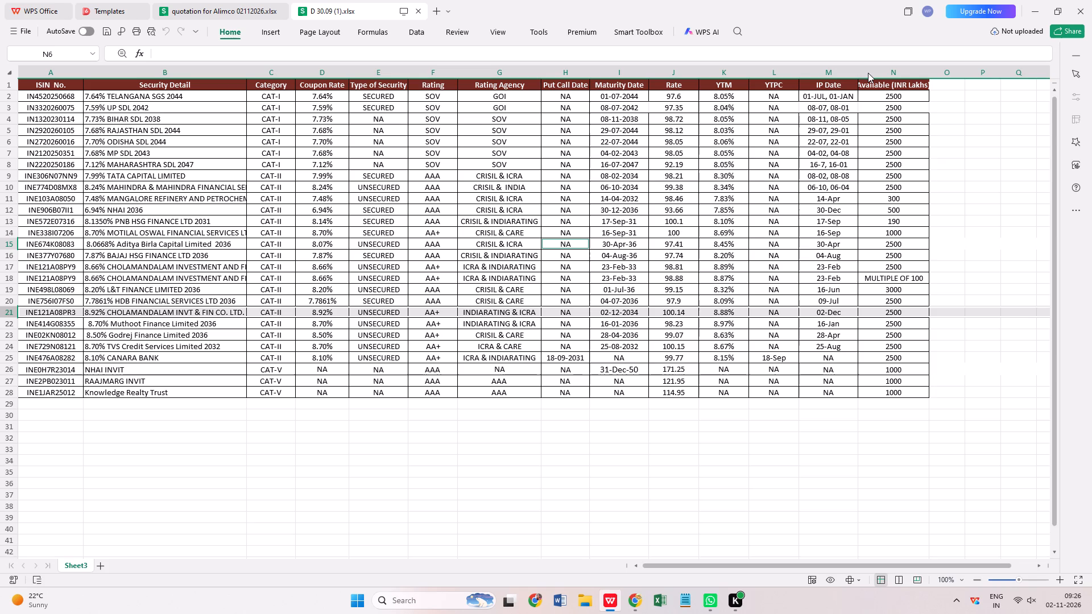
Save a copy of the downloaded quote workbook to the Desktop as D 30.09 (1).xlsx in Microsoft Excel Workbook format.
left_click(16, 34)
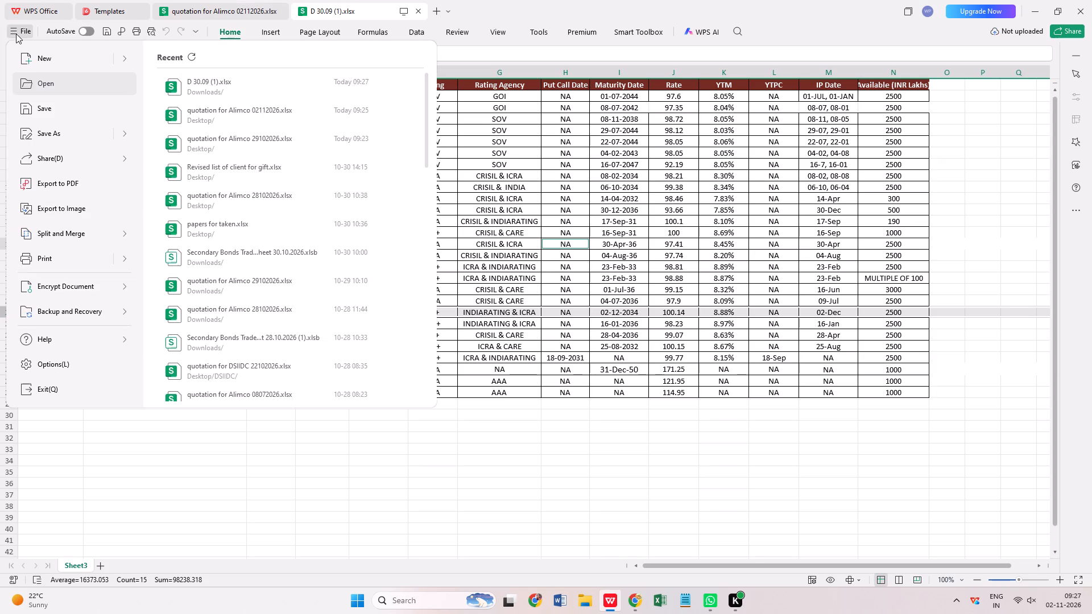
left_click(30, 138)
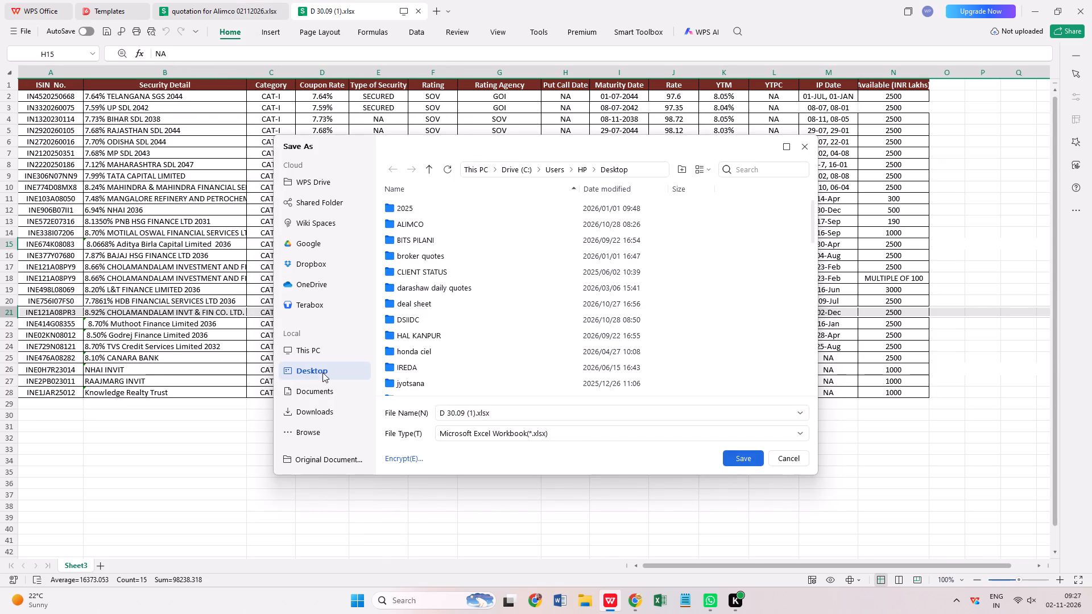
left_click(322, 372)
left_click(729, 459)
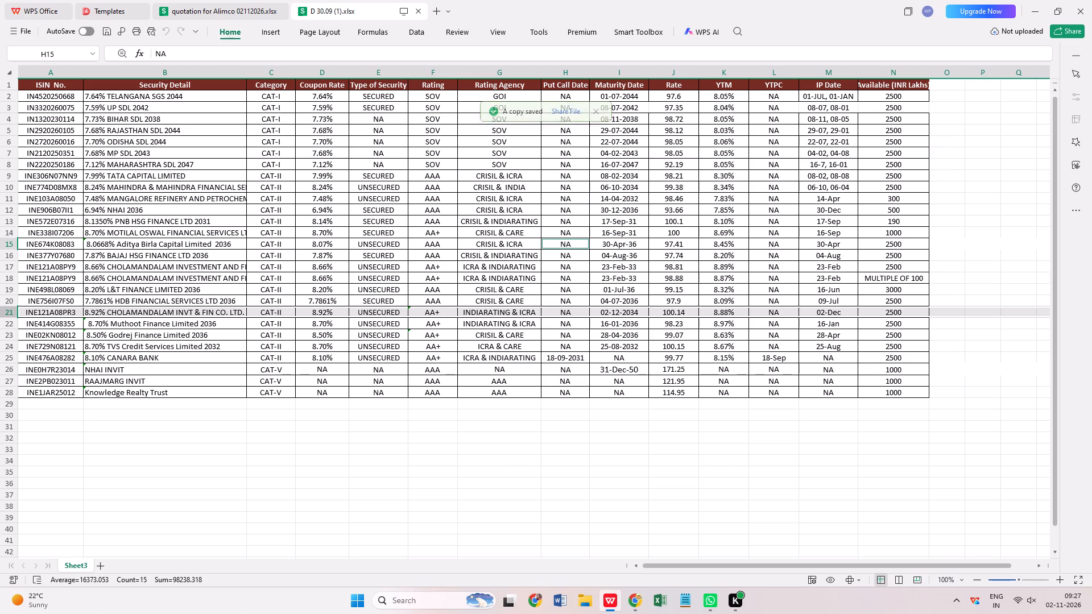
Copy the NHAI INVIT, RAAJMARG INVIT and Knowledge Realty Trust rows (26 to 28) and minimise the workbook window.
left_click_drag(13, 367, 6, 392)
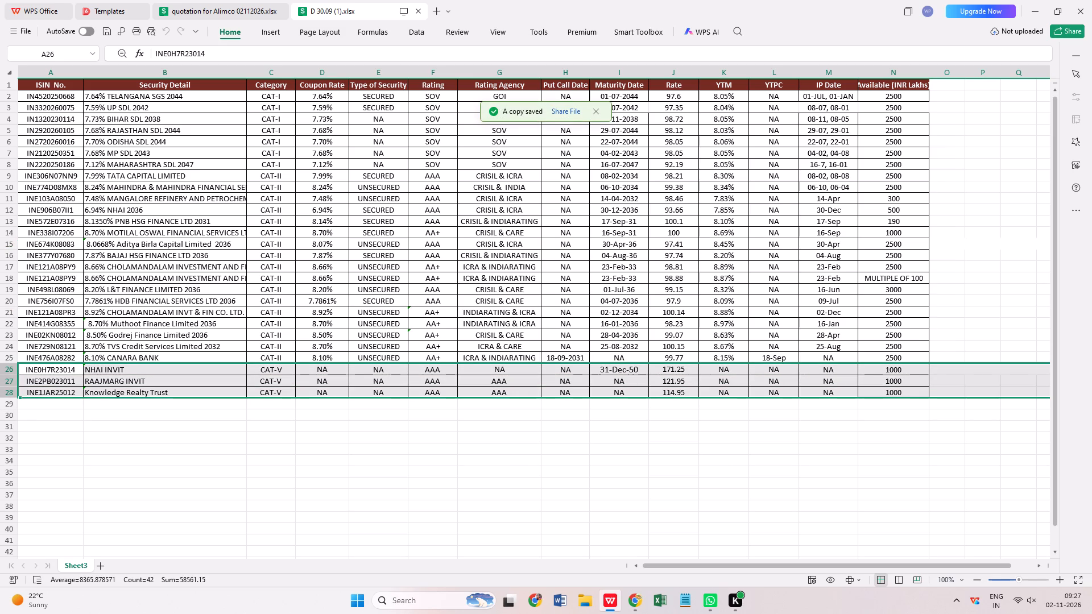
key("ctrl+c")
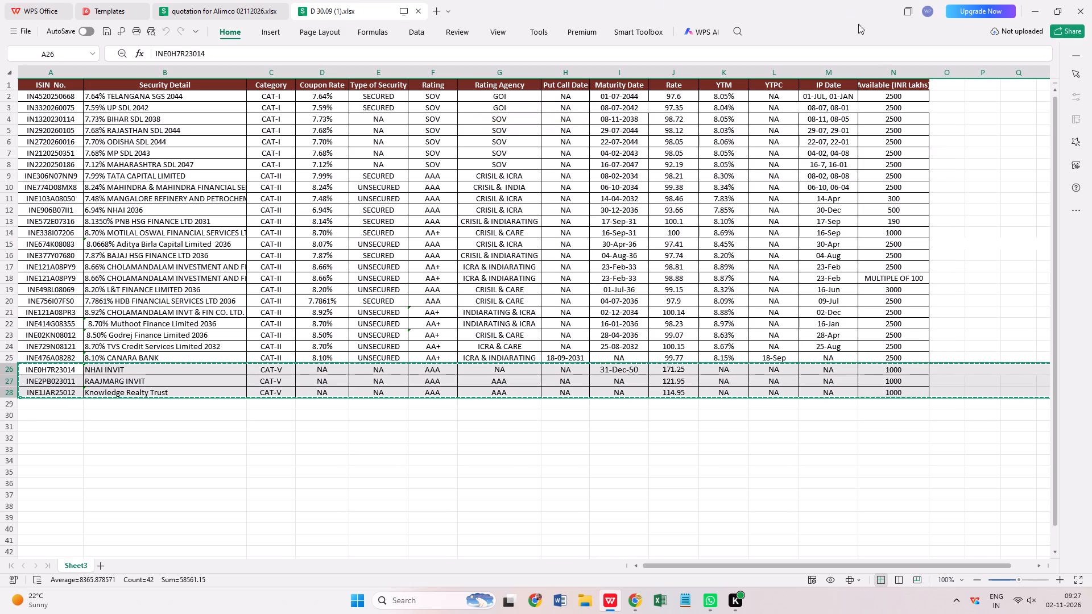
left_click(1035, 10)
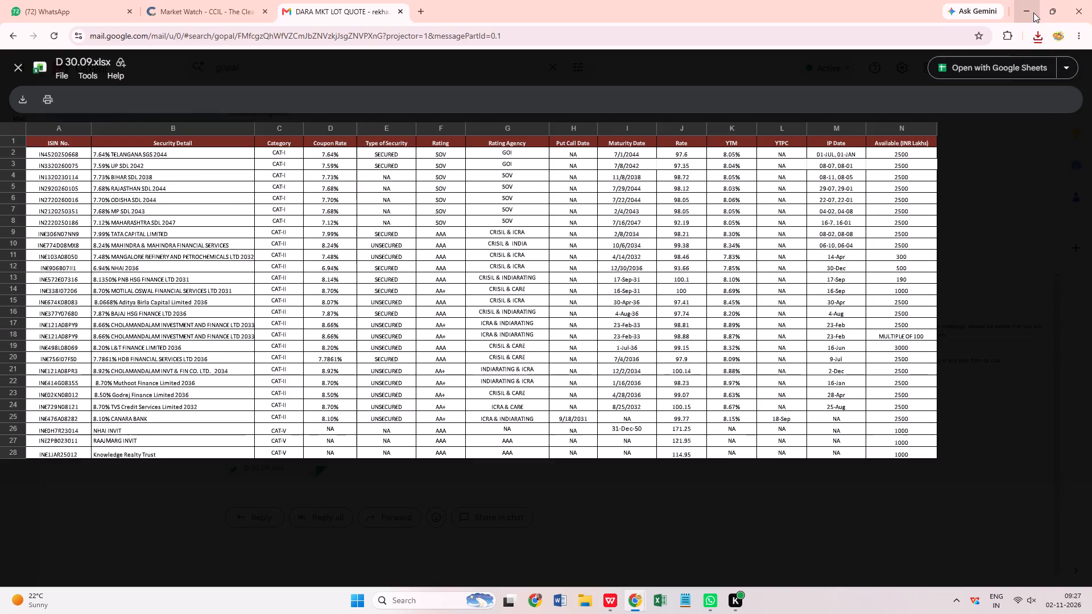
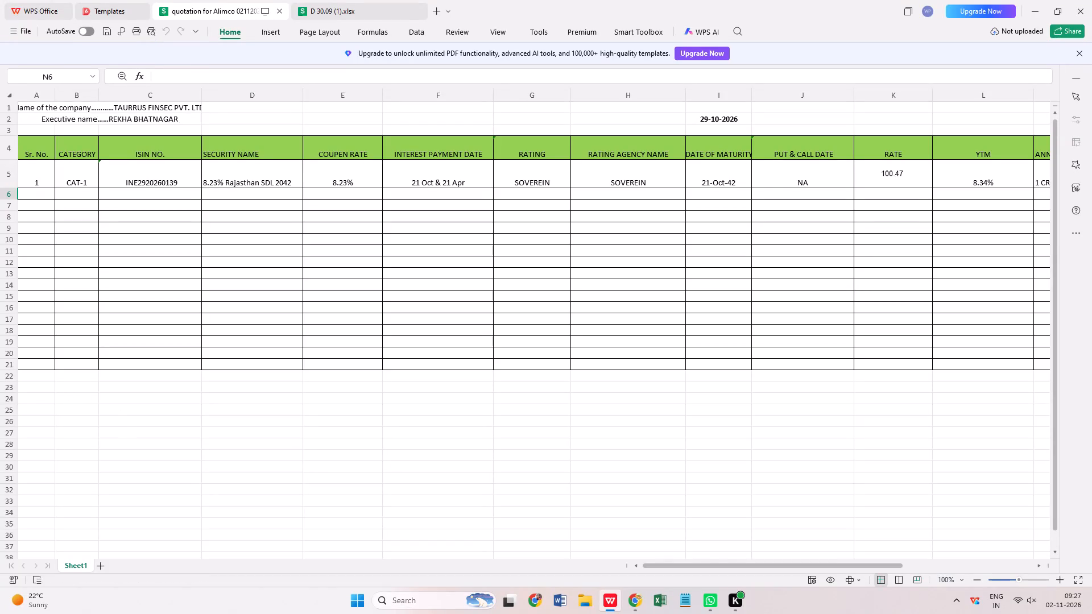
Paste the copied NHAI INVIT, RAAJMARG INVIT and Knowledge security rows below the Alimco quotation table, starting at cell A23.
left_click(29, 389)
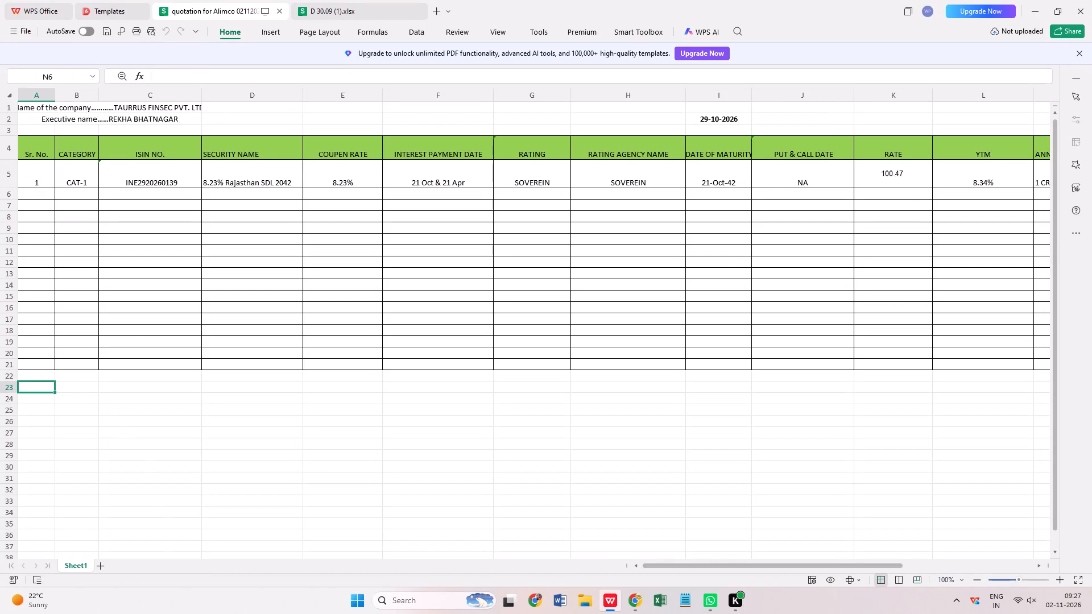
key("ctrl+v")
left_click(12, 385)
left_click(235, 522)
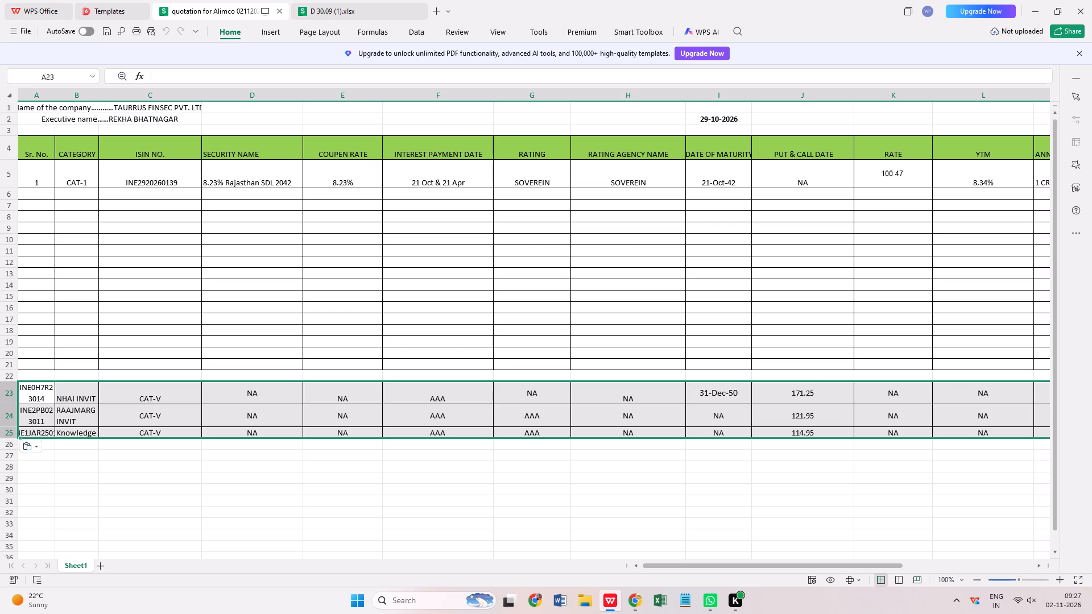
Move the three ISIN numbers from A23:A25 into rows 6 to 8 of the ISIN NO. column.
left_click(125, 492)
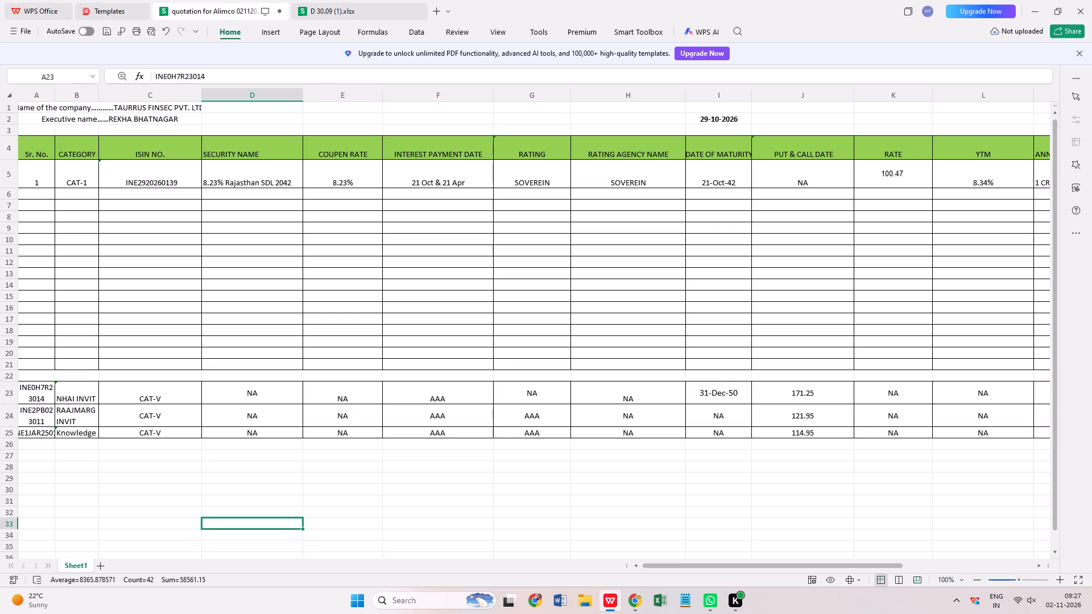
left_click_drag(39, 388, 36, 433)
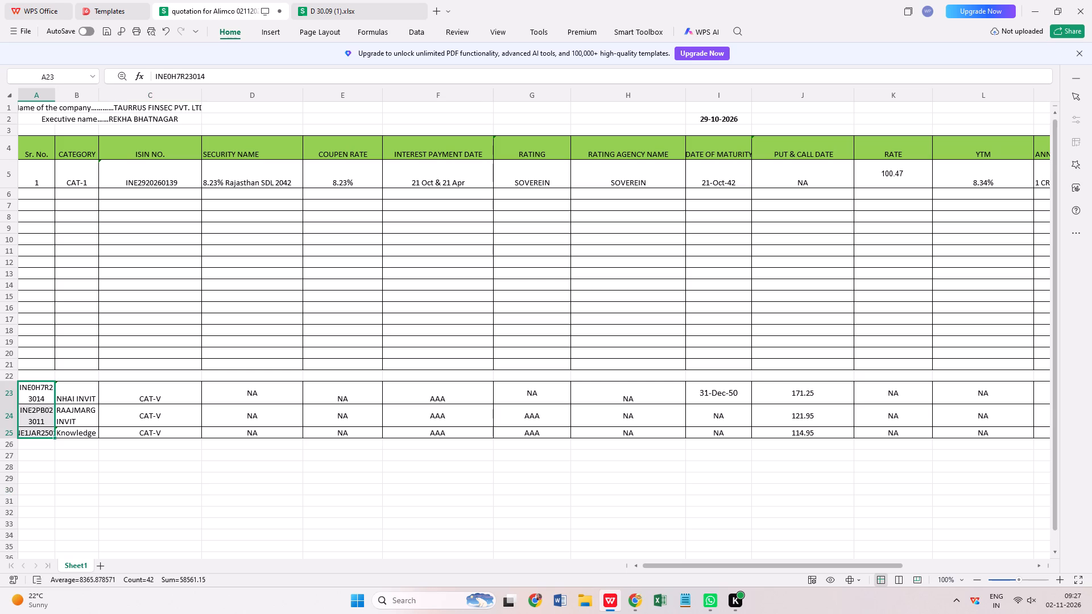
key("ctrl+x")
left_click(152, 194)
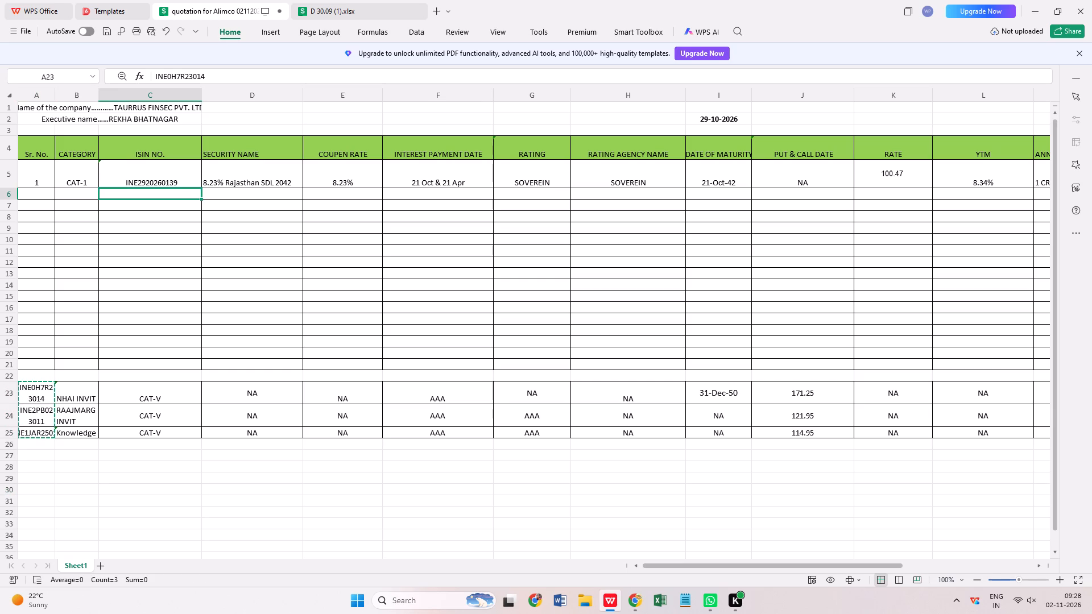
key("ctrl+v")
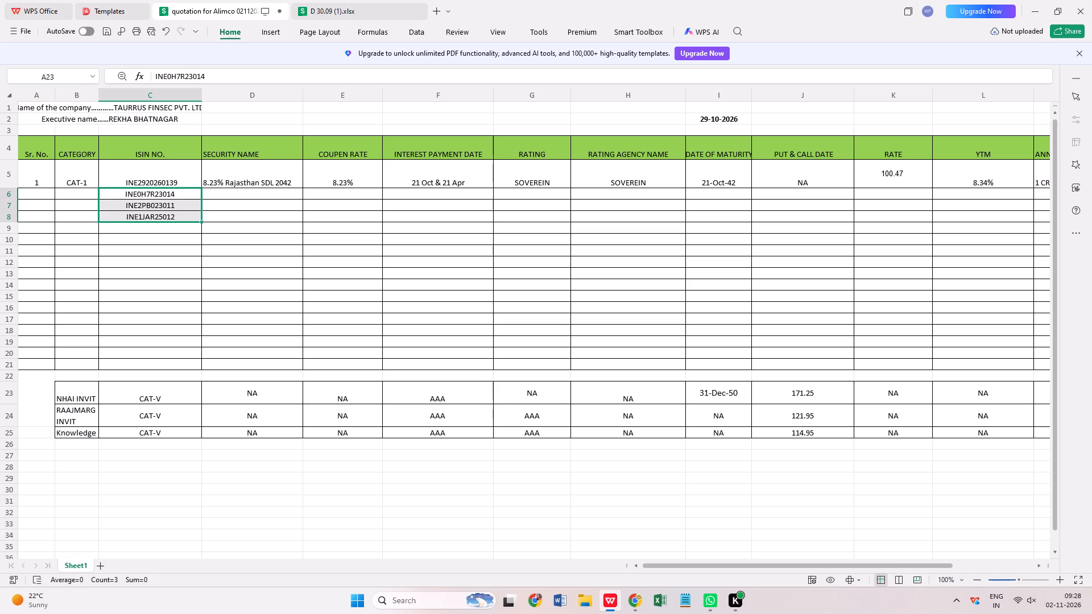
Move the three CAT-V entries from C23:C25 into rows 6 to 8 of the CATEGORY column.
left_click_drag(179, 393, 170, 437)
left_click_drag(170, 437, 172, 427)
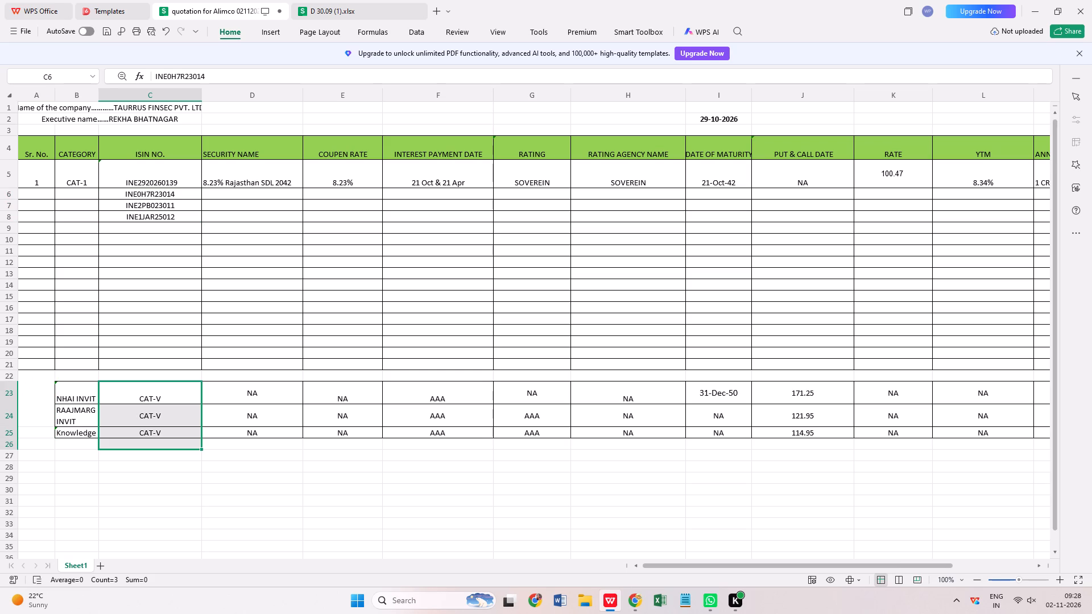
key("ctrl+x")
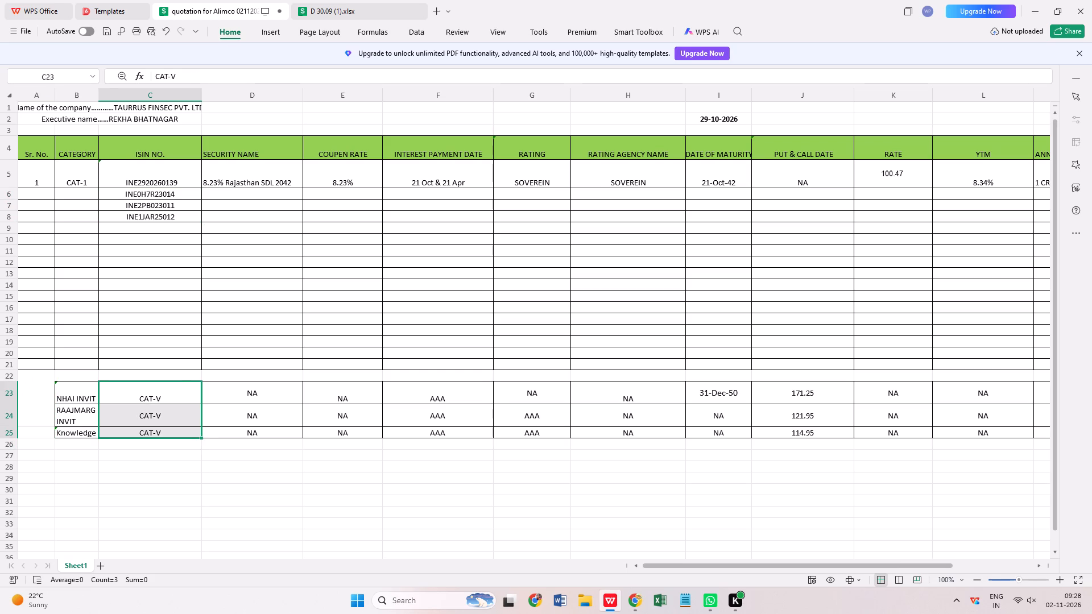
left_click(80, 195)
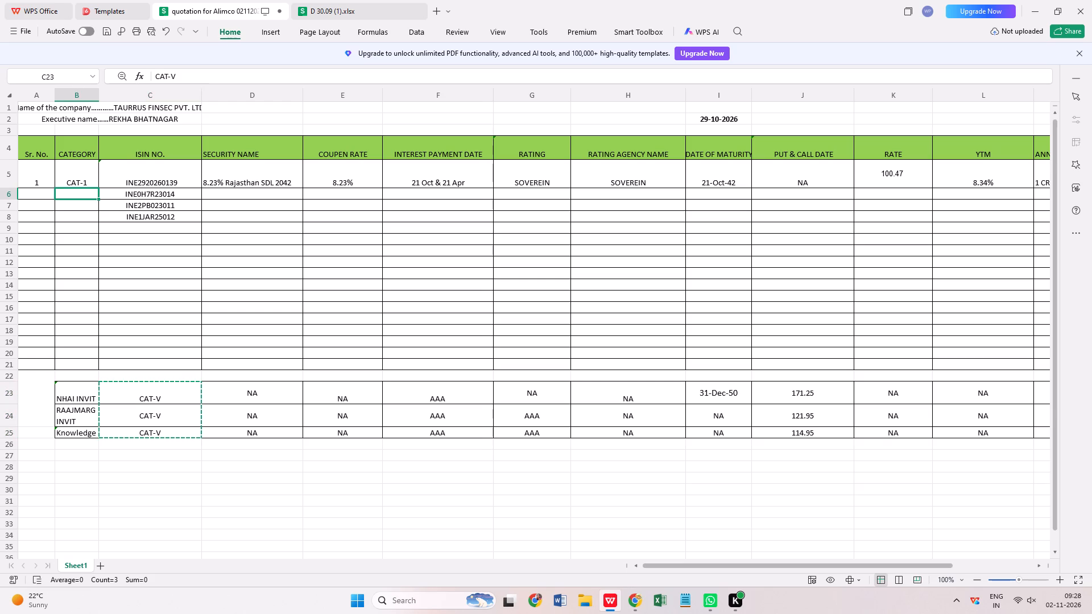
key("ctrl+v")
Move the names NHAI INVIT, RAAJMARG INVIT and Knowledge Realty Trust from B23:B25 into SECURITY NAME, rows 6 to 8.
left_click_drag(80, 396, 80, 396)
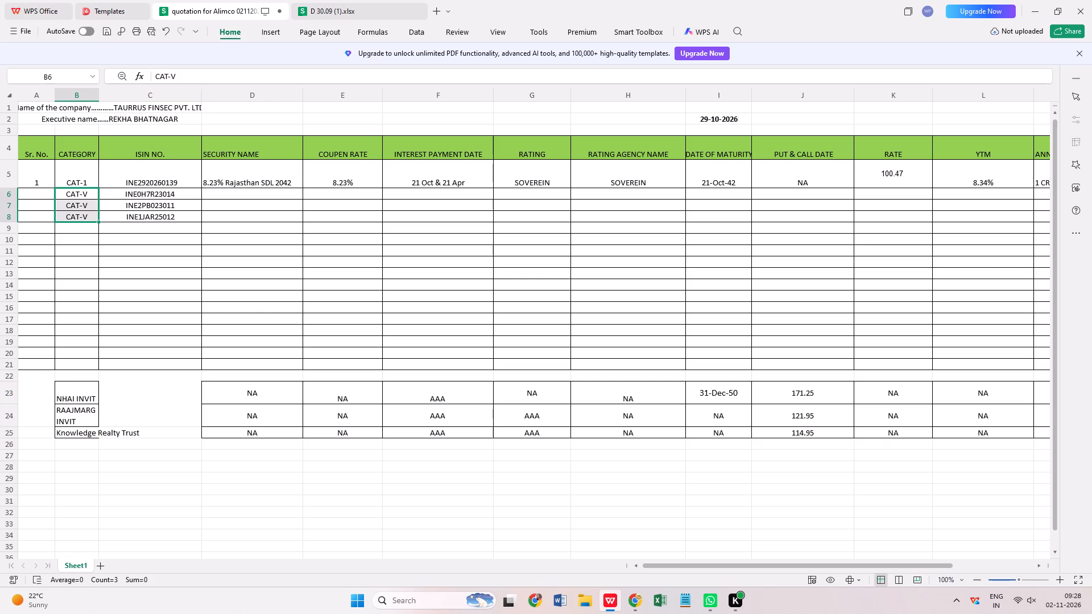
left_click_drag(80, 396, 76, 432)
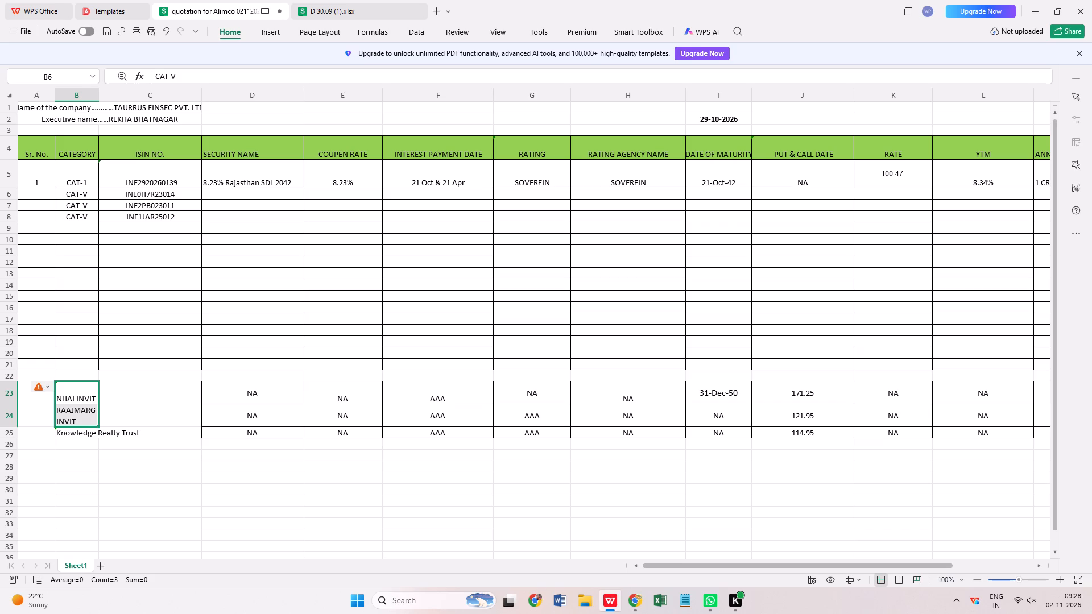
key("ctrl+x")
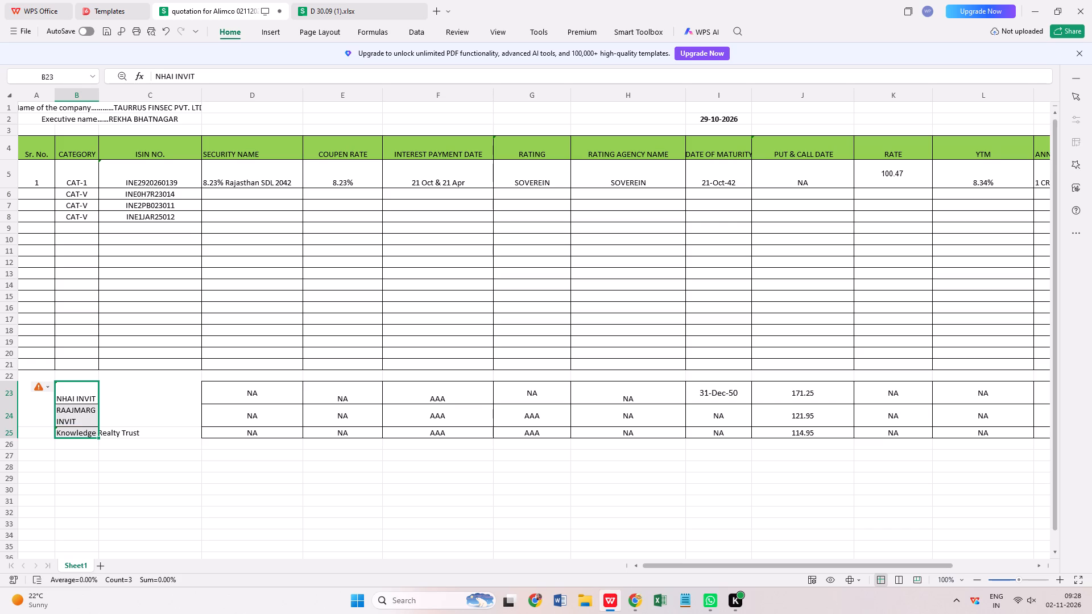
left_click(265, 194)
key("ctrl+v")
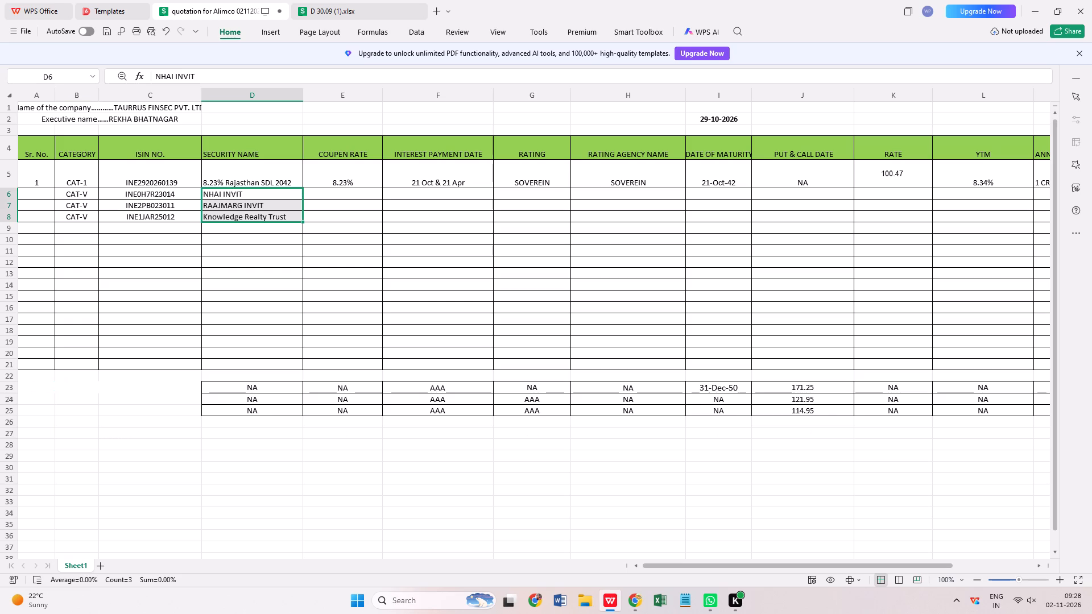
Move the three NA entries from D23:D25 into rows 6 to 8 of the COUPEN RATE column.
left_click_drag(242, 388, 317, 391)
left_click_drag(317, 391, 258, 387)
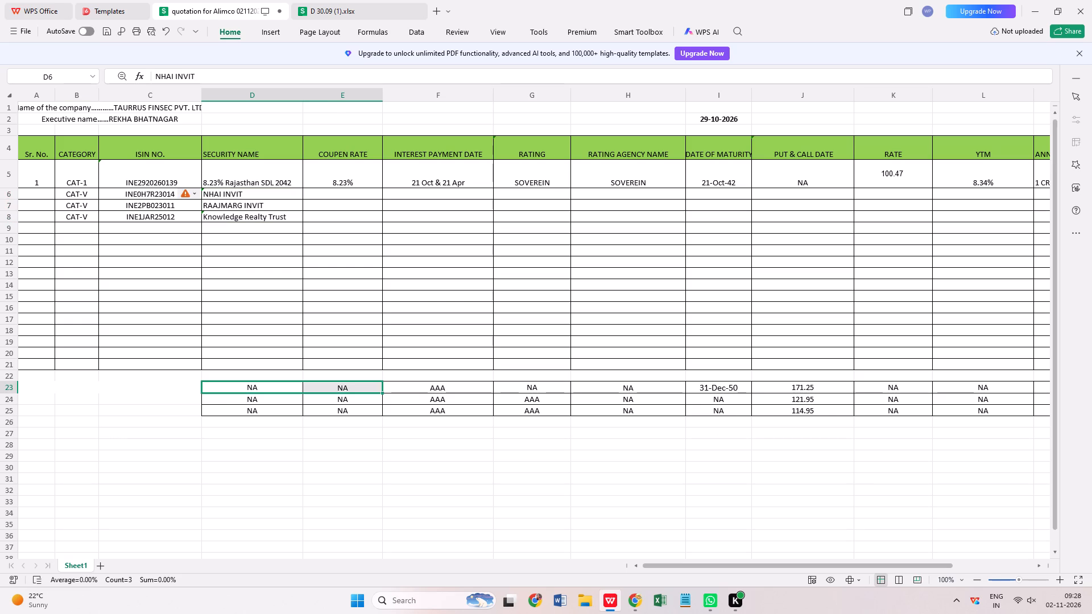
left_click(278, 466)
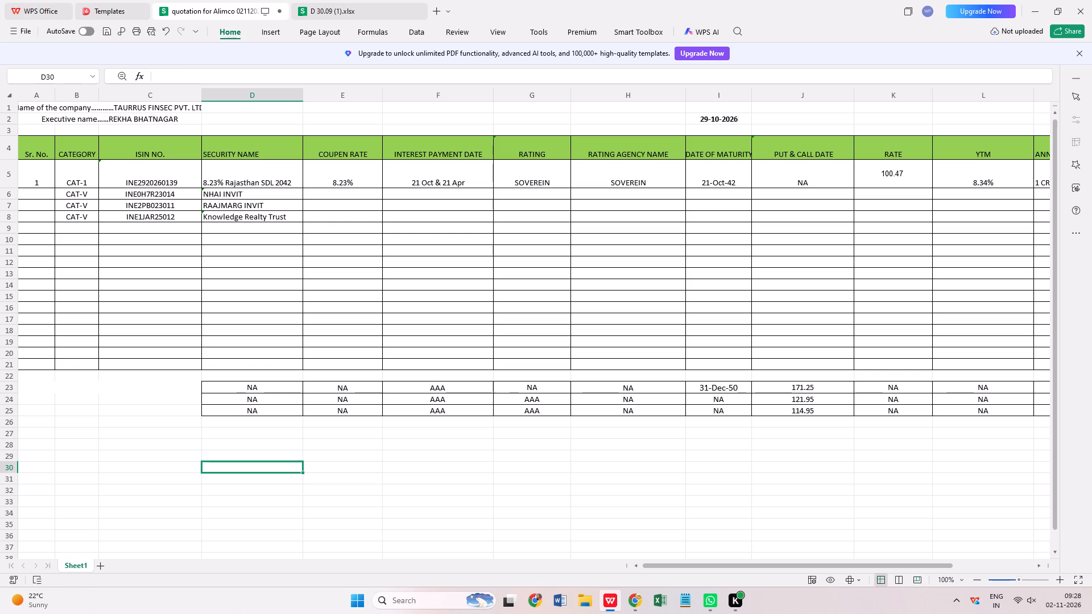
left_click_drag(258, 388, 250, 410)
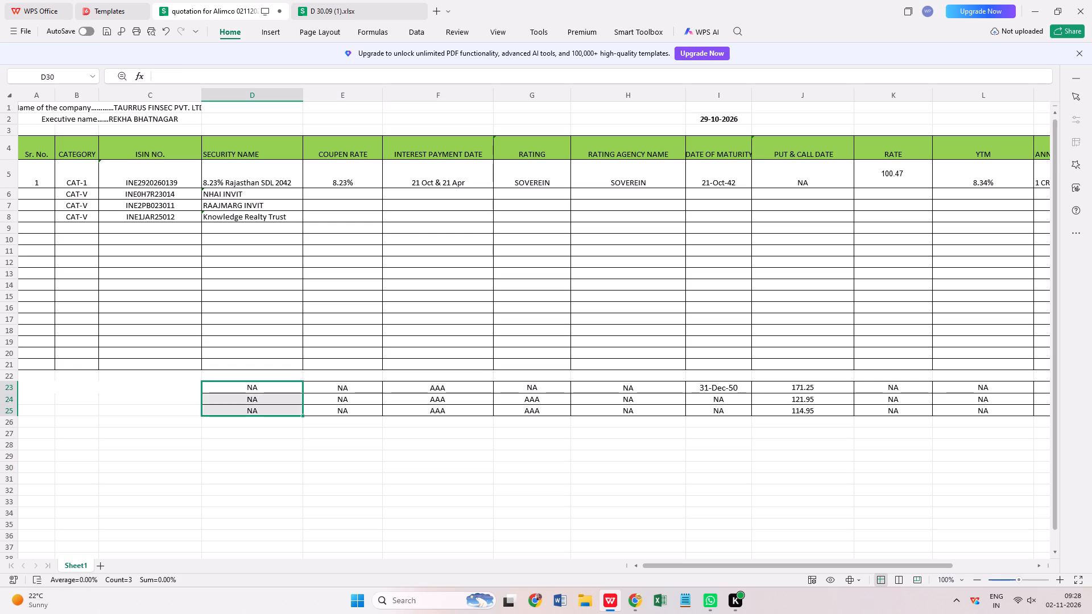
key("ctrl+x")
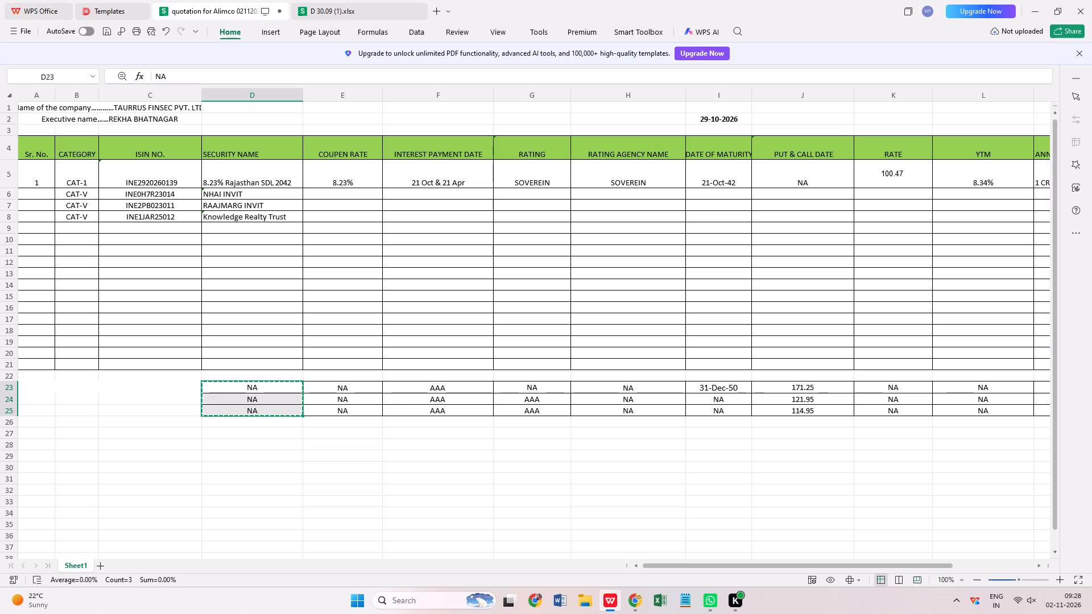
left_click(346, 192)
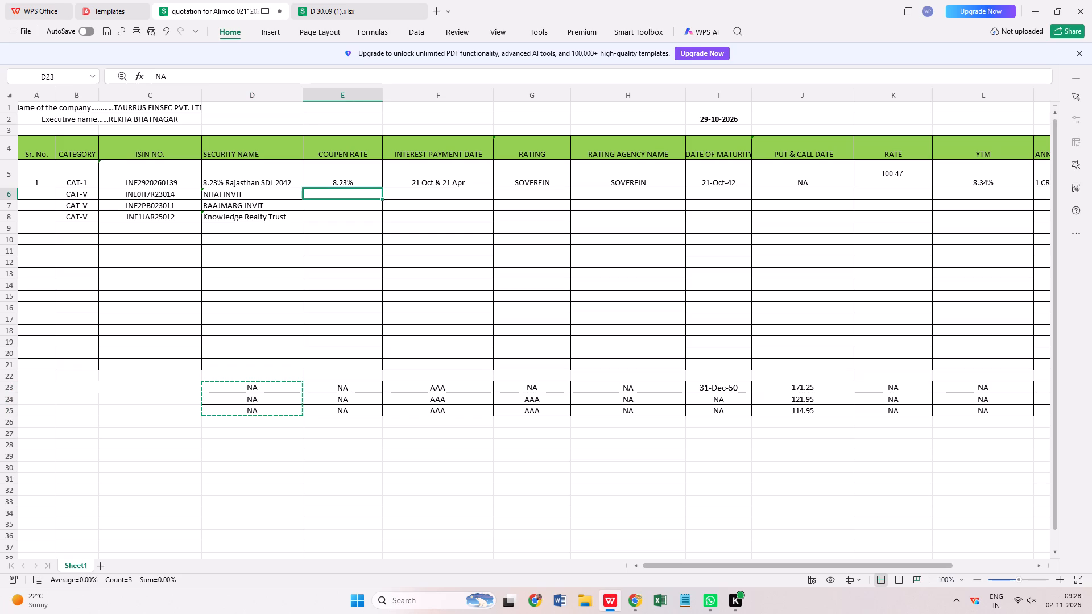
key("ctrl+v")
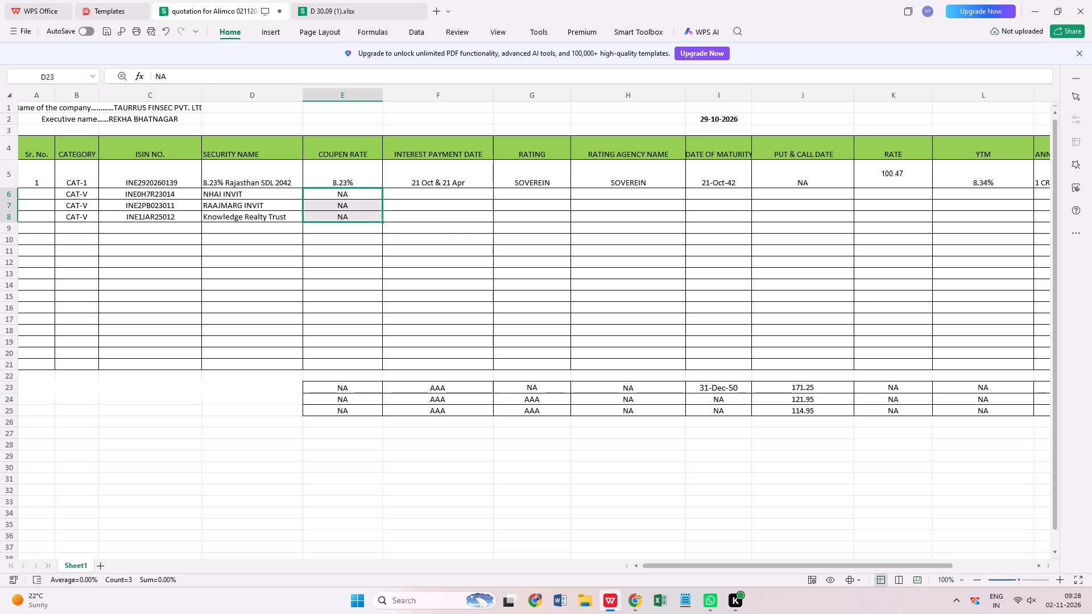
Move the three AAA entries from F23:F25 into rows 6 to 8 of the RATING column.
left_click_drag(453, 389, 450, 409)
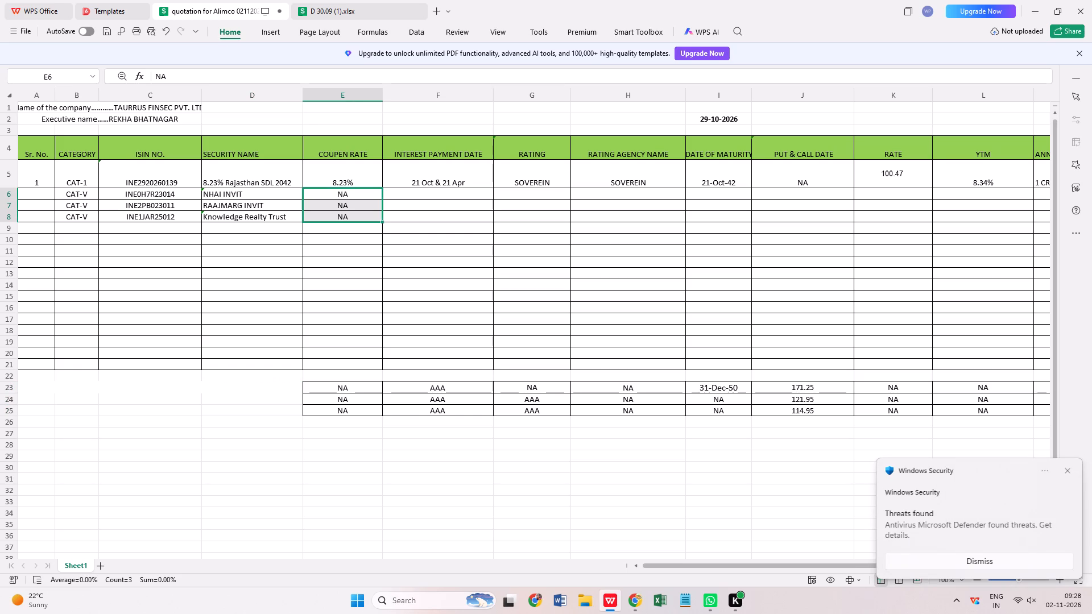
key("ctrl+x")
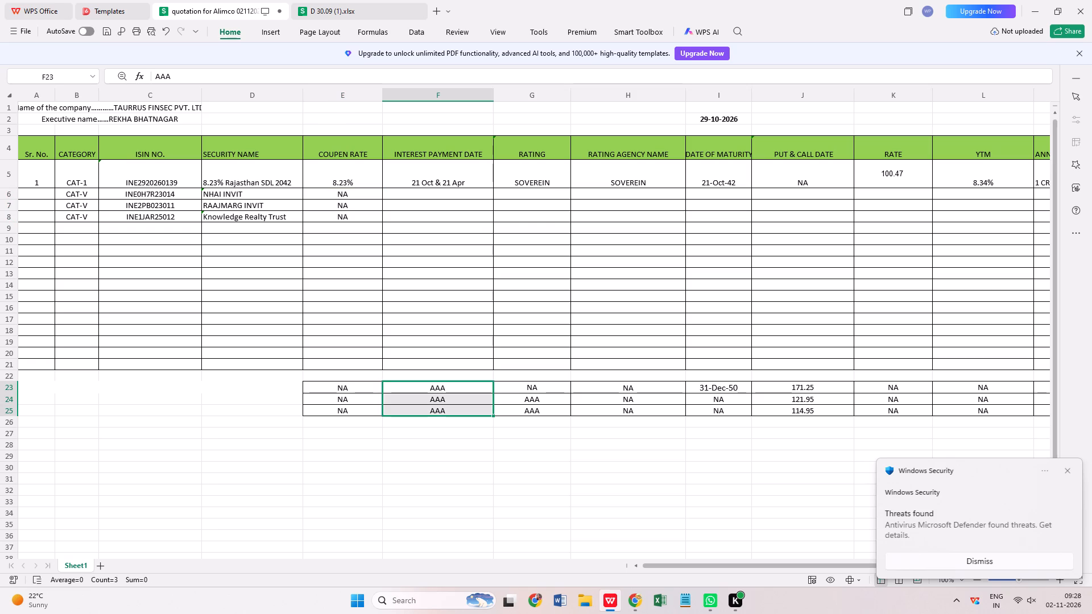
left_click(535, 193)
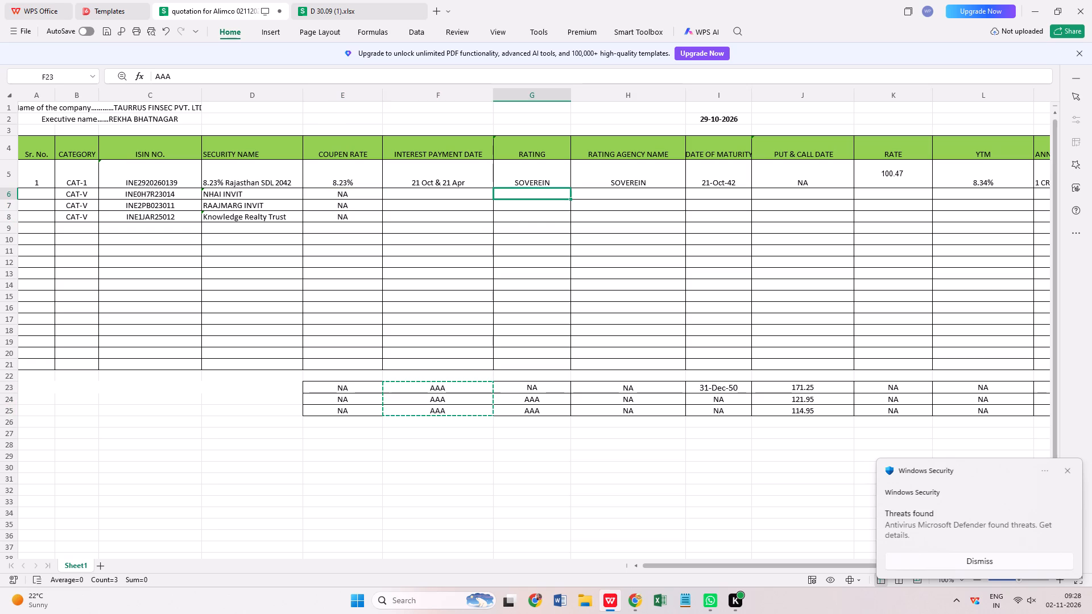
key("ctrl+v")
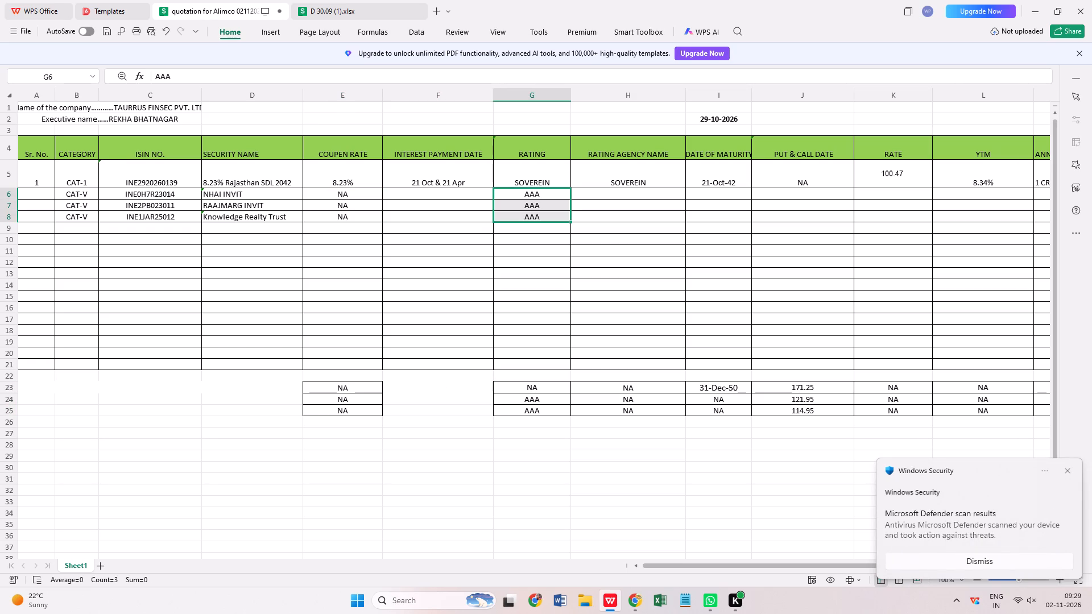
Move 31-Dec-50 and the two NA entries from I23:I25 into rows 6 to 8 of the DATE OF MATURITY column.
left_click_drag(740, 387, 731, 414)
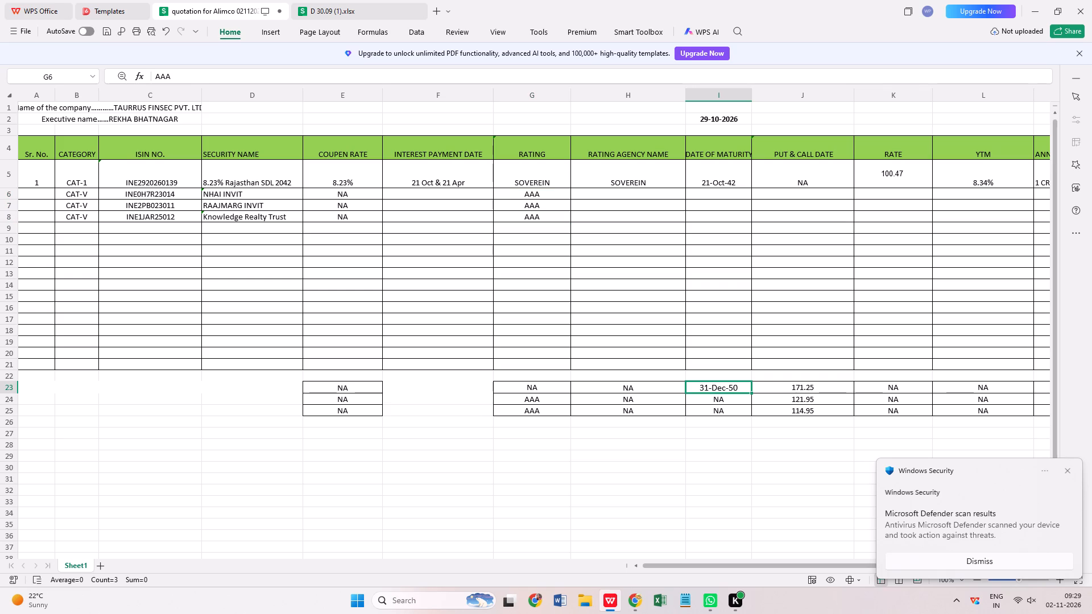
left_click_drag(731, 414, 729, 410)
key("ctrl+x")
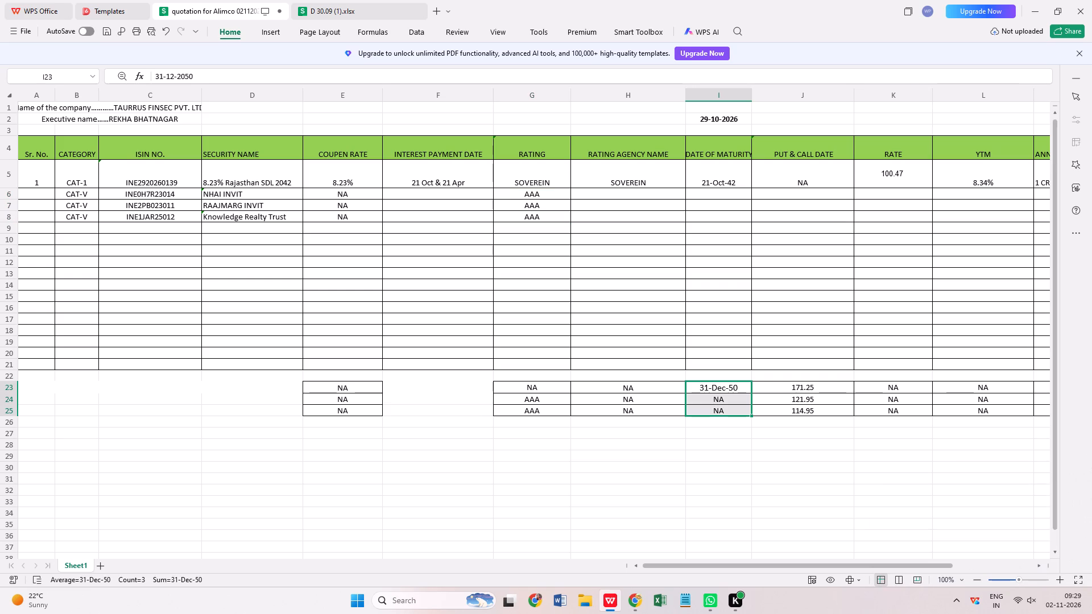
left_click(727, 194)
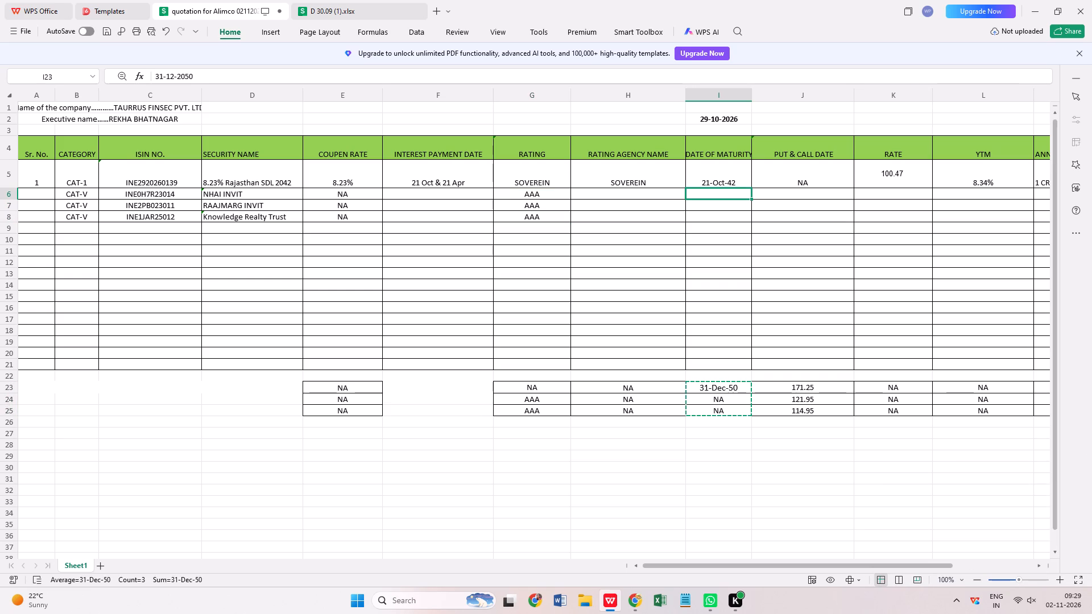
key("ctrl+v")
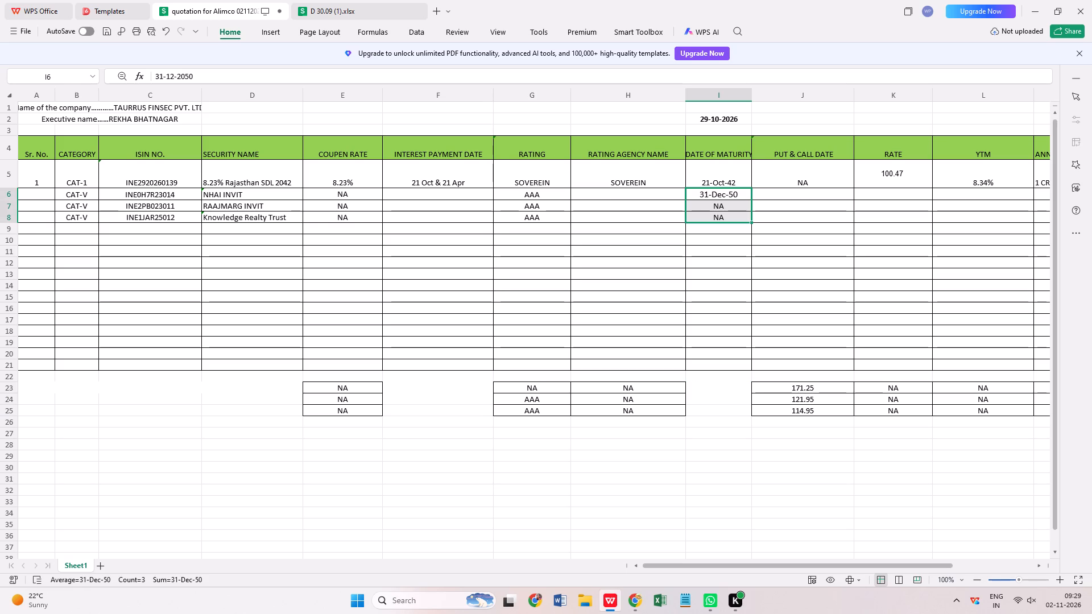
Move the prices 171.25, 121.95 and 114.95 from J23:J25 into rows 6 to 8 of the RATE column.
left_click_drag(799, 390, 799, 407)
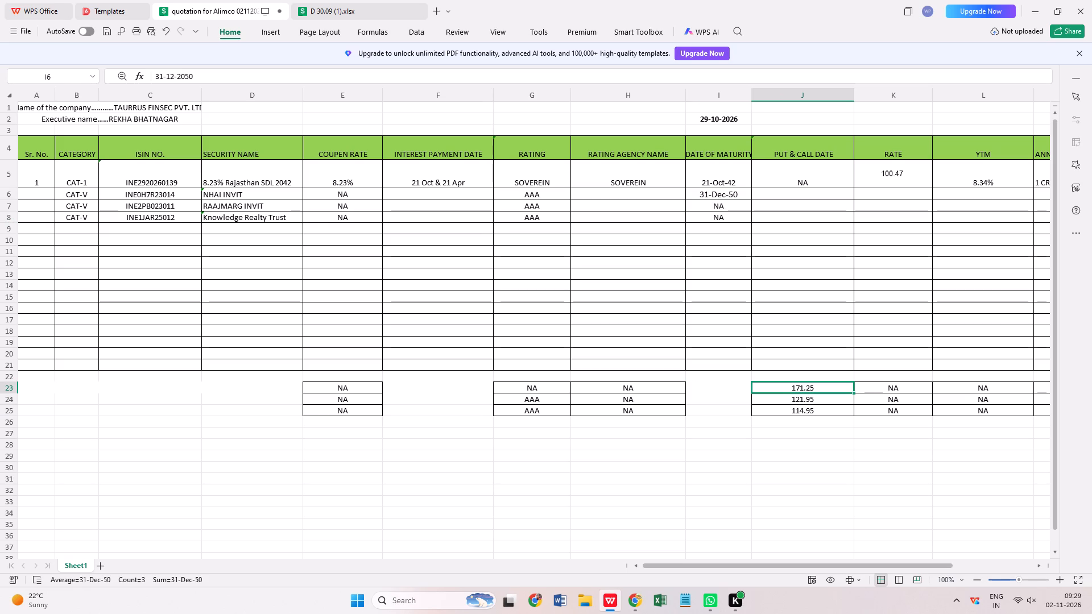
left_click_drag(799, 407, 799, 412)
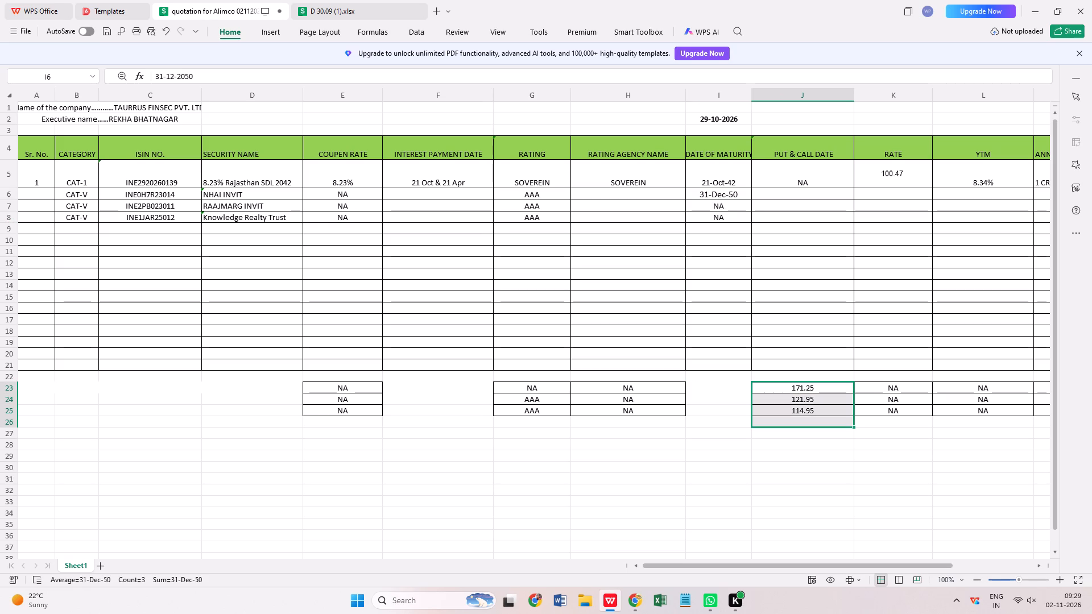
left_click_drag(799, 412, 799, 409)
key("ctrl+x")
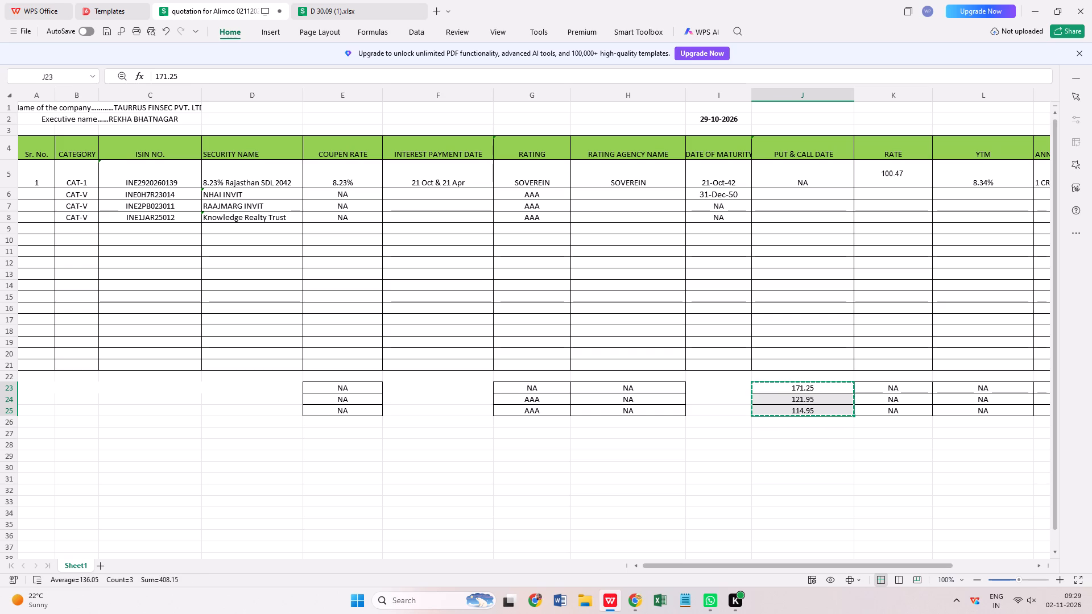
left_click(910, 192)
key("ctrl+v")
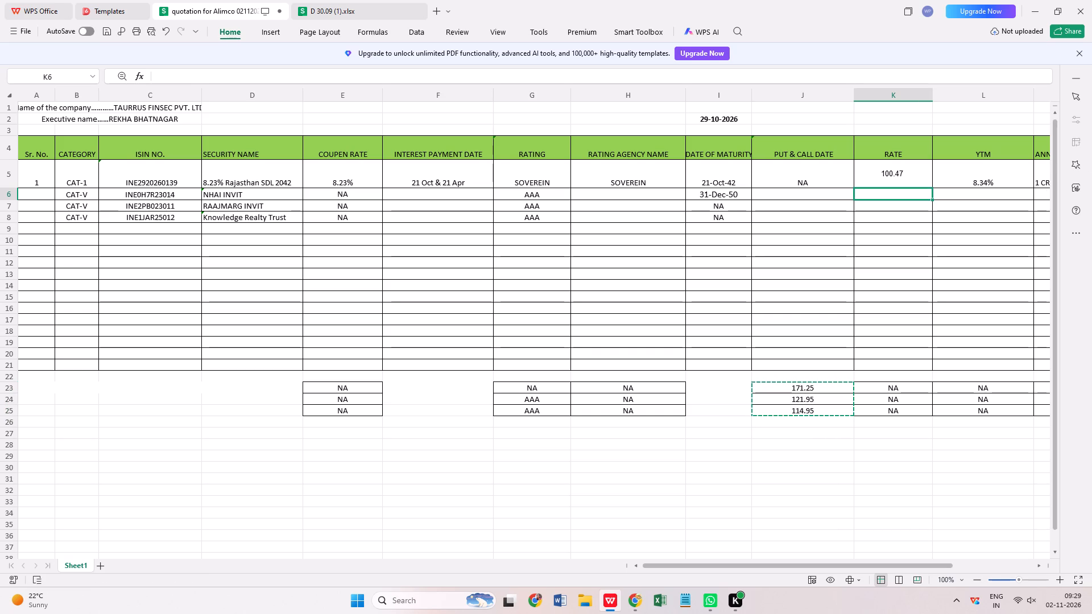
Enter 1 cr in rows 6 to 8 of the ANNUAL QUANTAM column for the three trust securities.
double_click(1040, 563)
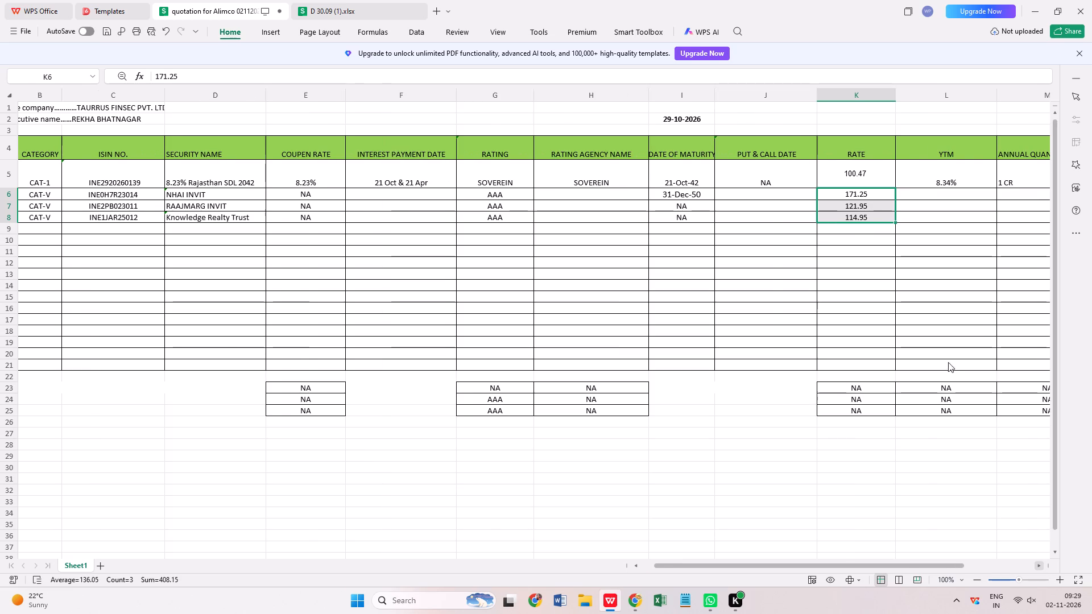
left_click(984, 192)
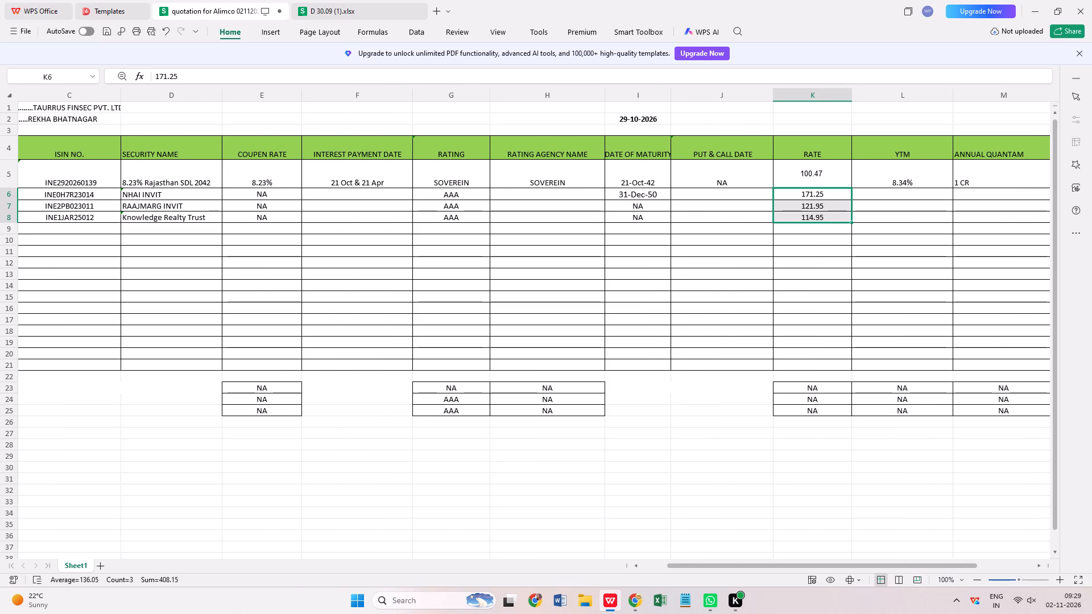
type("1 cr")
key("Return")
type("1 cr")
key("Return")
type("1 cr")
key("Return")
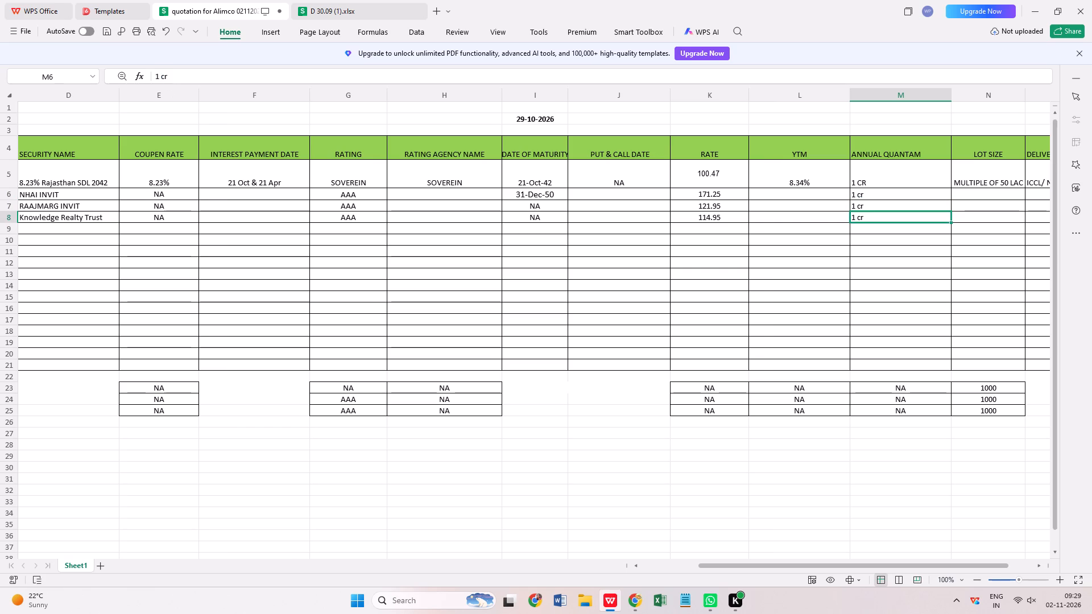
Move the three 1 cr entries from the ANNUAL QUANTAM column into rows 6 to 8 of the LOT SIZE column.
left_click(1039, 564)
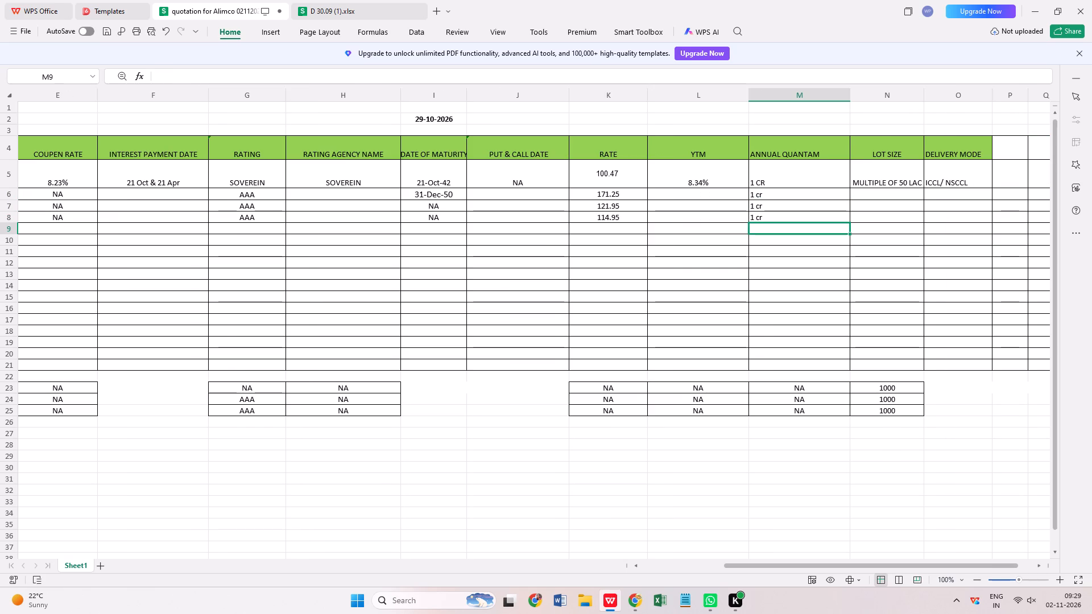
left_click_drag(772, 193, 766, 214)
key("ctrl+x")
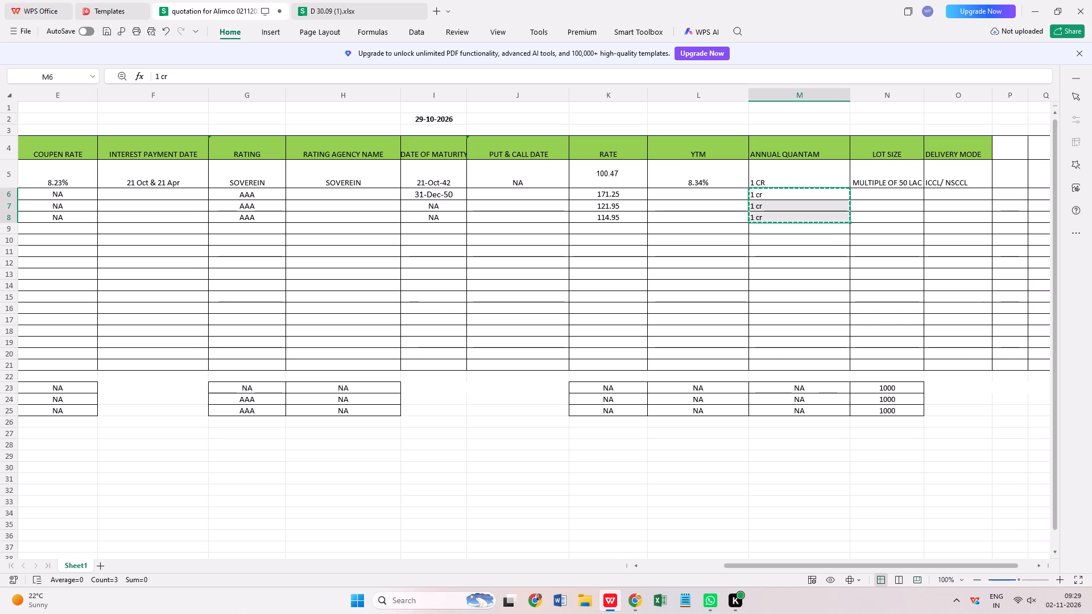
left_click(901, 196)
key("ctrl+v")
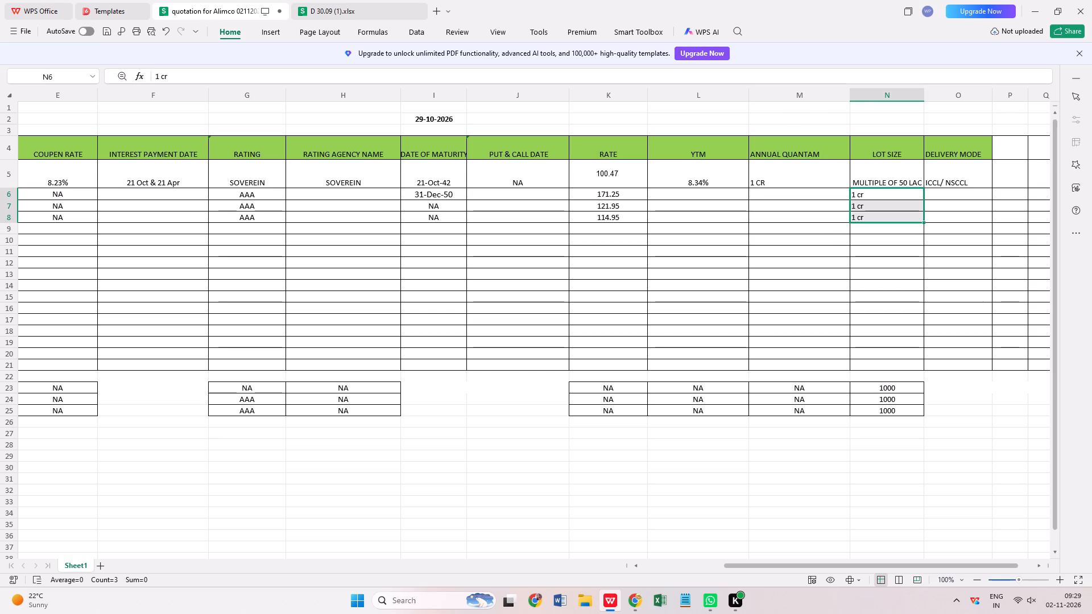
Copy the ICCL/ NSCCL entry from row 5 of the DELIVERY MODE column into rows 6 to 8.
left_click(954, 182)
key("ctrl+c")
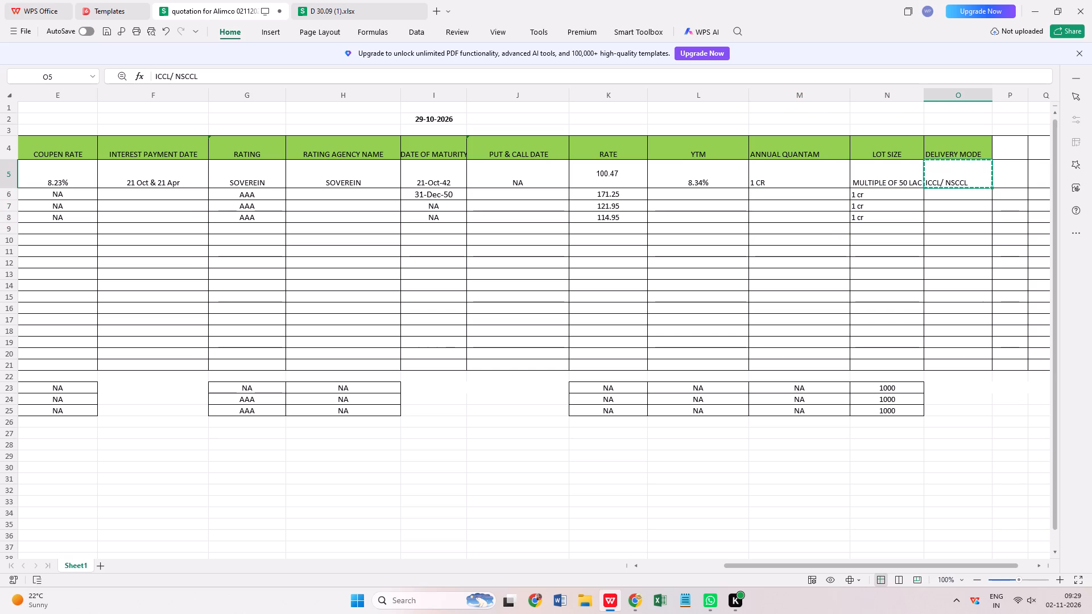
left_click_drag(933, 193, 937, 213)
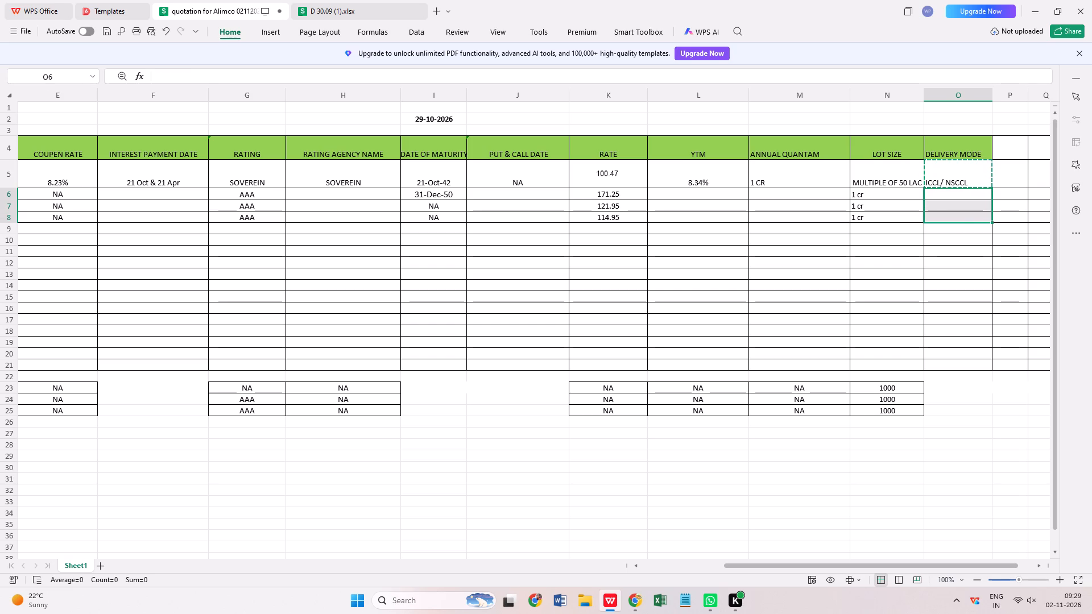
key("ctrl+v")
Select the leftover rows 23 to 28 below the quotation table and bring up their row options.
left_click_drag(7, 388, 0, 447)
right_click(8, 387)
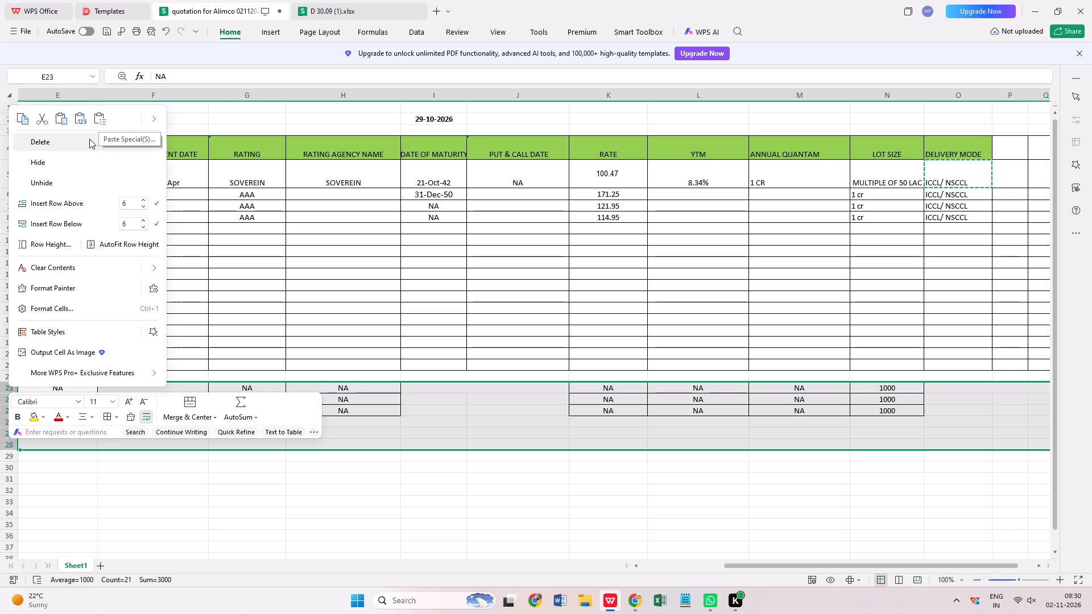
Delete the selected leftover rows 23 to 28 below the quotation table.
left_click(89, 139)
left_click(629, 483)
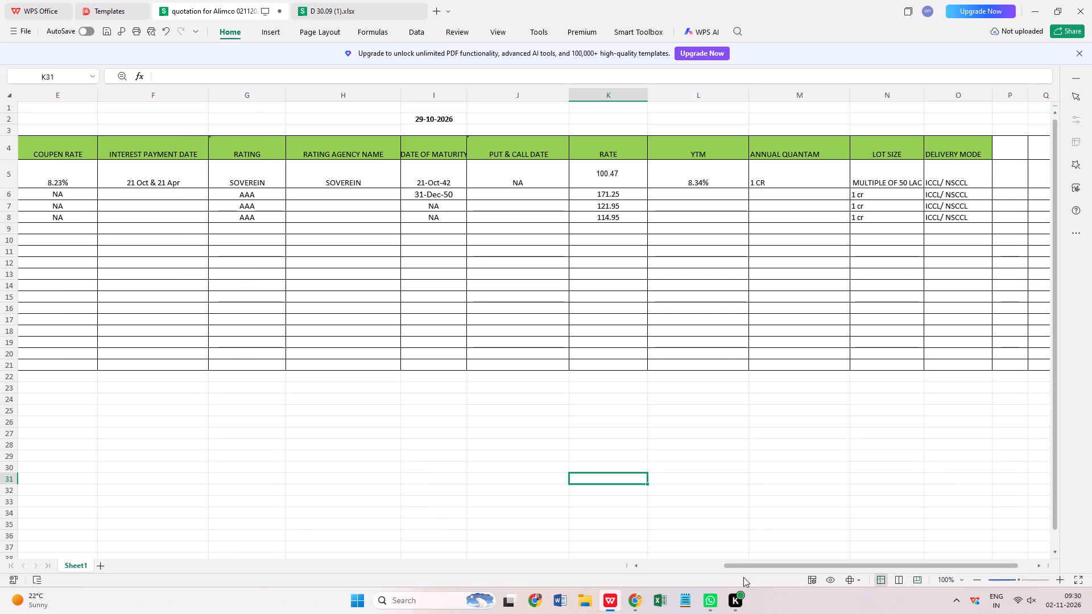
Copy the ISIN text of the NHAI INVIT security from row 6 of the quotation.
left_click_drag(743, 564, 598, 565)
double_click(184, 197)
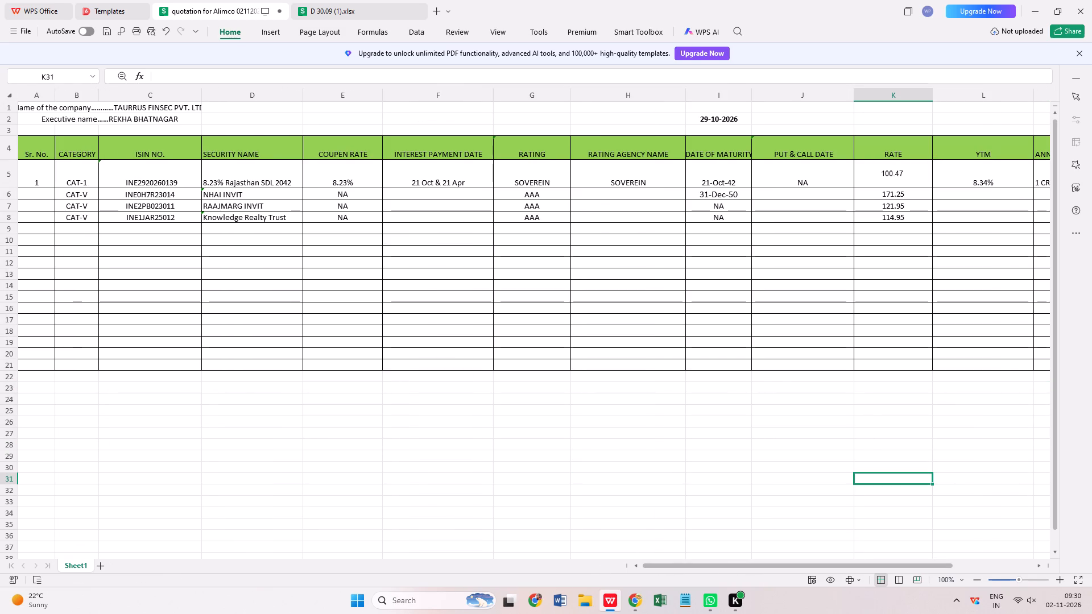
triple_click(179, 194)
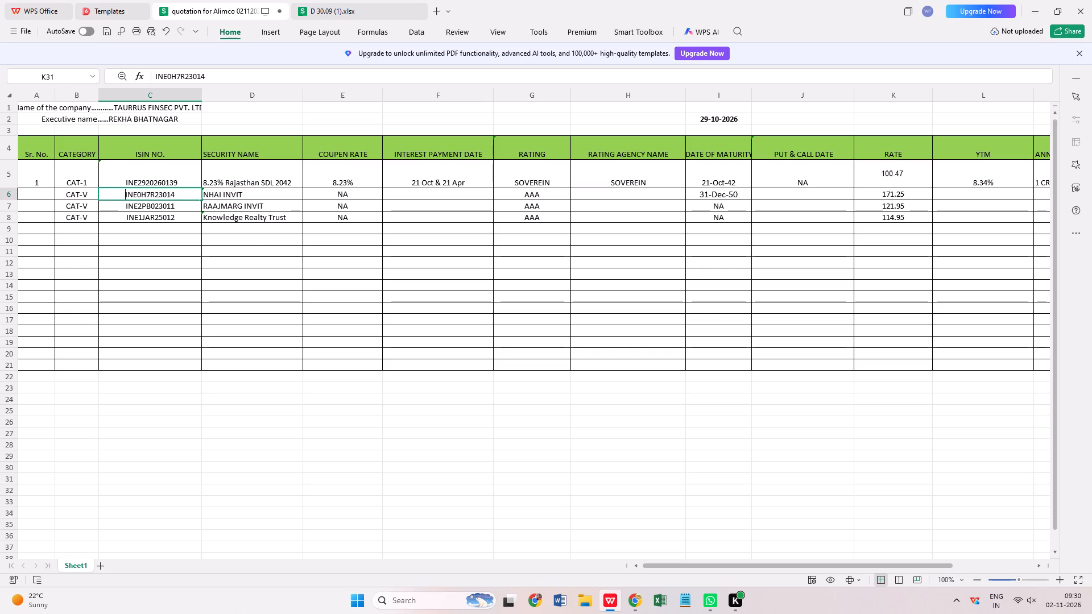
left_click(177, 193)
left_click(177, 192)
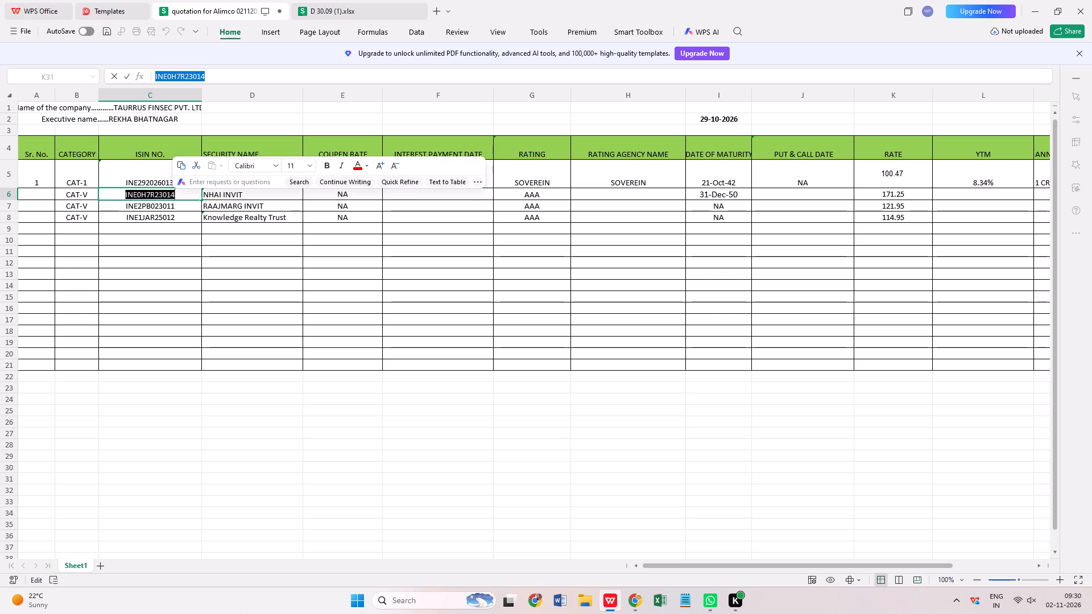
key("ctrl+c")
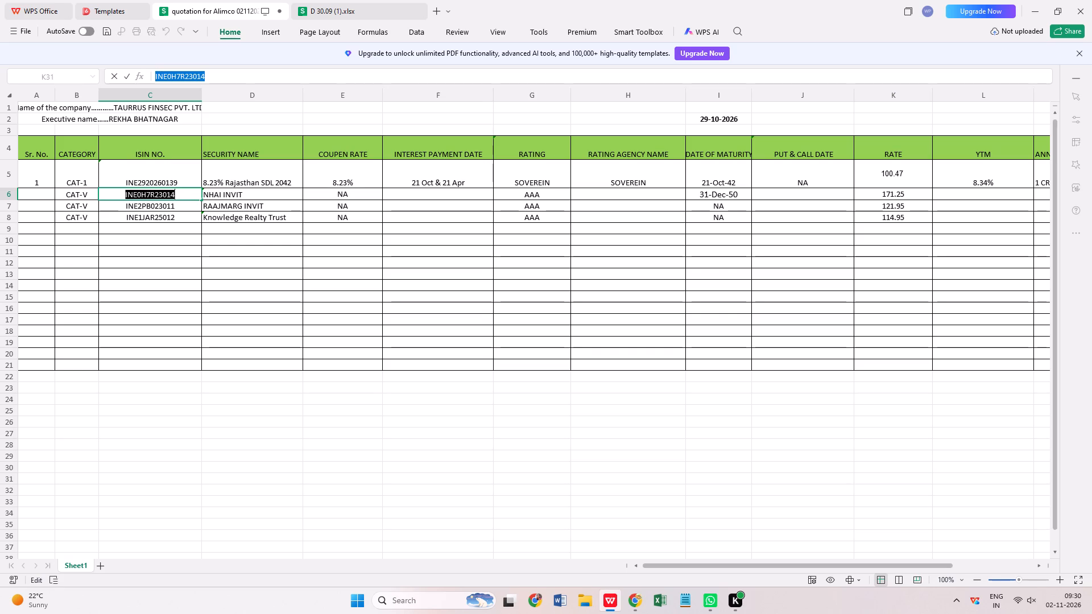
Switch to Chrome and, in a new tab, look up "bond" and open the NSDL India BondInfo site.
left_click(633, 596)
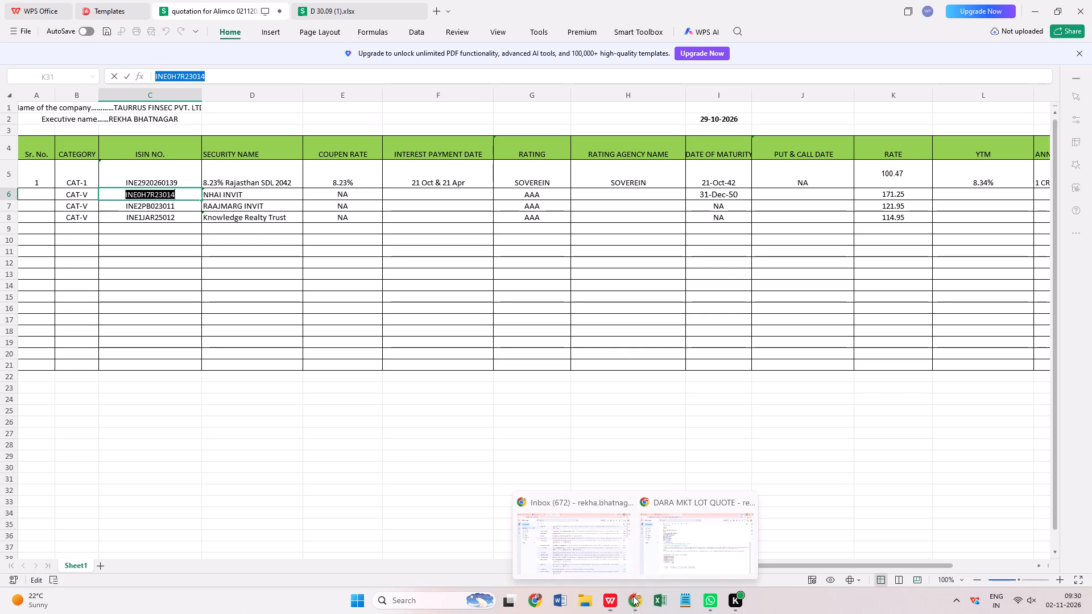
left_click(700, 533)
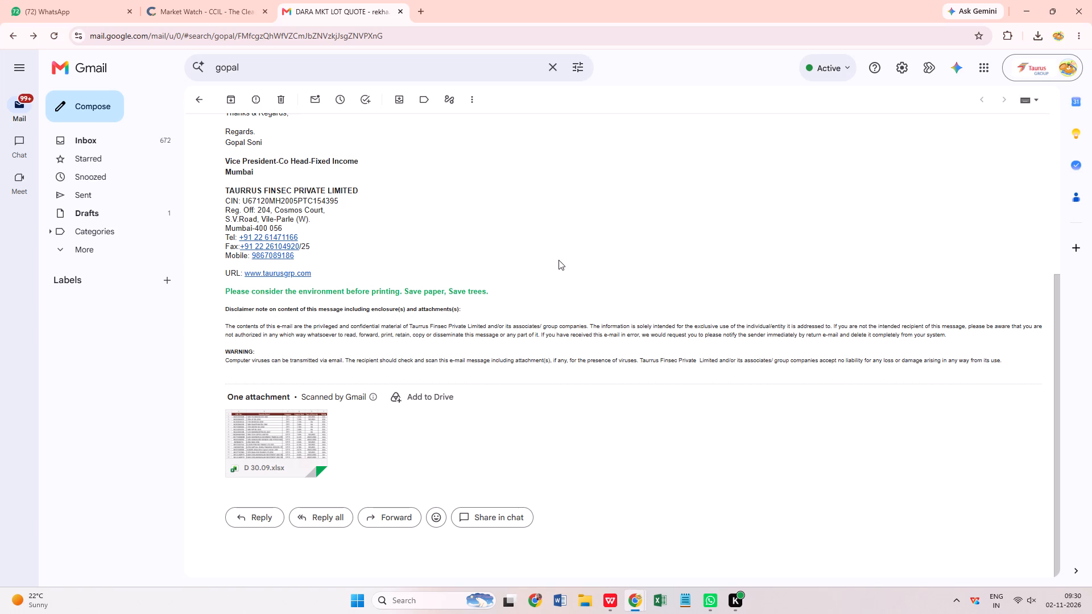
left_click(423, 12)
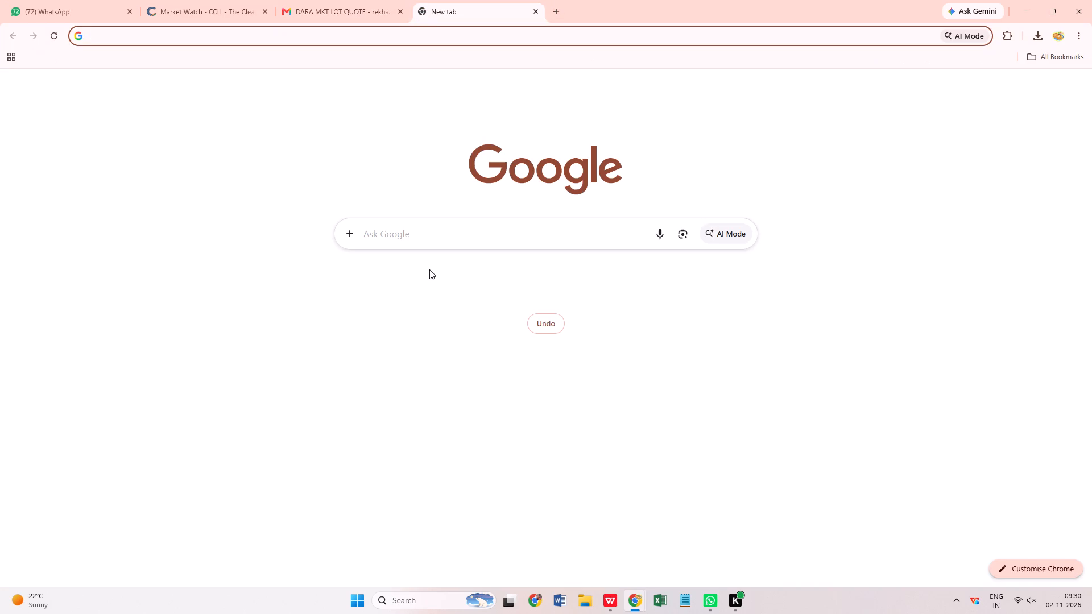
left_click(402, 233)
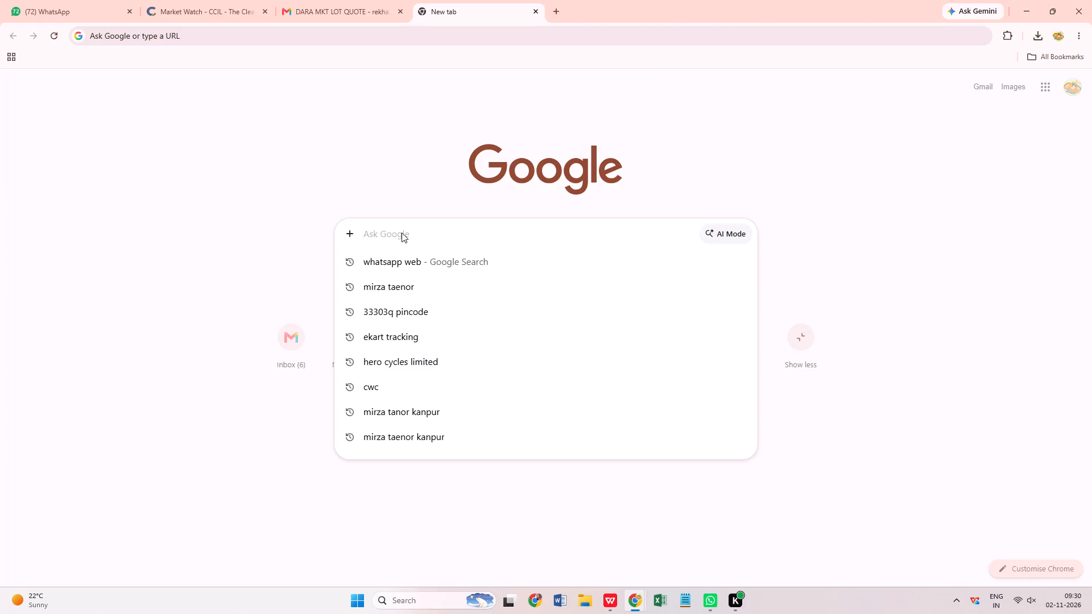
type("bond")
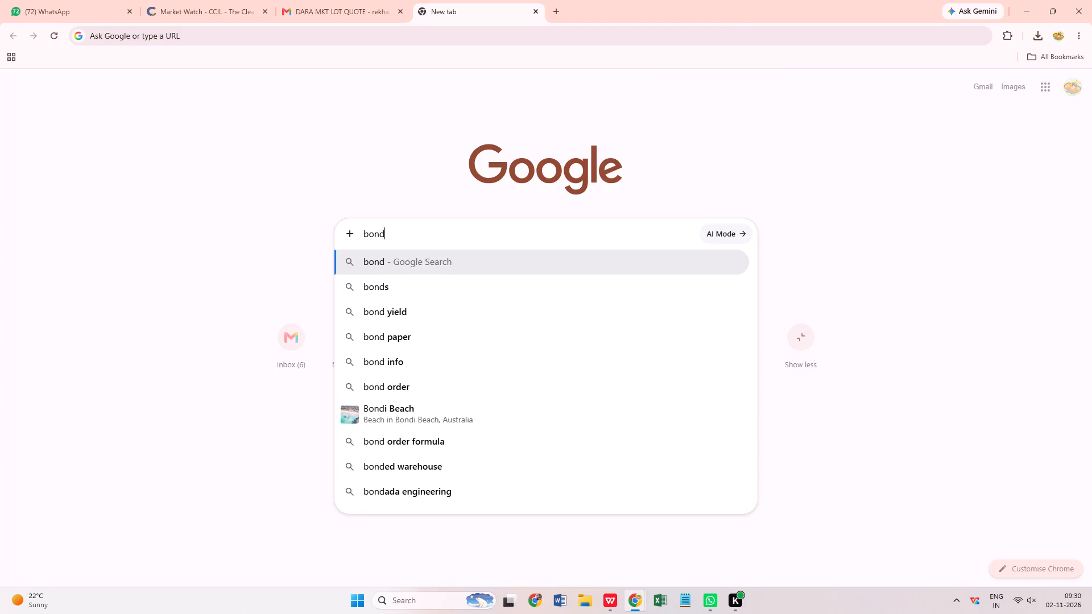
left_click(706, 167)
left_click(609, 341)
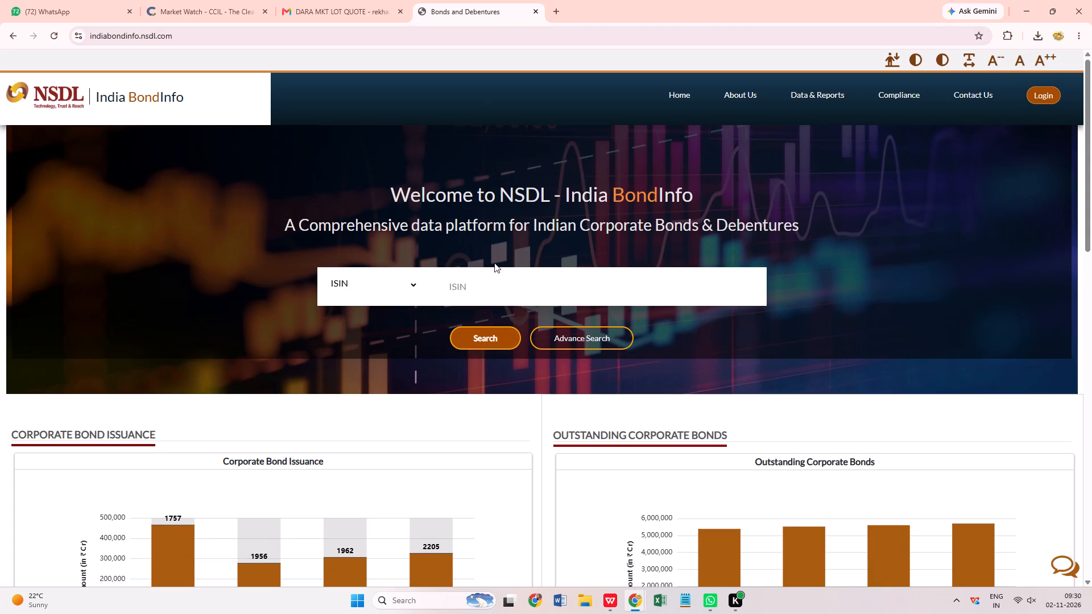
In Chrome, search the NSDL India BondInfo site for ISIN INE0H7R23014.
left_click(455, 287)
key("ctrl+v")
left_click(472, 334)
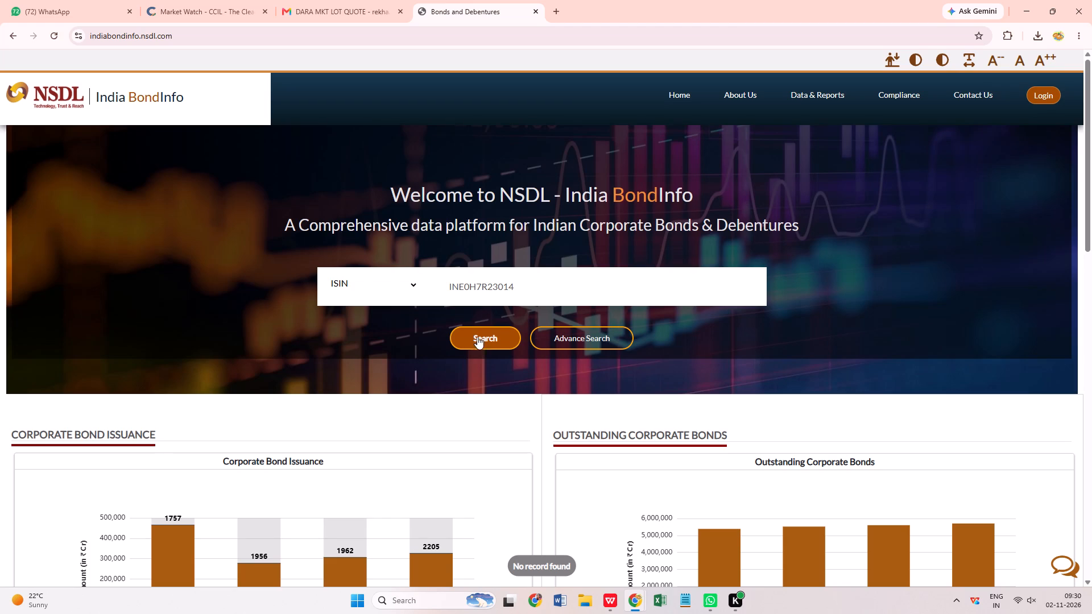
left_click(493, 338)
Search Google in a new tab for INE0H7R23014.
left_click(555, 13)
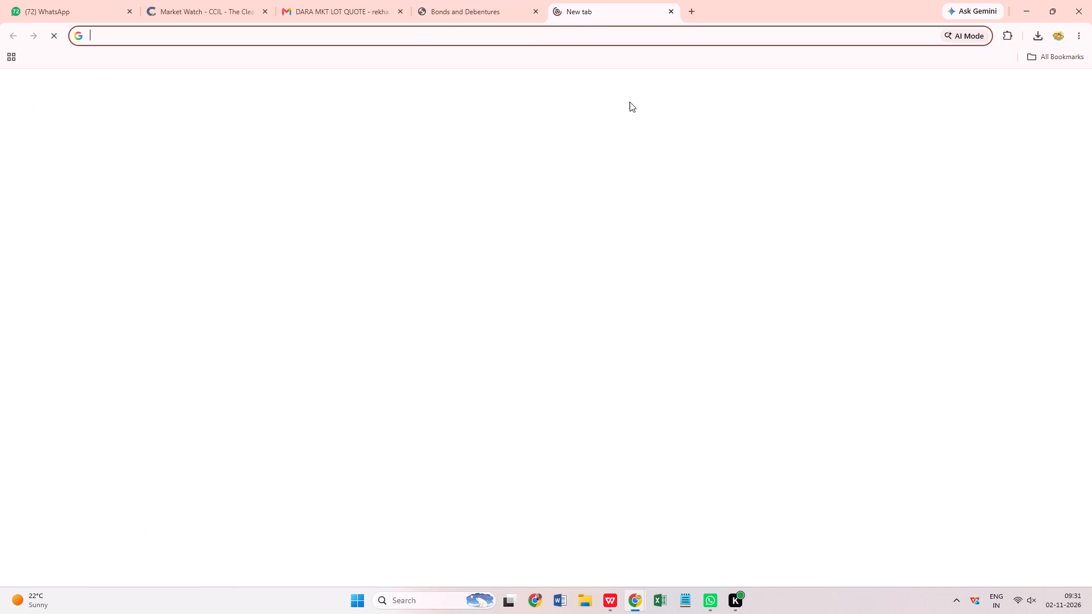
left_click(424, 239)
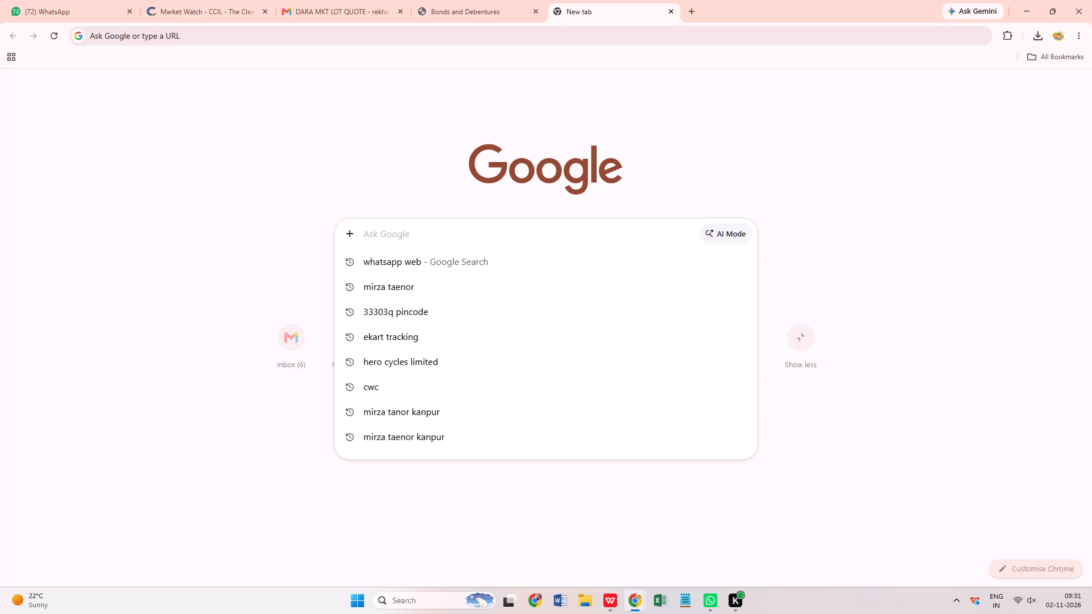
key("ctrl+v")
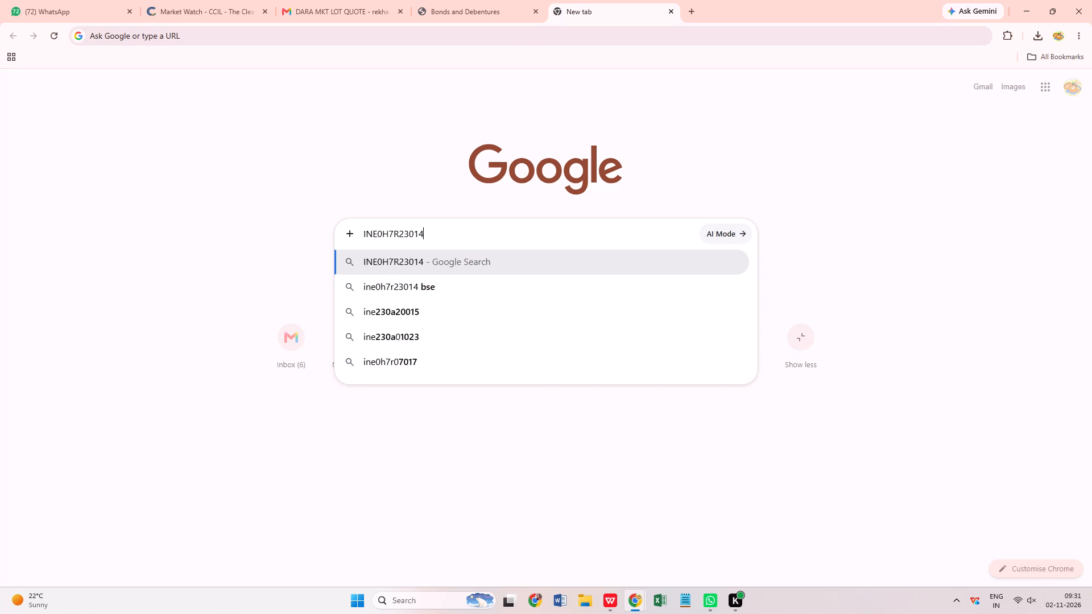
key("Return")
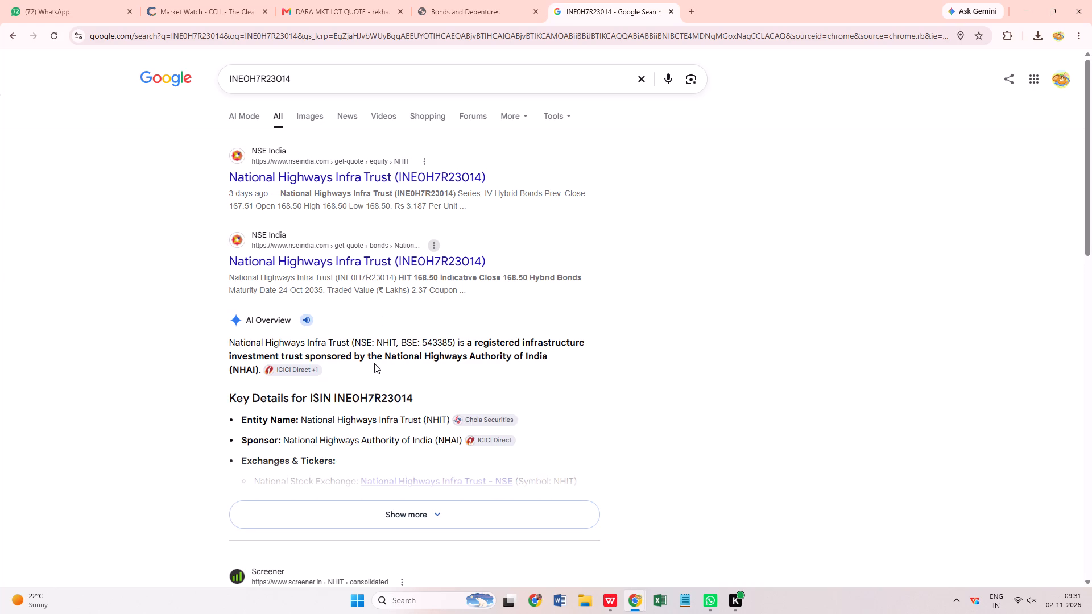
Expand the AI Overview in the search results and read the key details for ISIN INE0H7R23014.
scroll(374, 363, "down", 2)
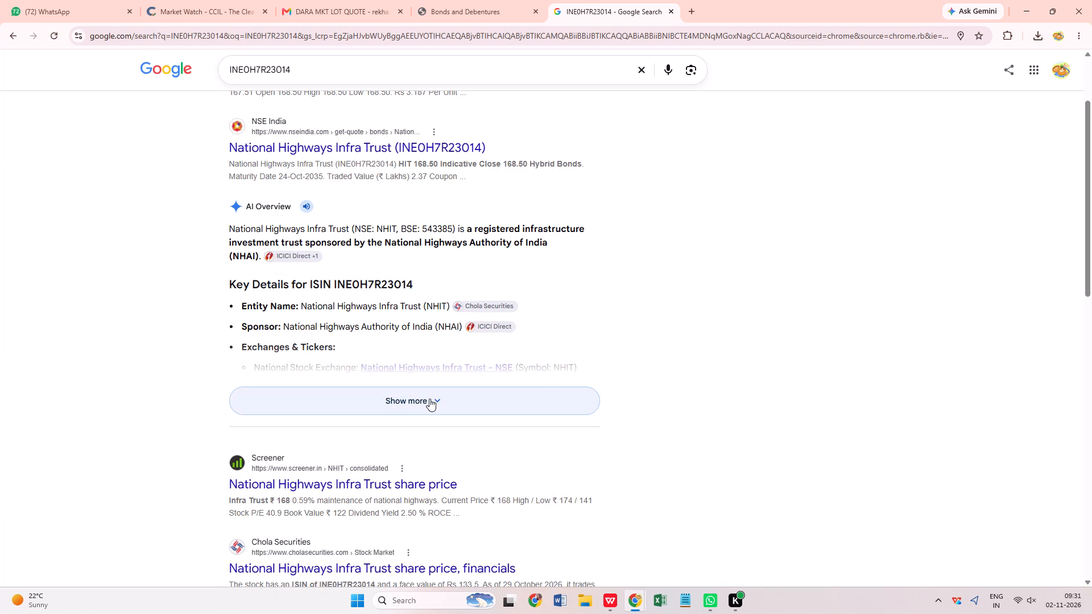
left_click(438, 404)
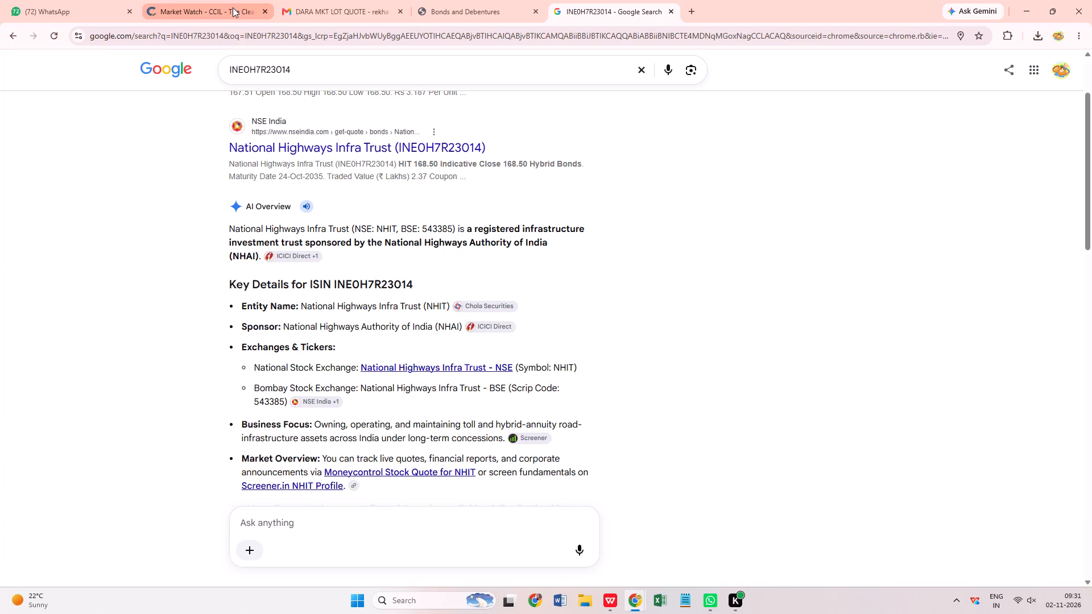
Switch back to the open DARA MKT LOT QUOTE email in Gmail.
left_click(364, 6)
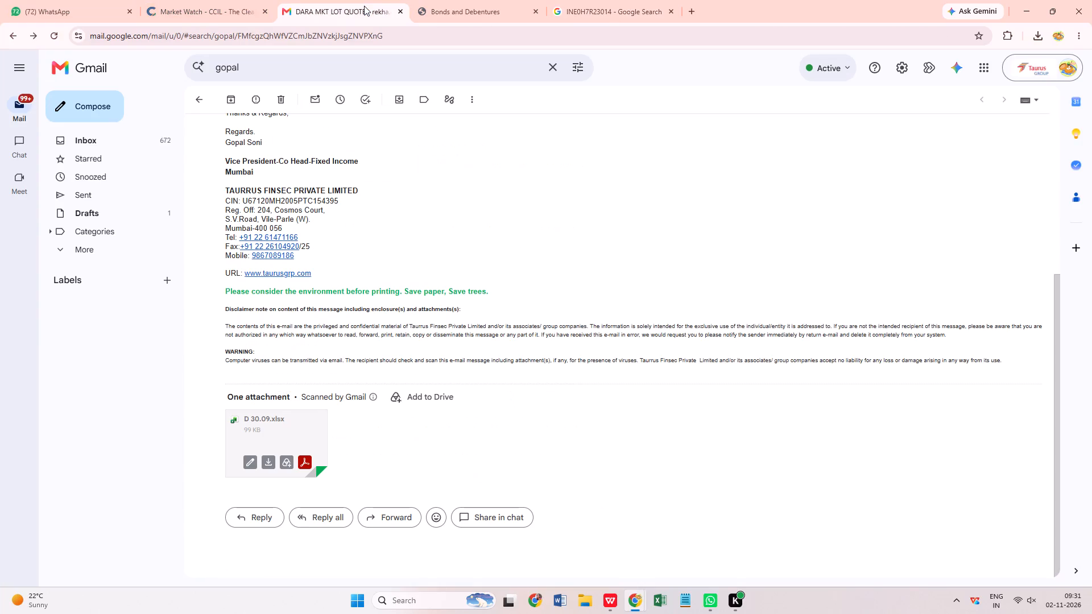
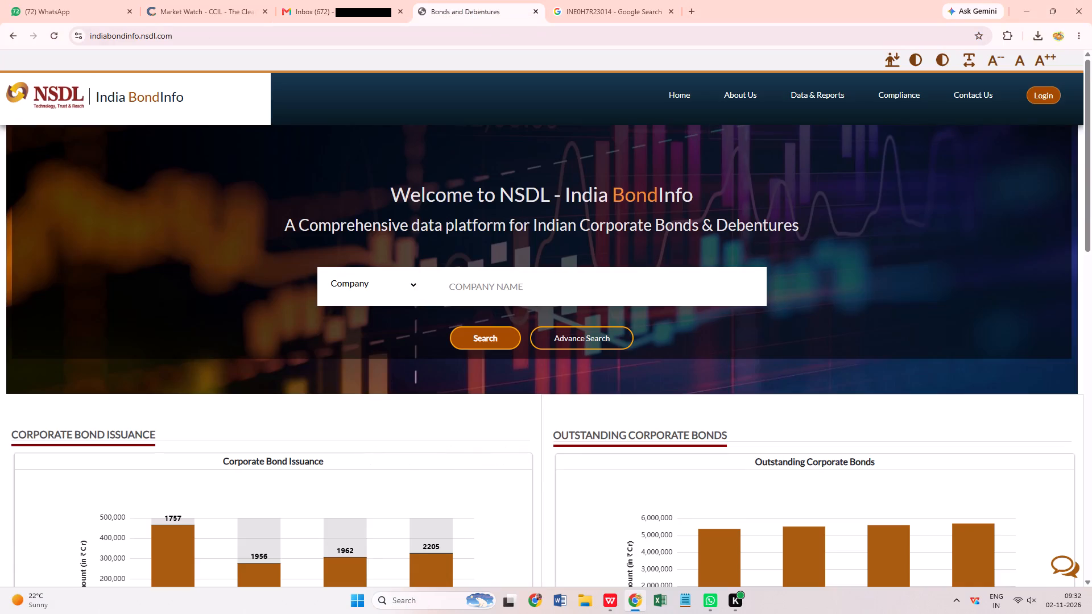
Look up the company name "national high" on the NSDL India BondInfo site.
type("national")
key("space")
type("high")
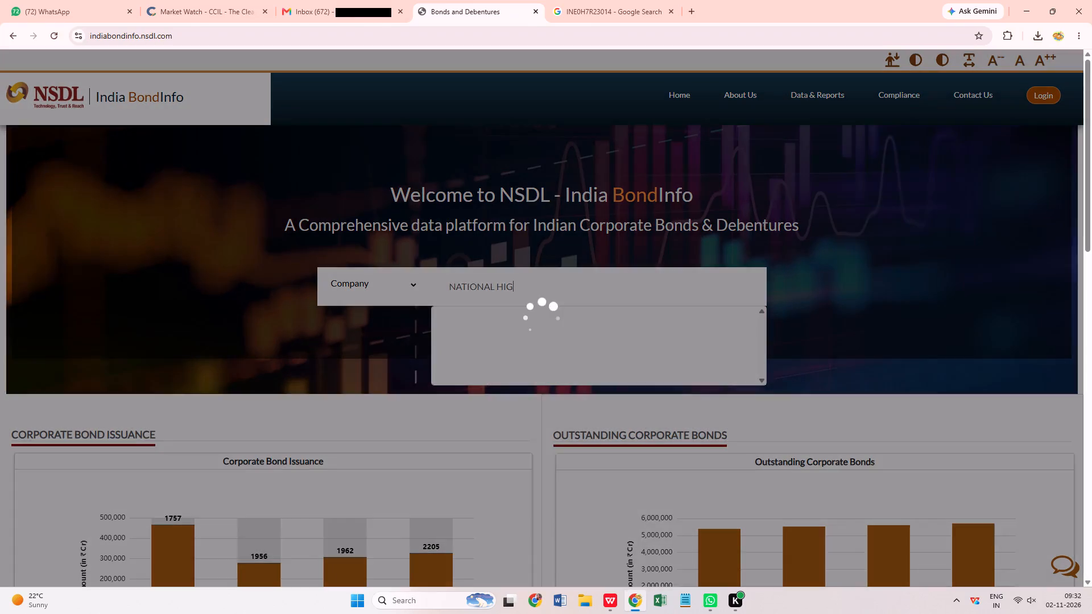
Search the NSDL India BondInfo database by company for NATIONAL HIGHWAYS AUTHORITY OF INDIA.
left_click(539, 343)
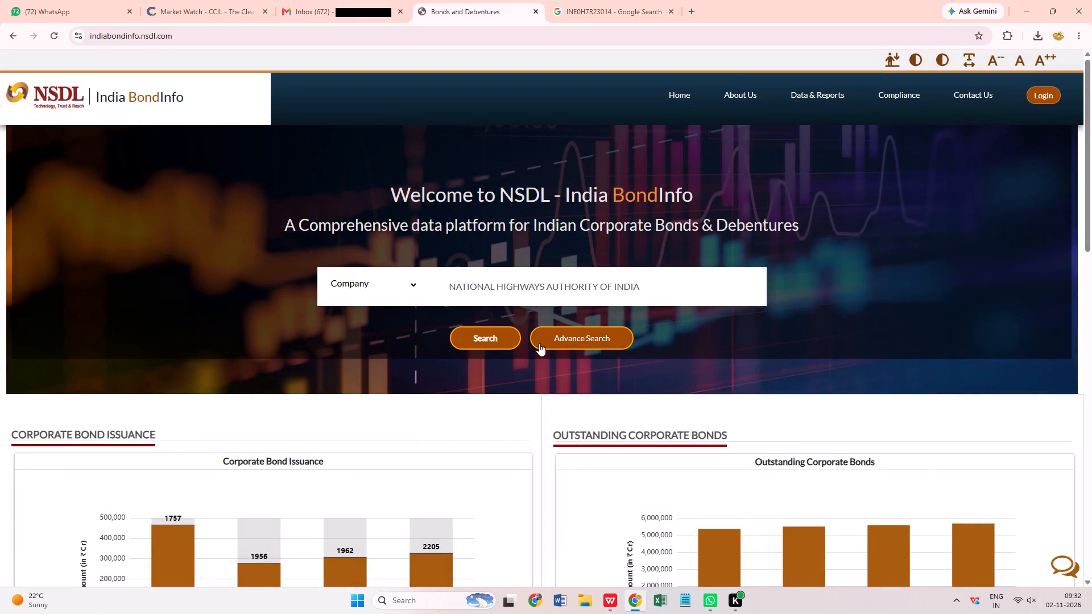
left_click(488, 338)
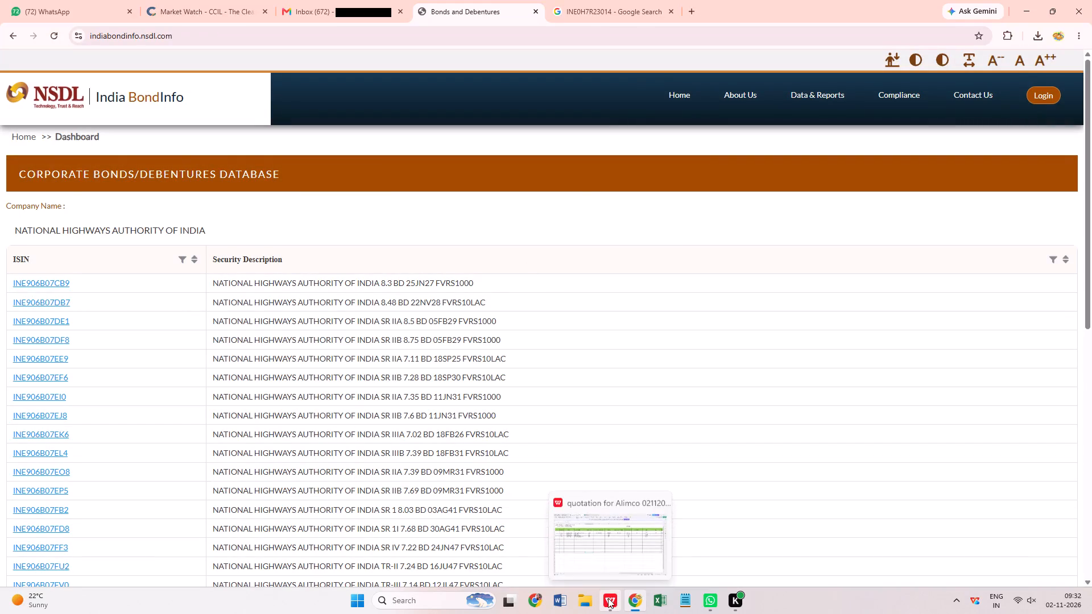
Look through all four pages of National Highways Authority of India securities for the ISIN quoted for NHAI INVIT in the workbook.
left_click(606, 553)
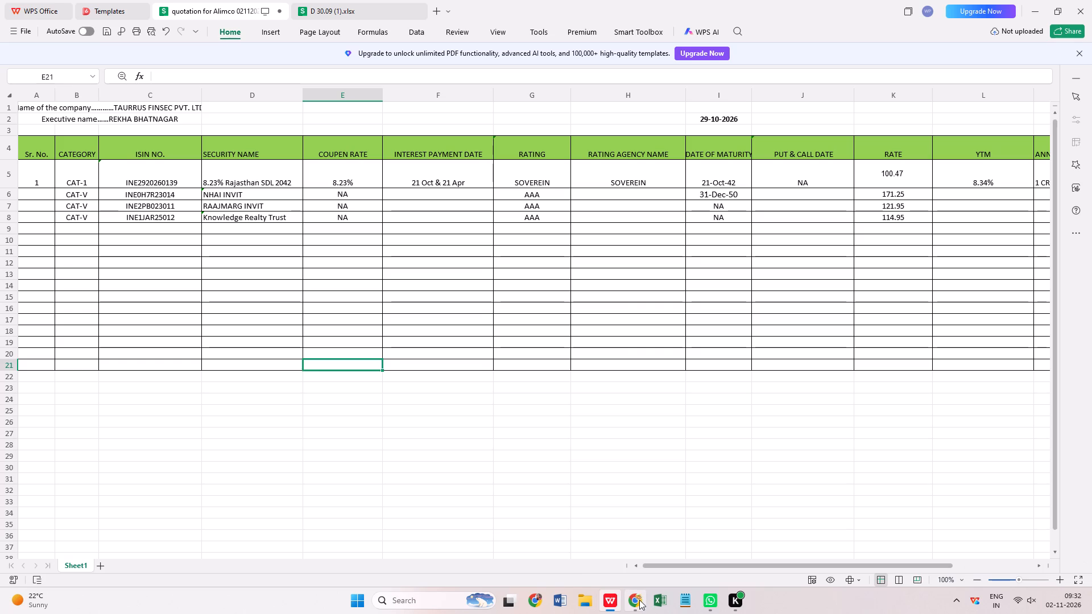
left_click(660, 550)
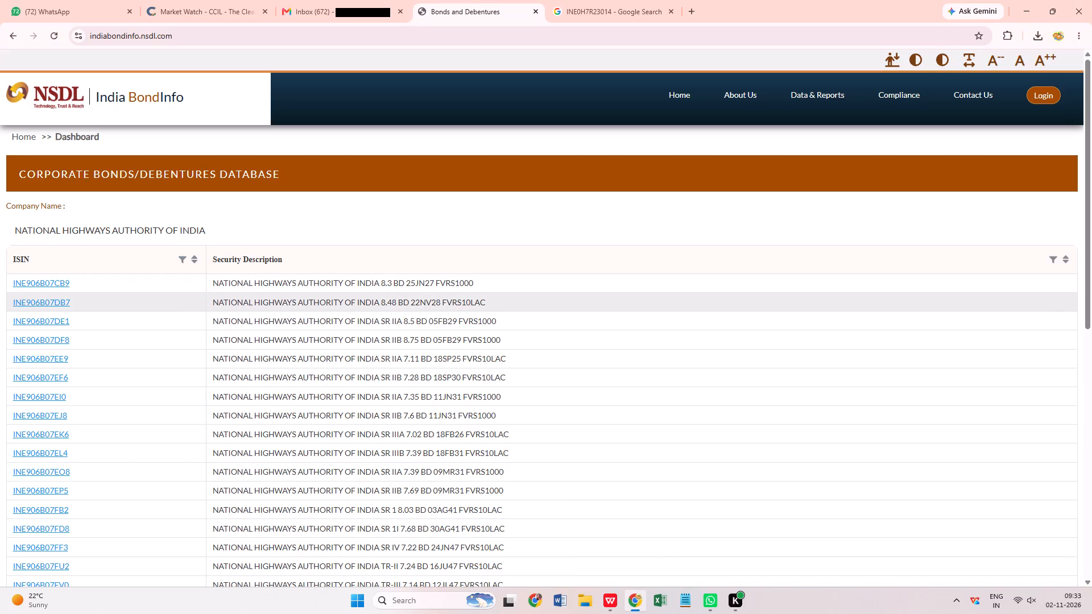
scroll(461, 393, "down", 1)
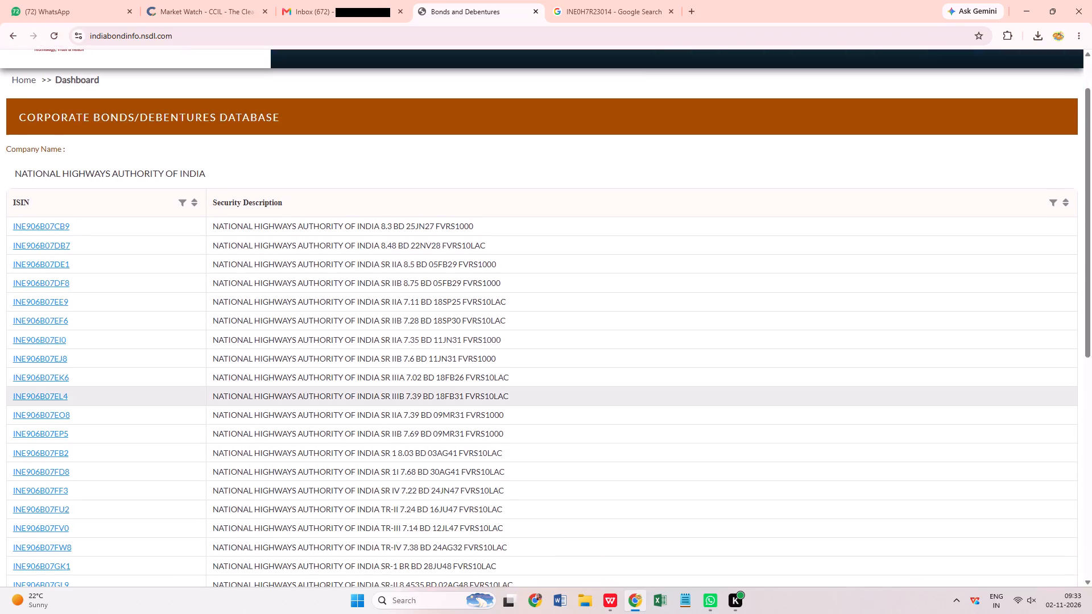
scroll(461, 393, "down", 2)
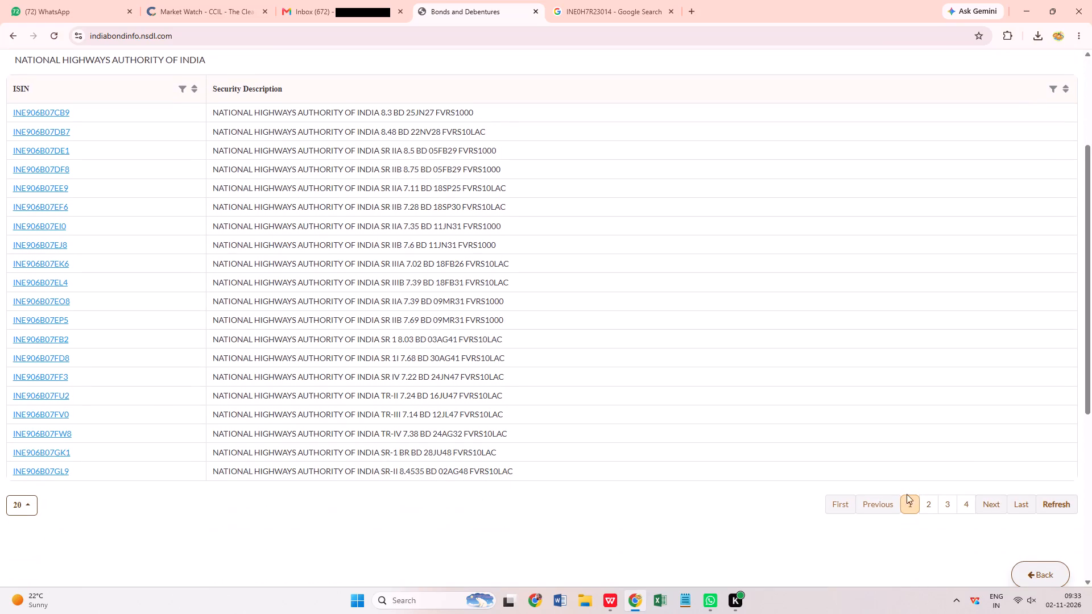
left_click(931, 504)
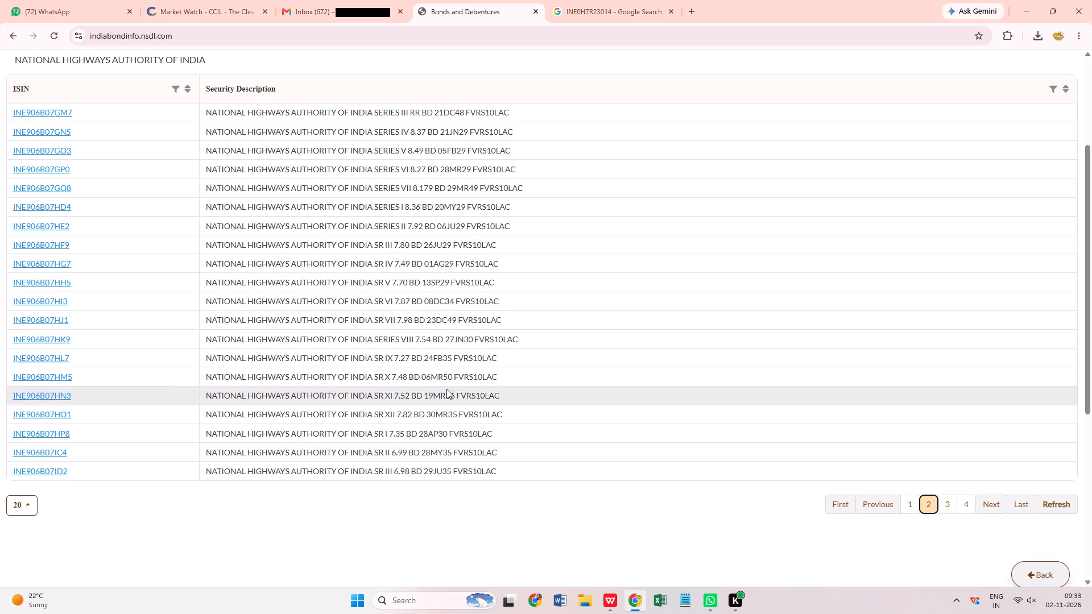
left_click(944, 507)
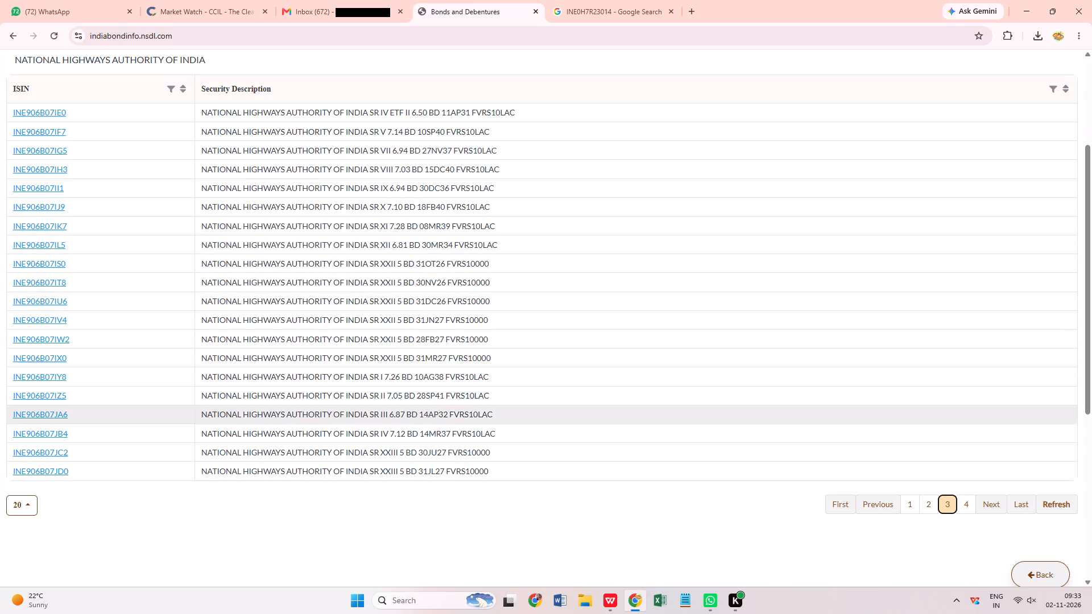
left_click(963, 505)
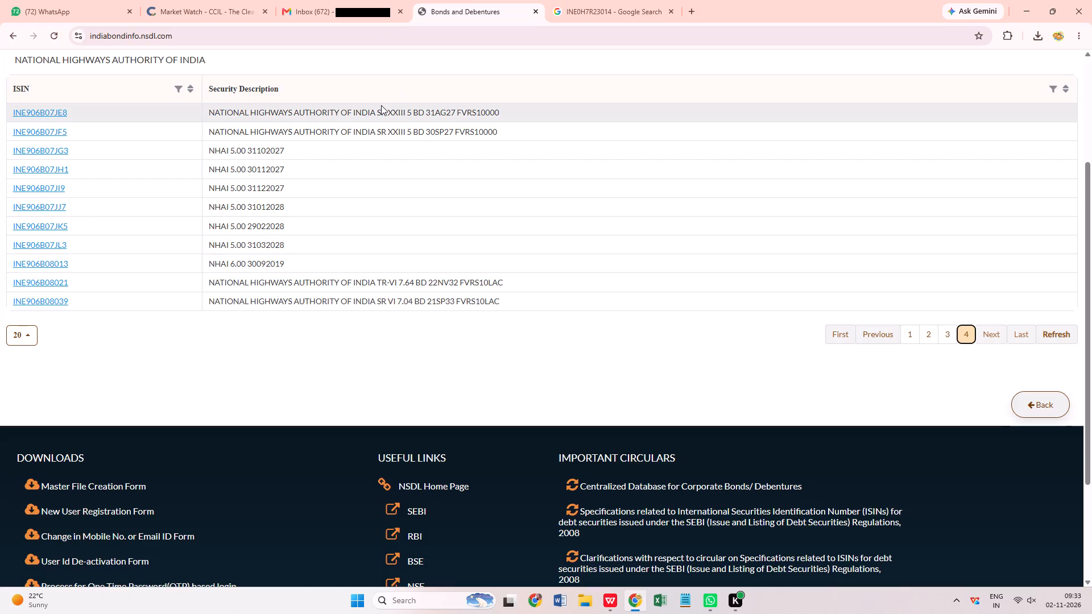
left_click(915, 329)
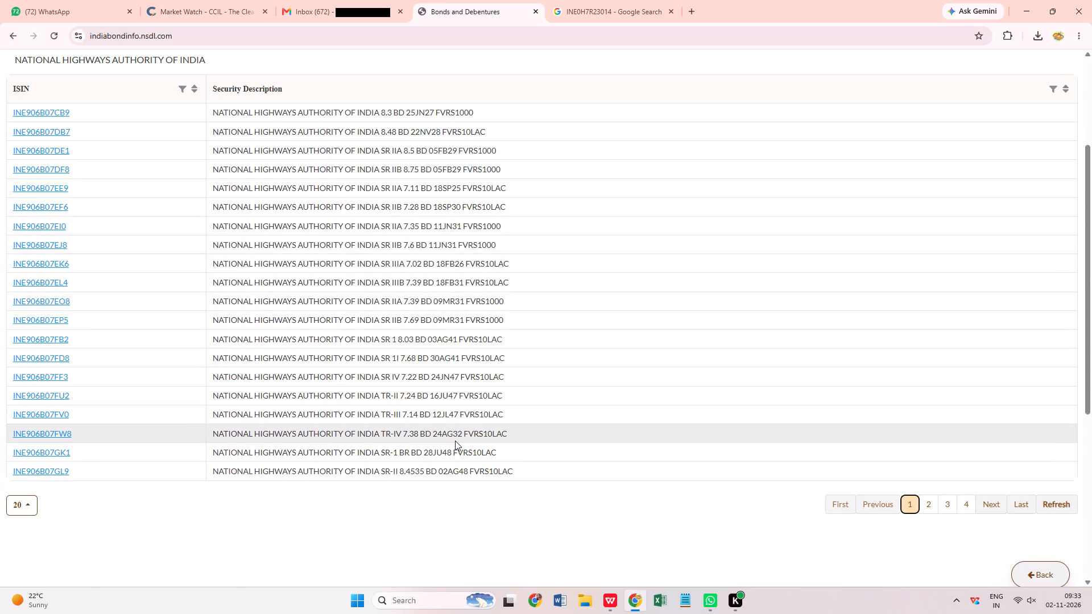
left_click(926, 506)
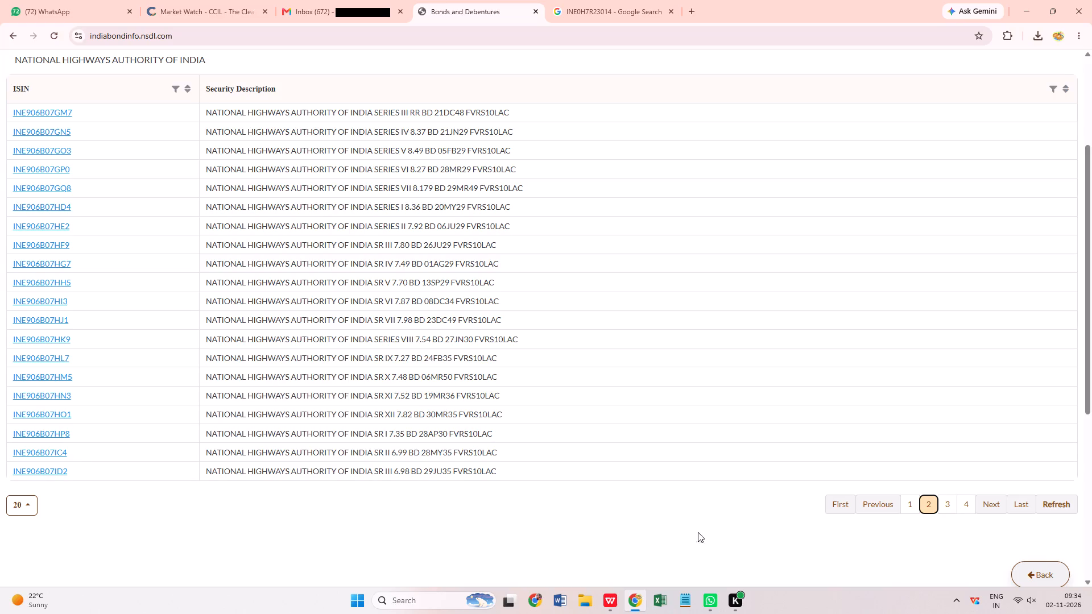
left_click(948, 505)
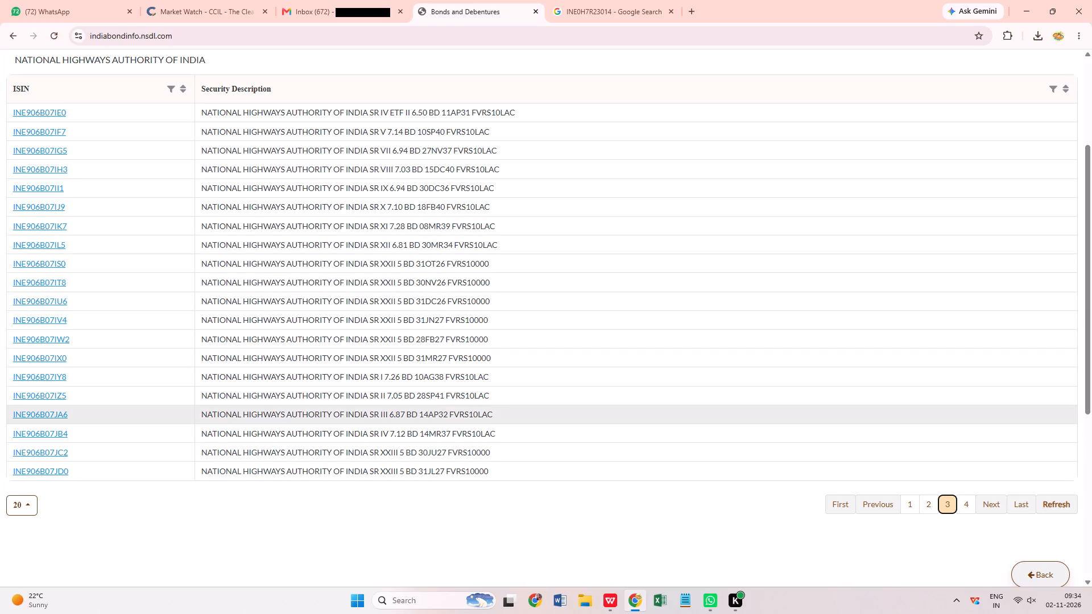
left_click(966, 505)
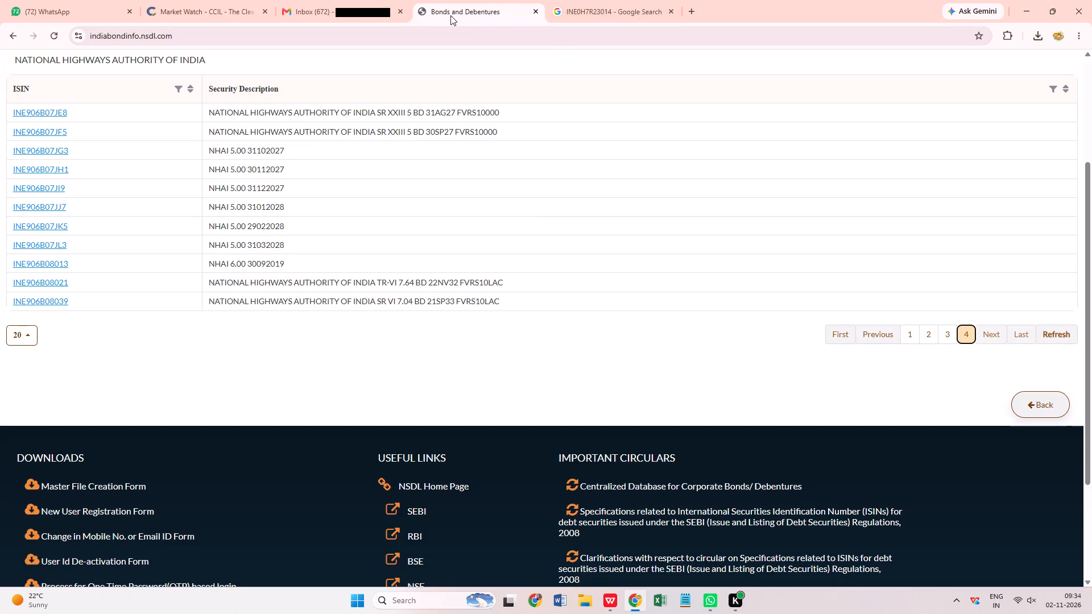
Return to the Google results for the ISIN, search for "INE0H7R23014 aaa rating" and expand the AI overview.
left_click(609, 8)
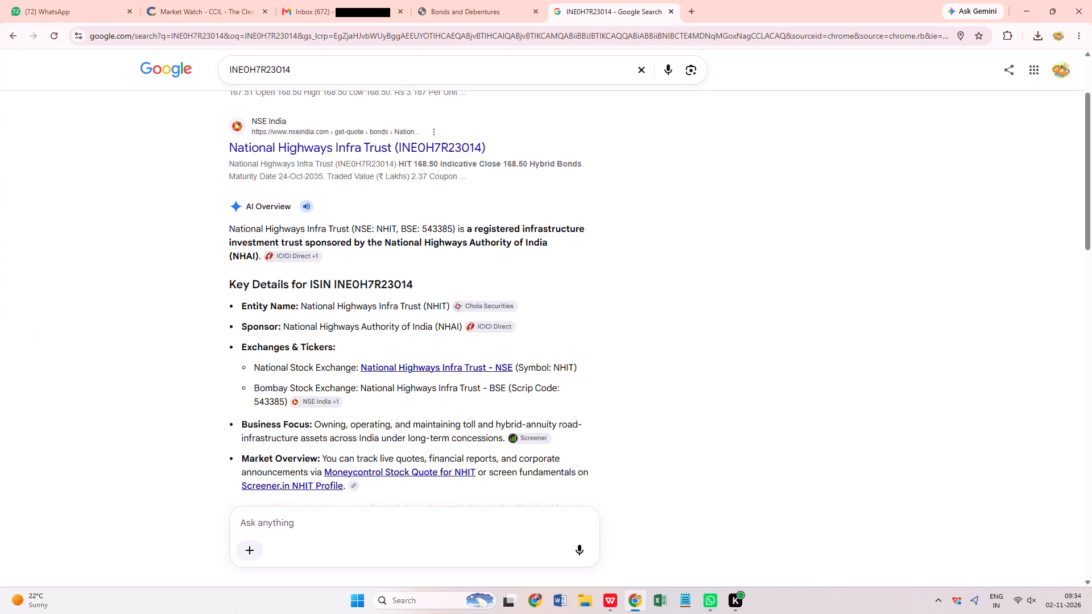
scroll(474, 243, "down", 2)
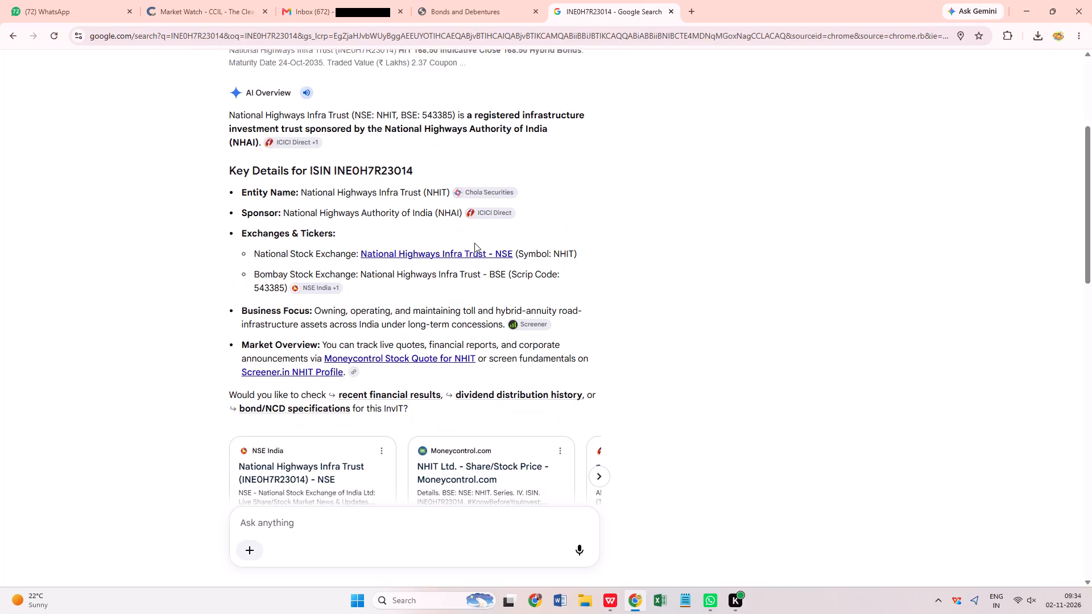
scroll(474, 243, "down", 2)
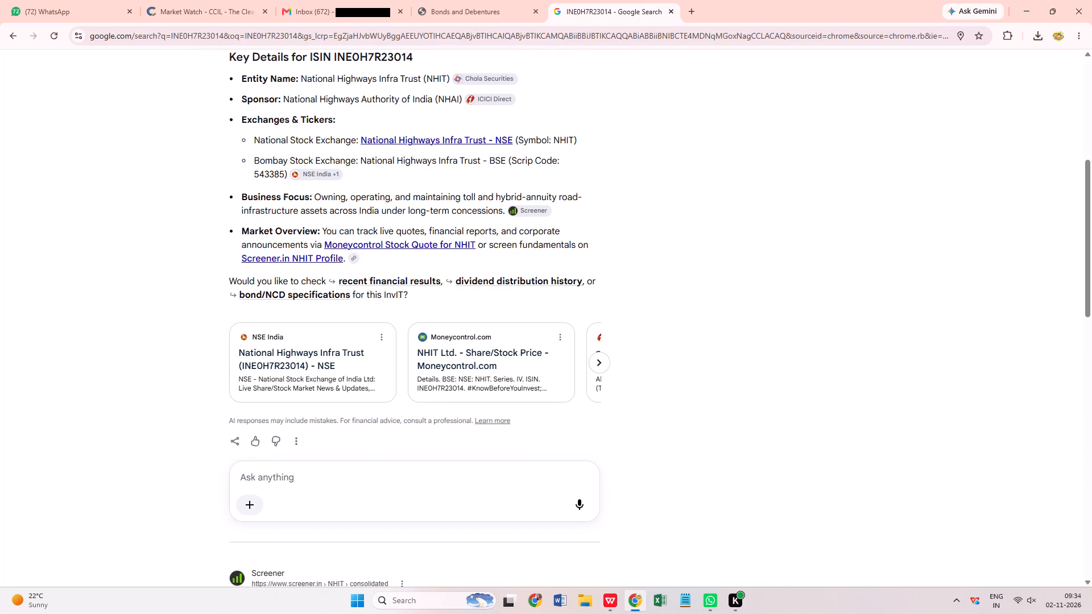
scroll(320, 368, "up", 5)
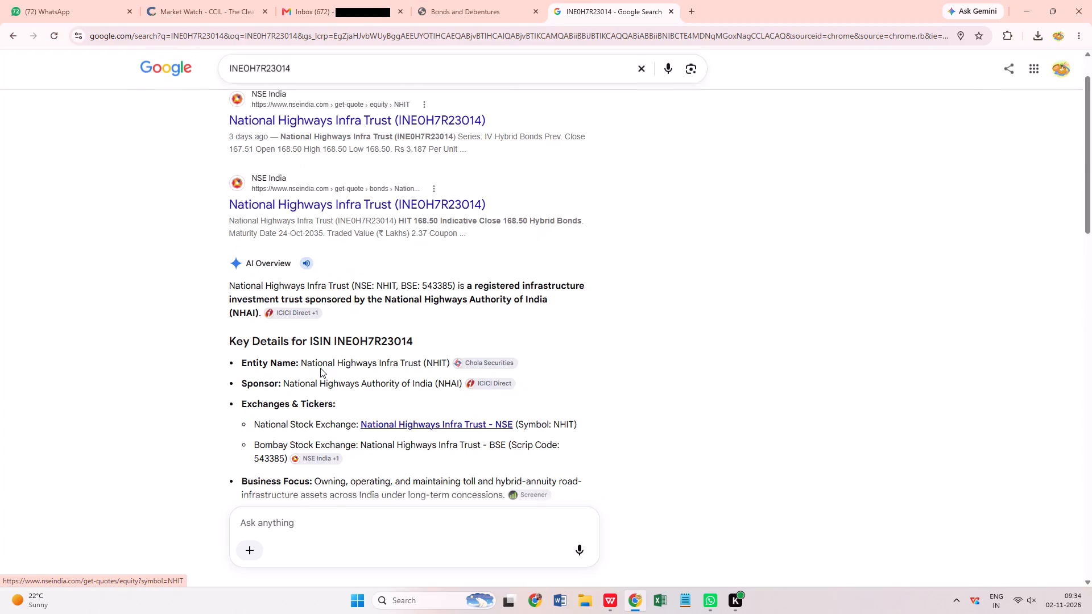
scroll(320, 368, "up", 3)
left_click(320, 78)
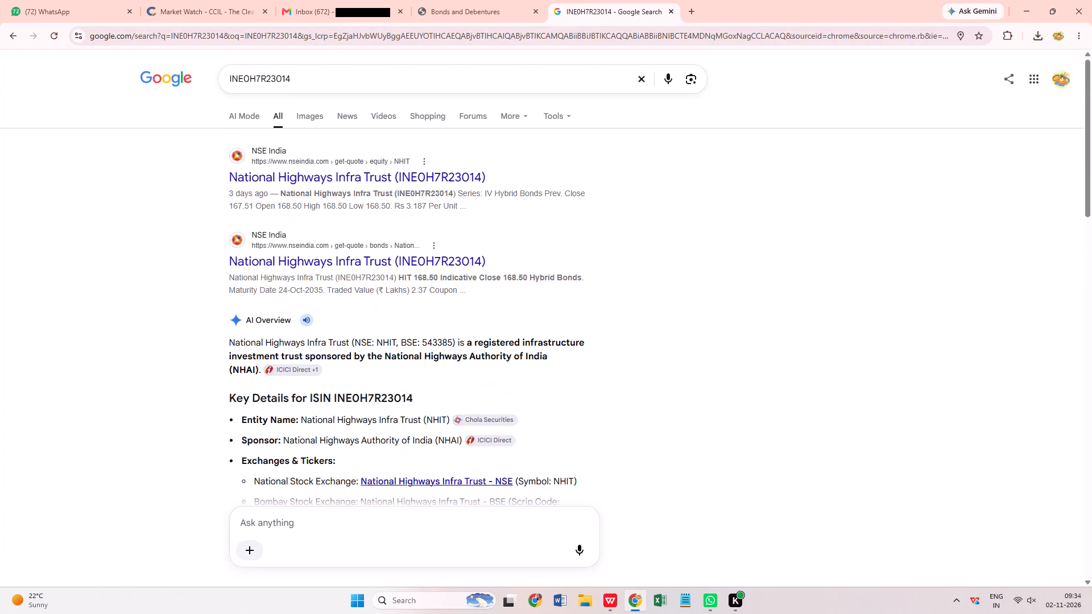
key("space")
type("aaa rating")
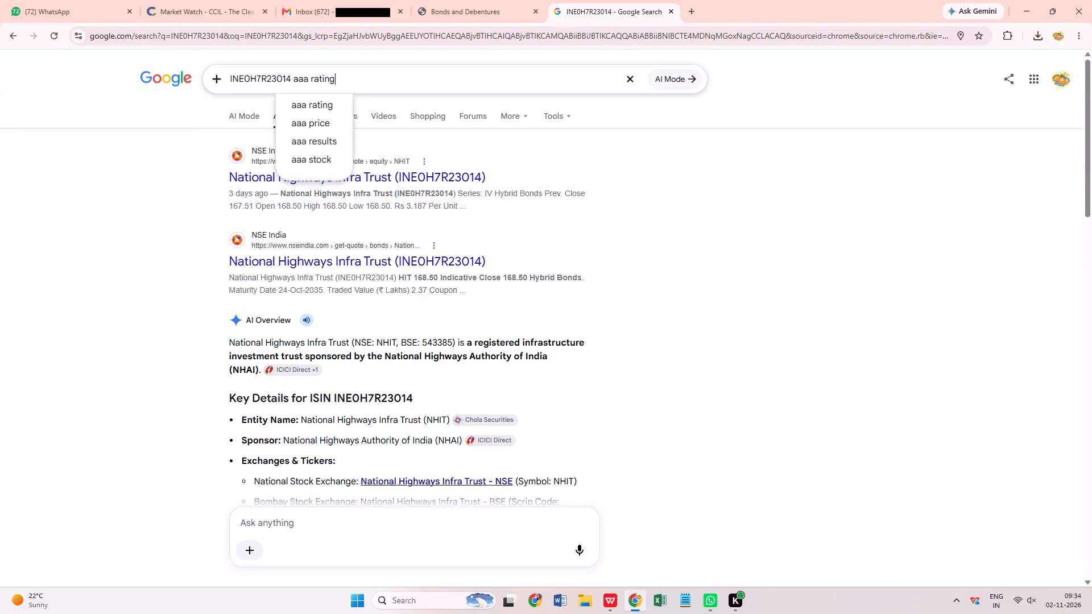
key("Return")
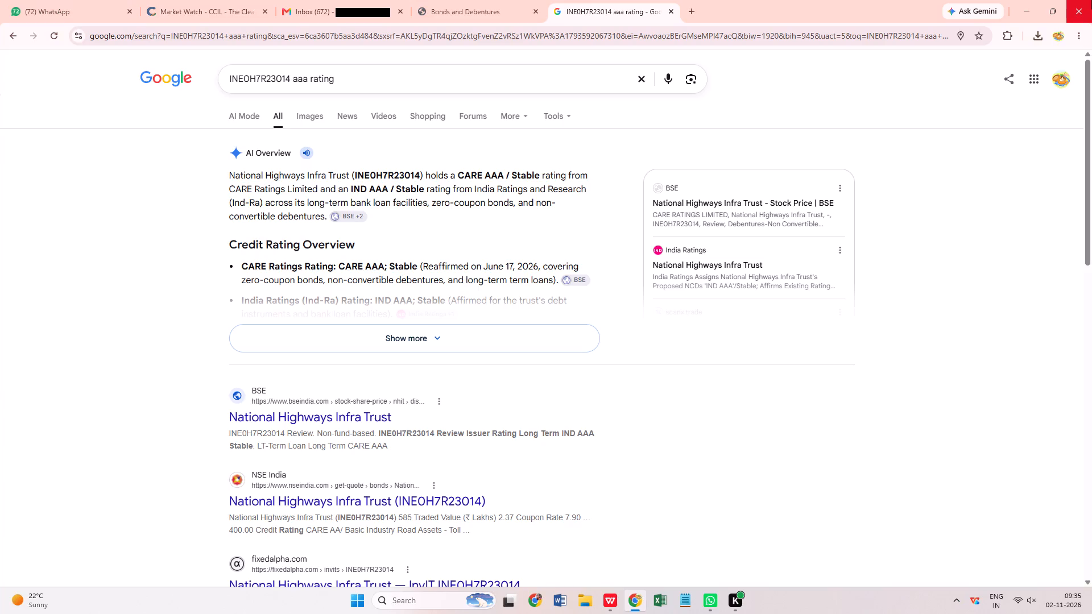
left_click(438, 337)
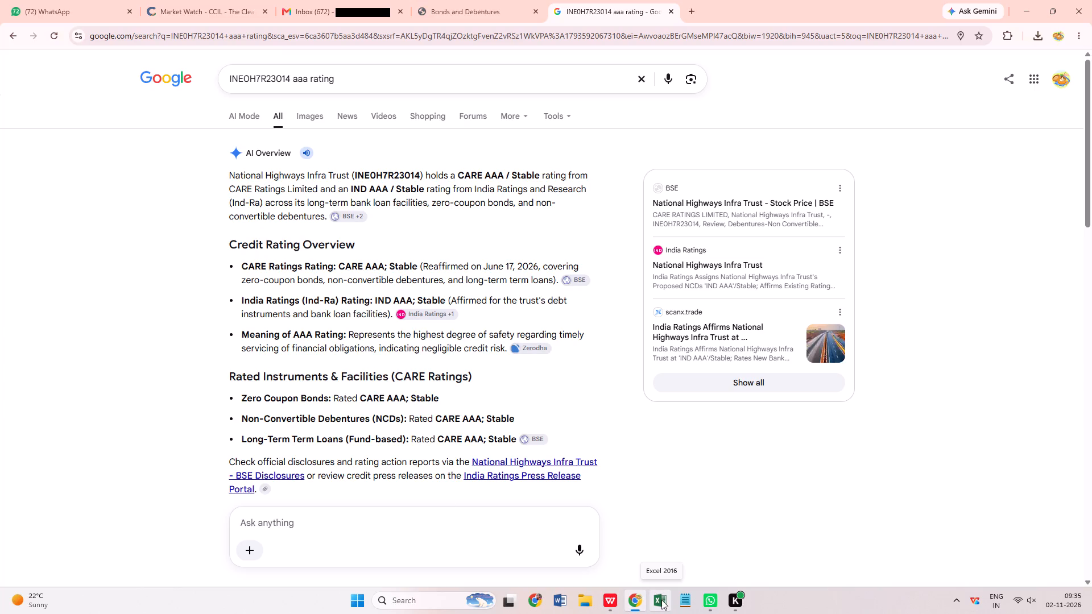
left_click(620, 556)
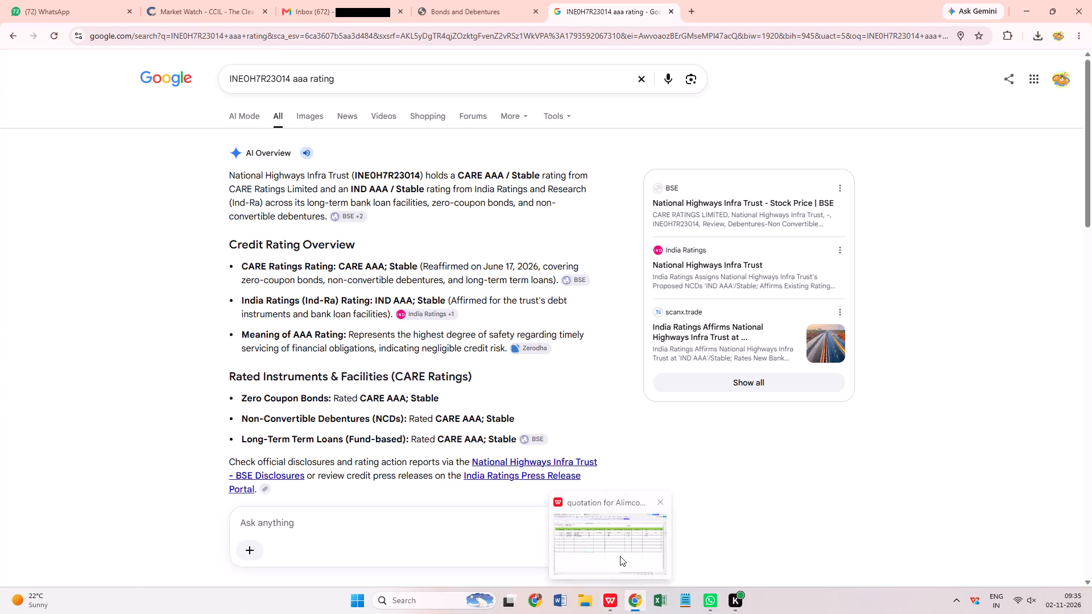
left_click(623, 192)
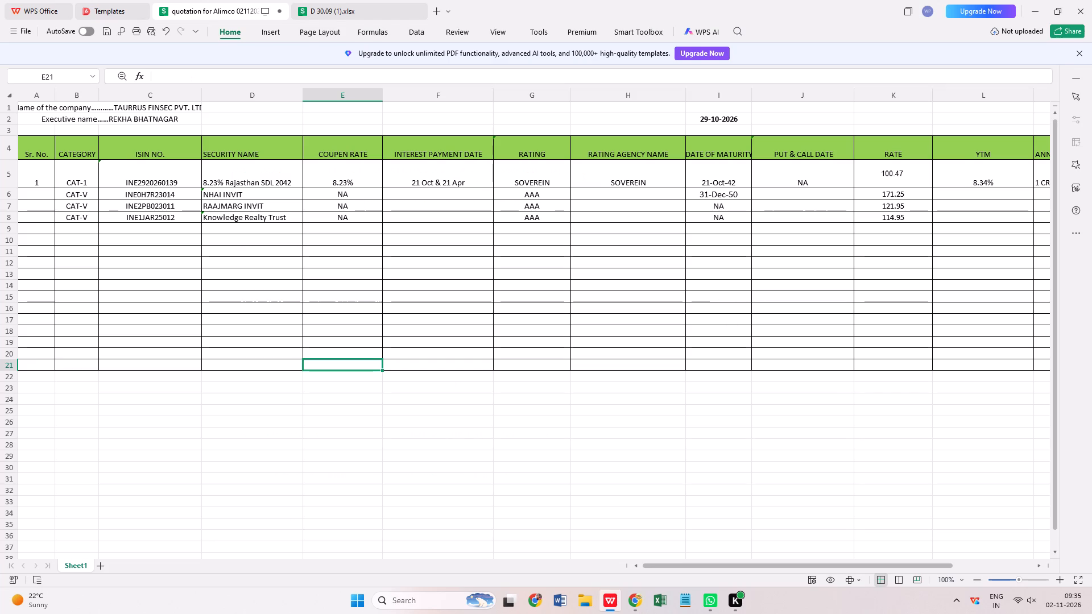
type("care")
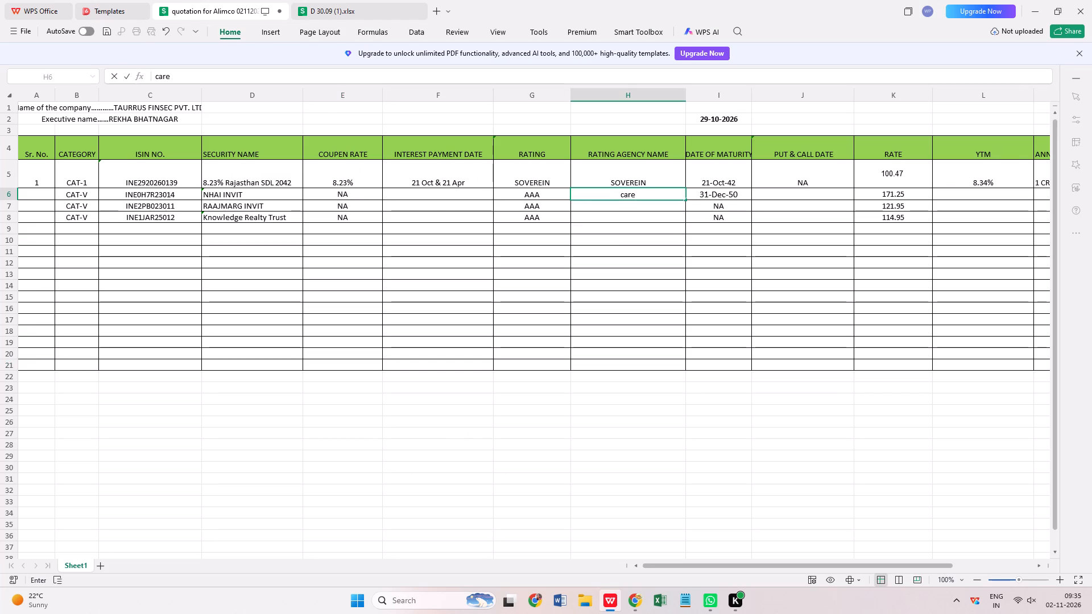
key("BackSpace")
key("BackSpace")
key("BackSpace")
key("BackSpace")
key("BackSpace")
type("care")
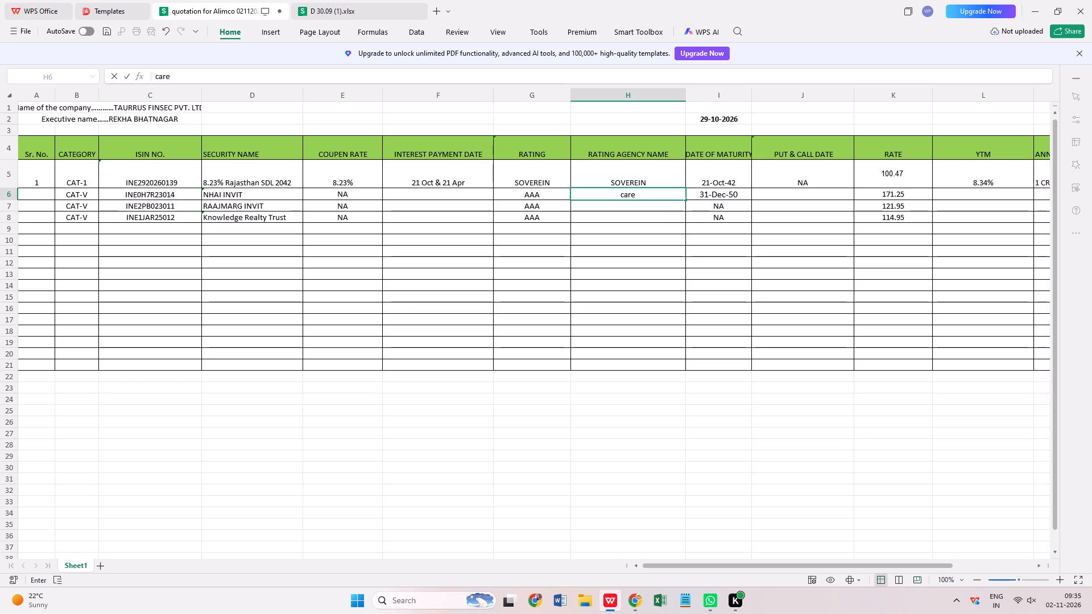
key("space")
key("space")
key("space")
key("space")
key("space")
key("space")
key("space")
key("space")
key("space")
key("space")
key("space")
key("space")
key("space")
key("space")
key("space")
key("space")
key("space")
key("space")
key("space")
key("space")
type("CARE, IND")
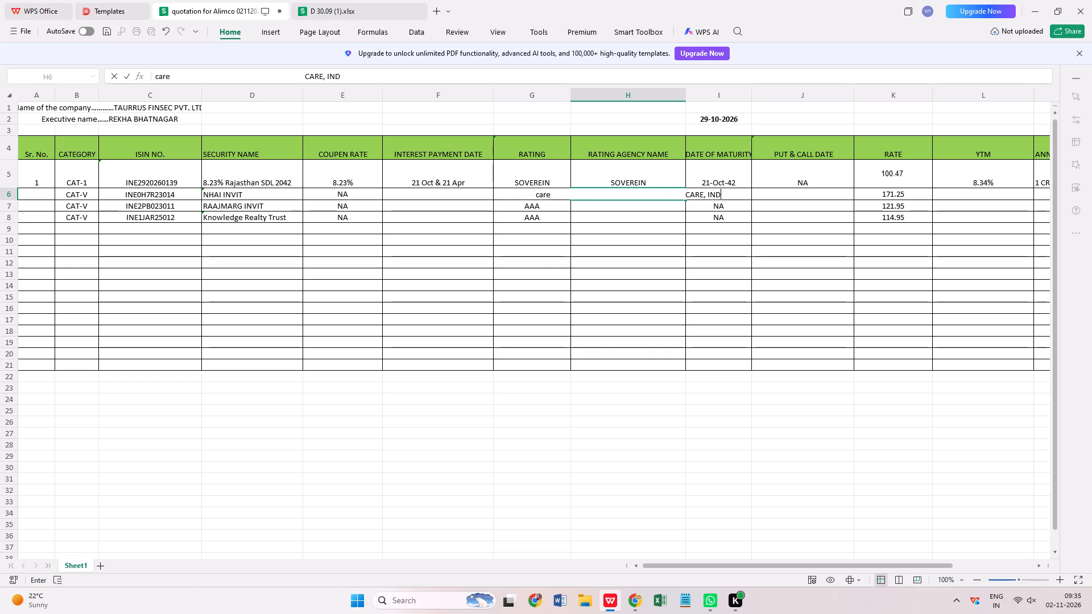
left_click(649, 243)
In the Alimco quotation workbook in WPS, enter CARE & IND as the rating agency name for NHAI INVIT in row 6.
left_click(627, 193)
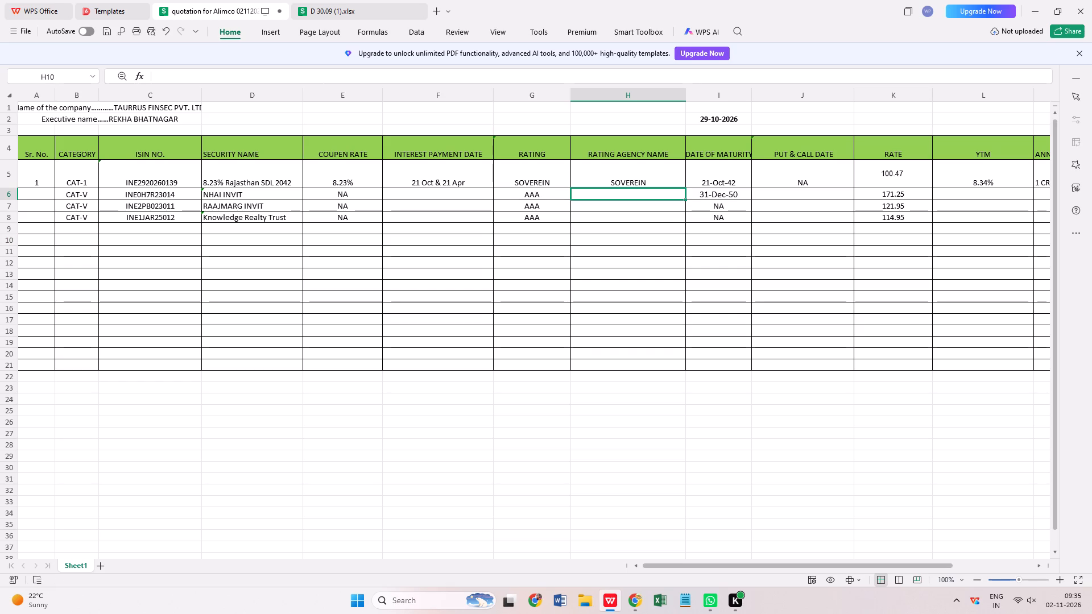
type("CARE")
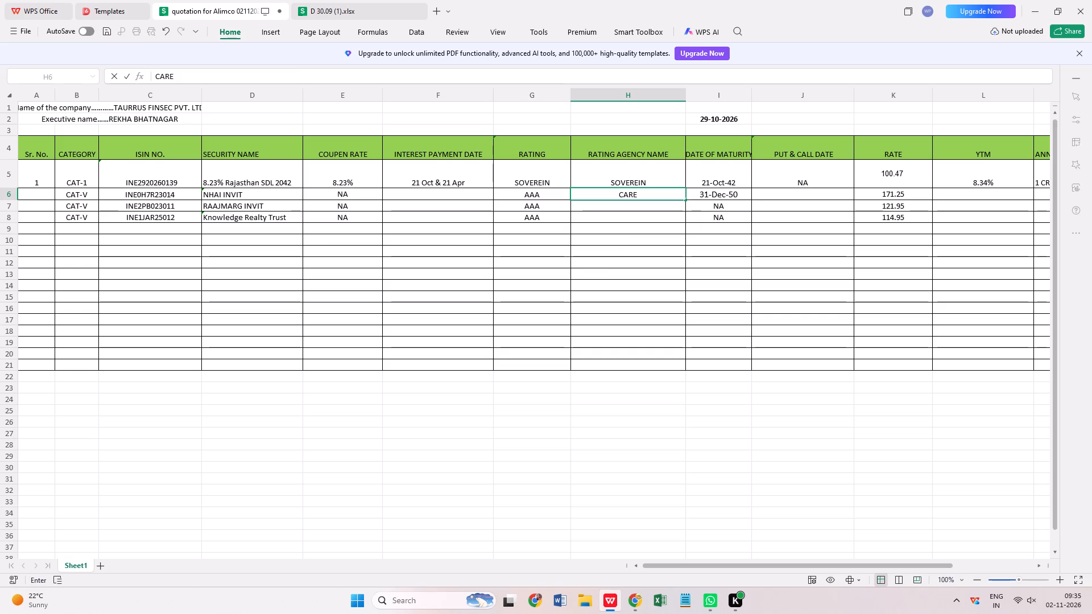
key("space")
type("& INC")
key("BackSpace")
key("d")
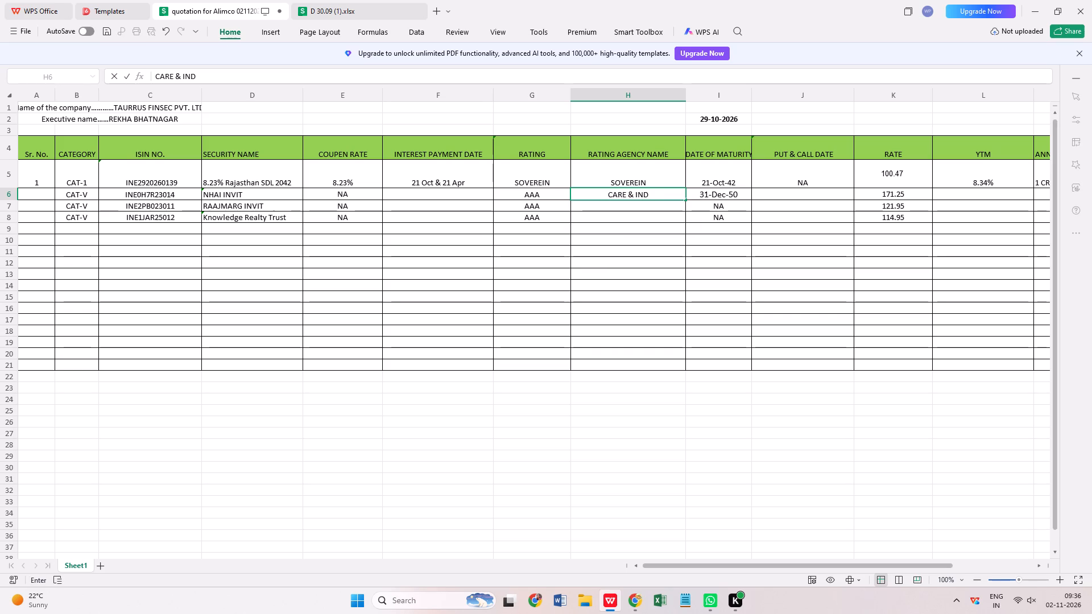
key("Return")
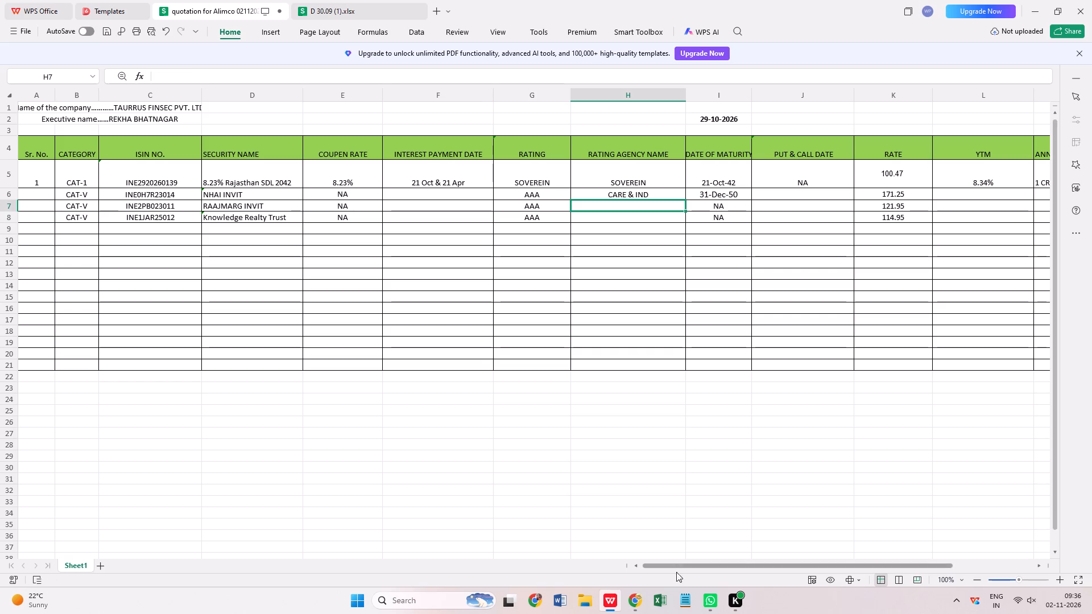
Back in Chrome, change the Google query to "INE0H7R23014 INTEREST PAYMENT".
left_click(653, 553)
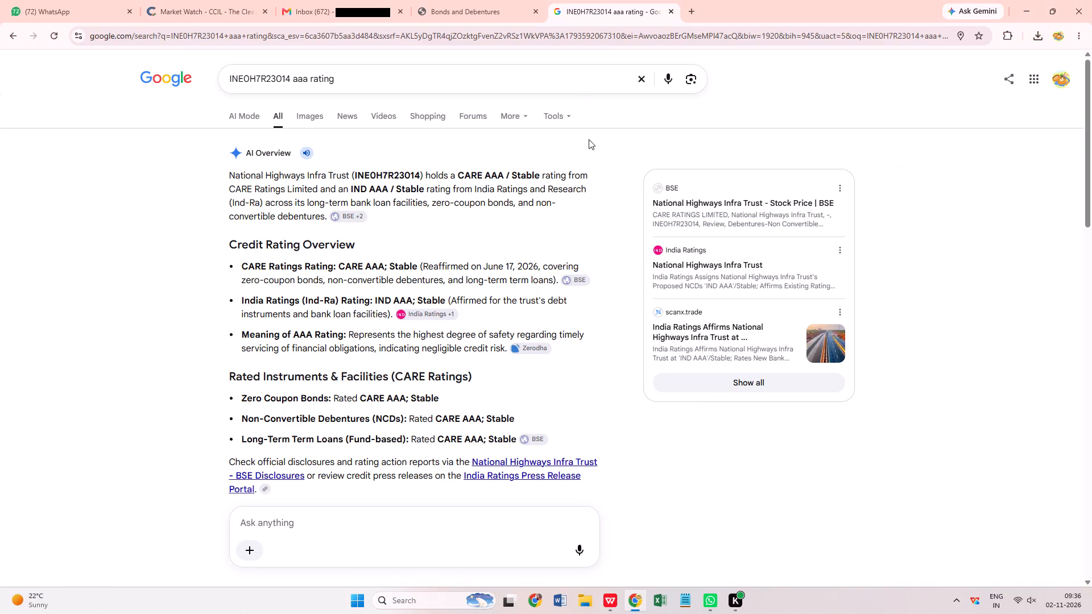
left_click(354, 83)
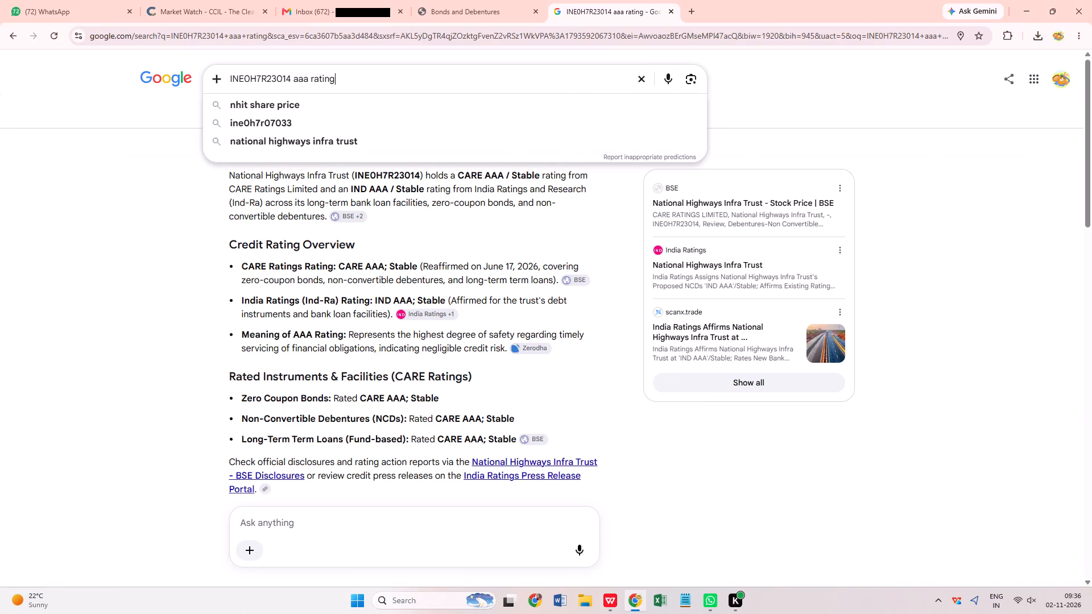
key("BackSpace")
key("BackSpace")
key("BackSpace")
key("BackSpace")
key("BackSpace")
key("BackSpace")
key("BackSpace")
key("BackSpace")
key("BackSpace")
key("BackSpace")
key("BackSpace")
key("BackSpace")
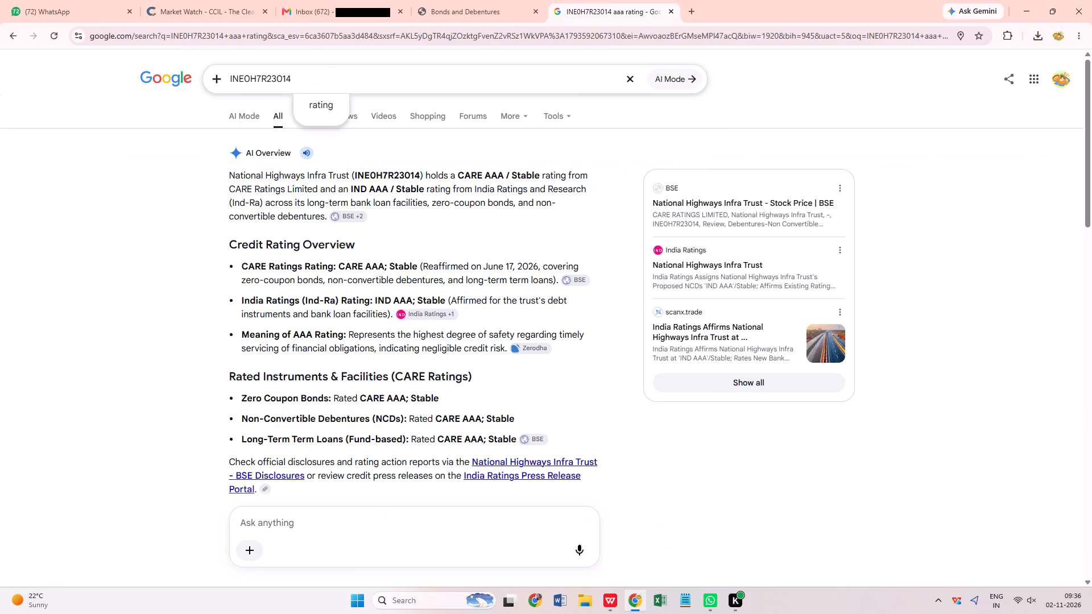
type("4")
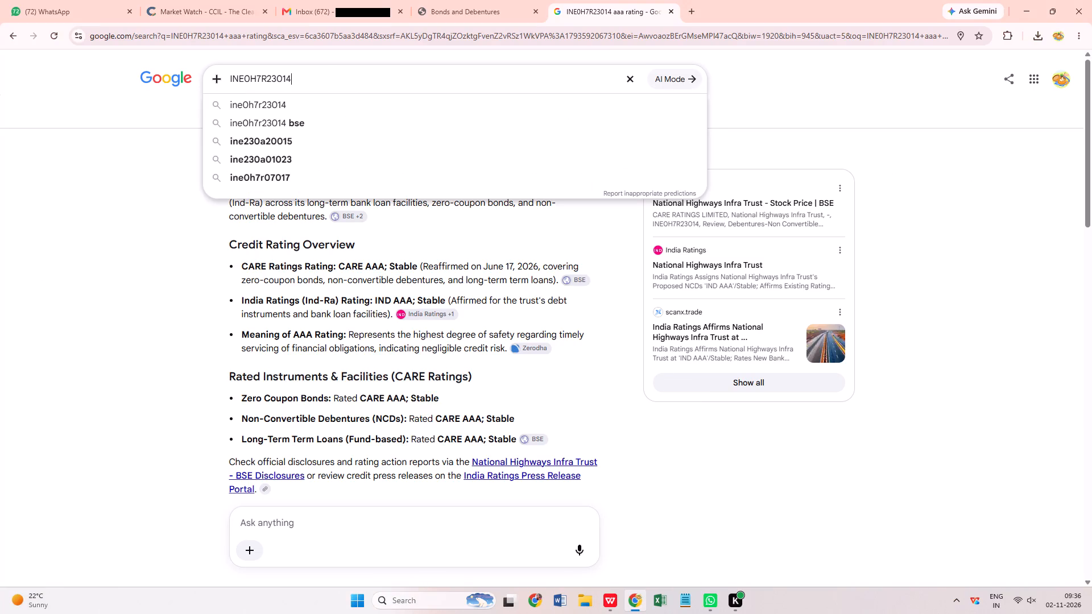
key("space")
type("INTEREST")
key("space")
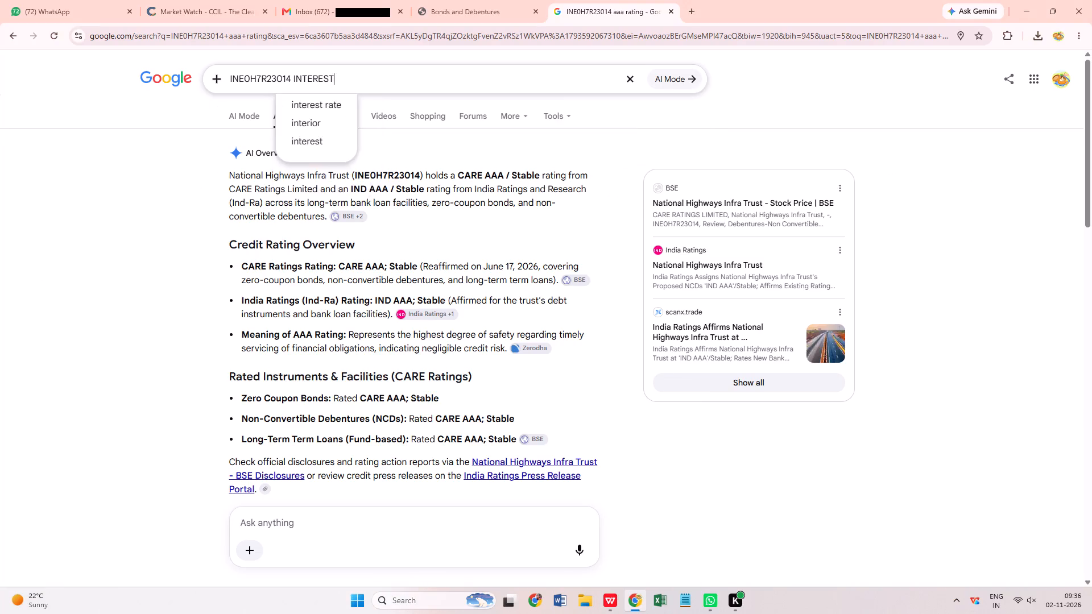
type("PAYMENT")
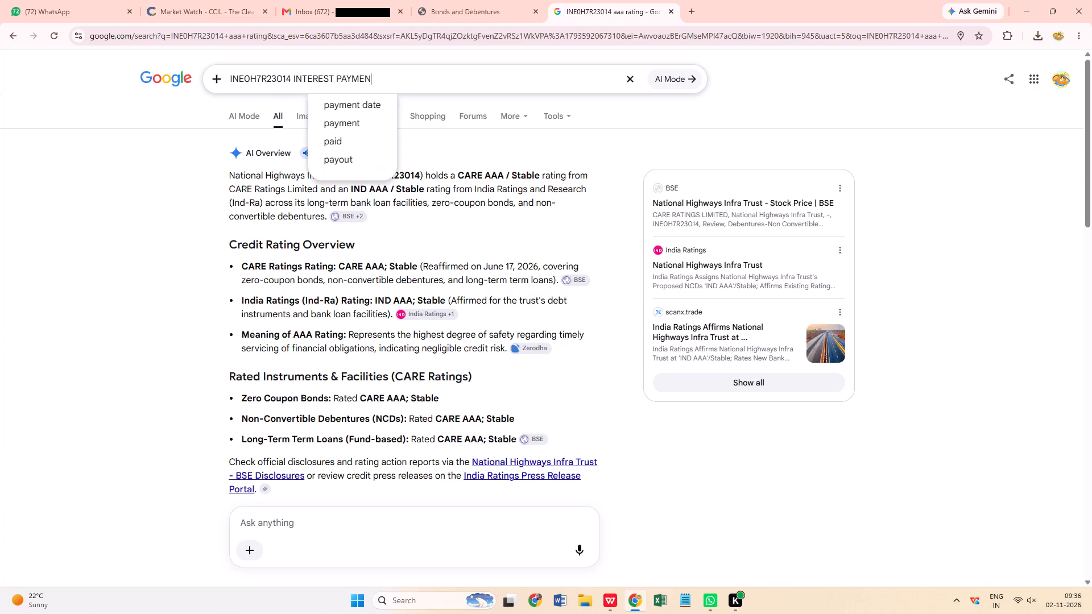
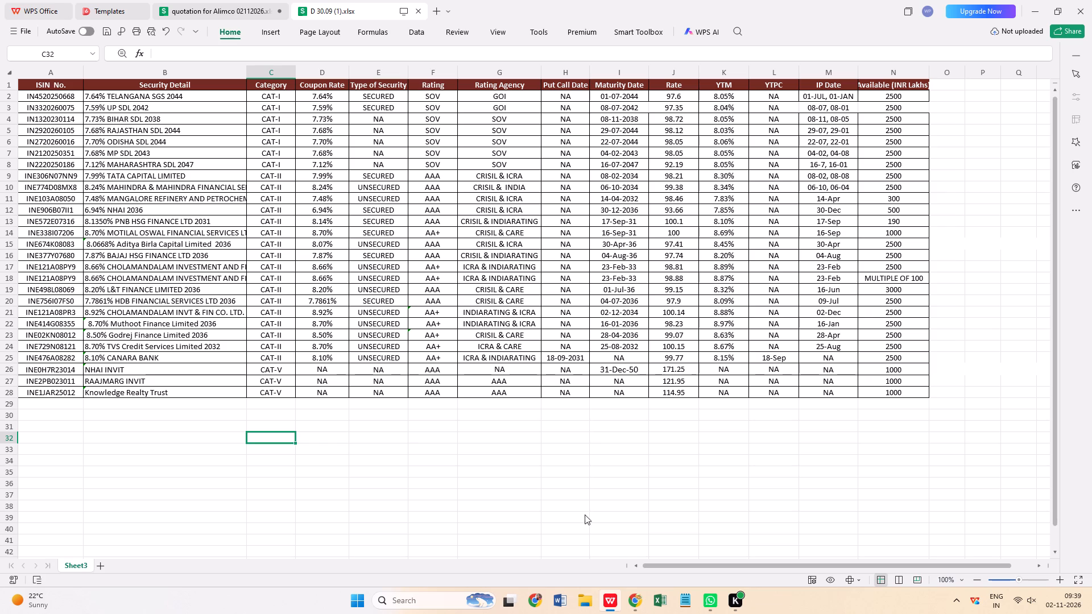
Launch Microsoft Excel and dismiss its activation wizard.
left_click(664, 597)
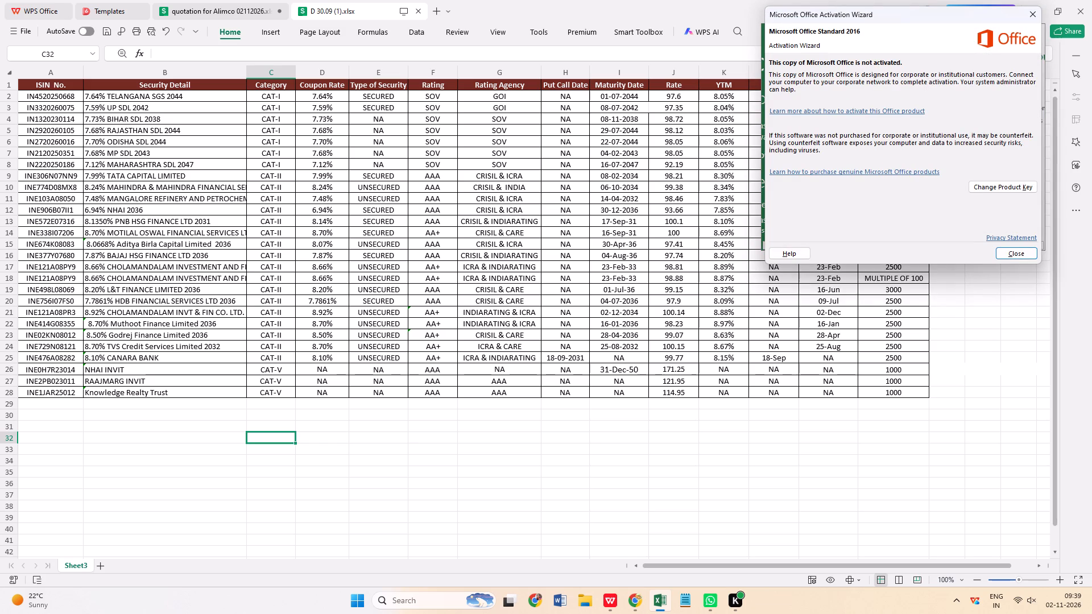
left_click(1032, 11)
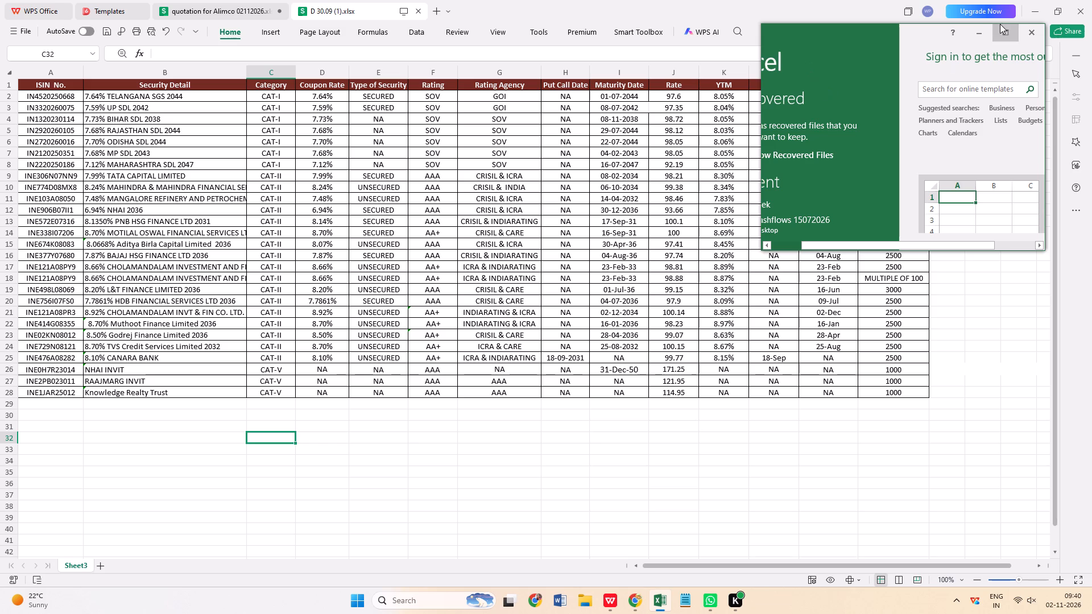
Back in WPS, copy the NHAI INVIT ISIN, INE0H7R23014, from row 26 of the D 30.09 (1) workbook.
triple_click(80, 370)
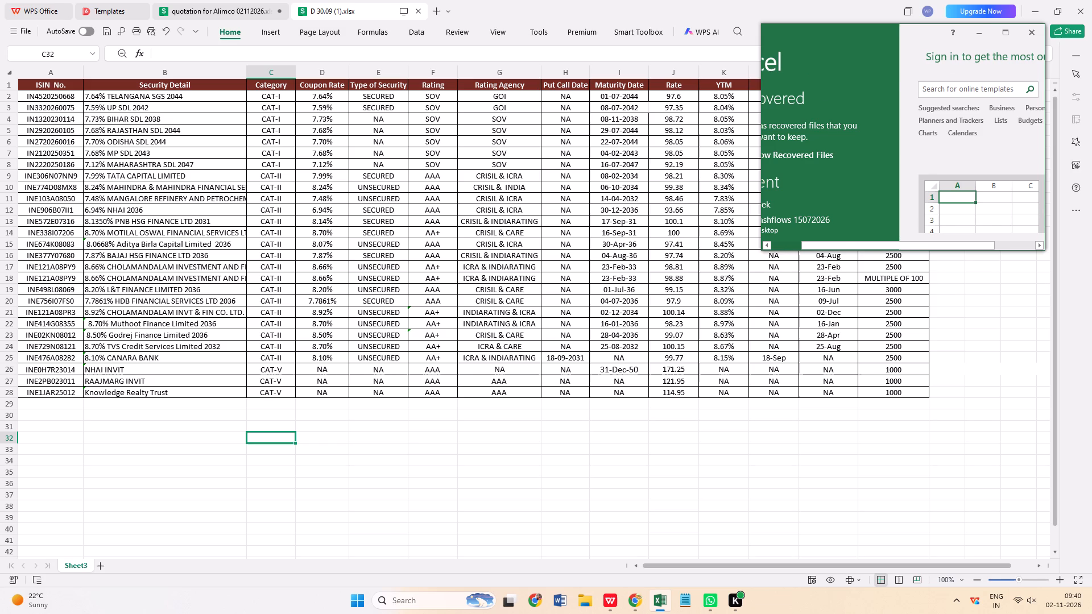
double_click(76, 368)
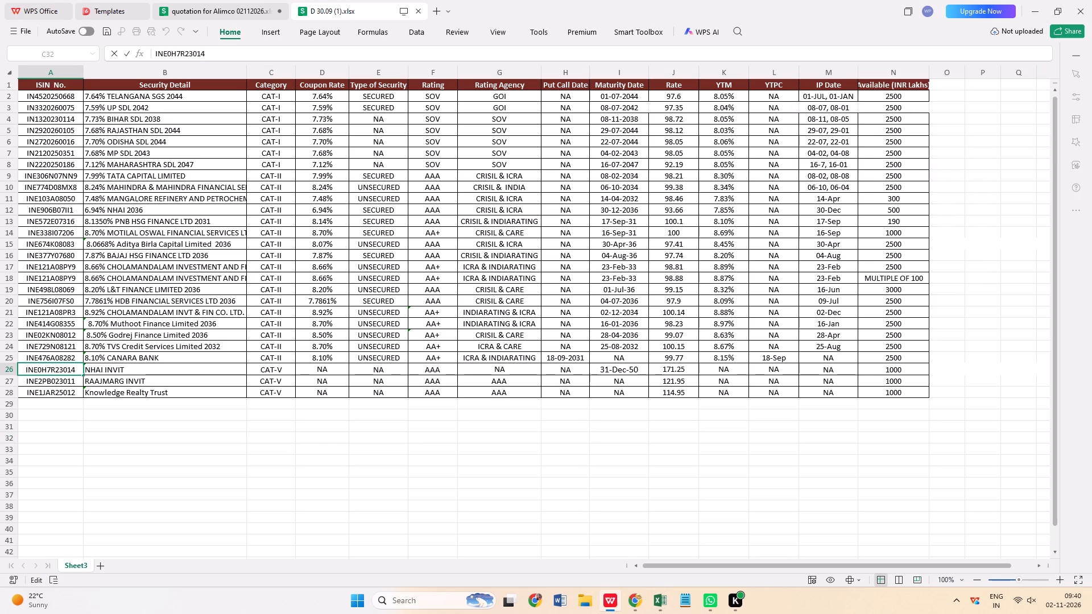
key("ctrl+c")
Switch to Excel, maximise its start window and open the recent workbook Cashflows 15072026.
left_click(682, 546)
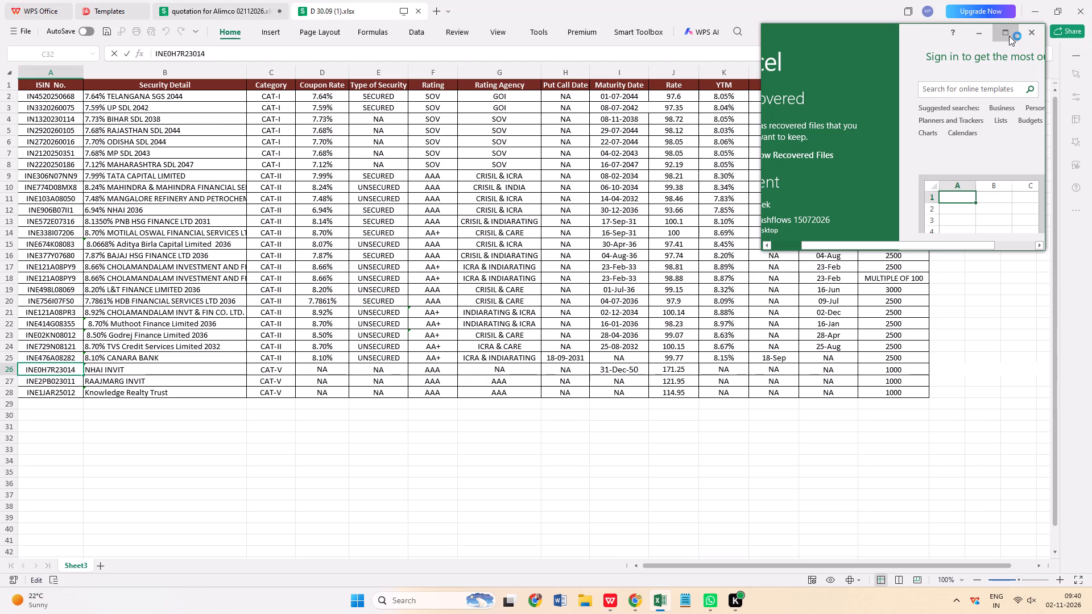
left_click(1008, 31)
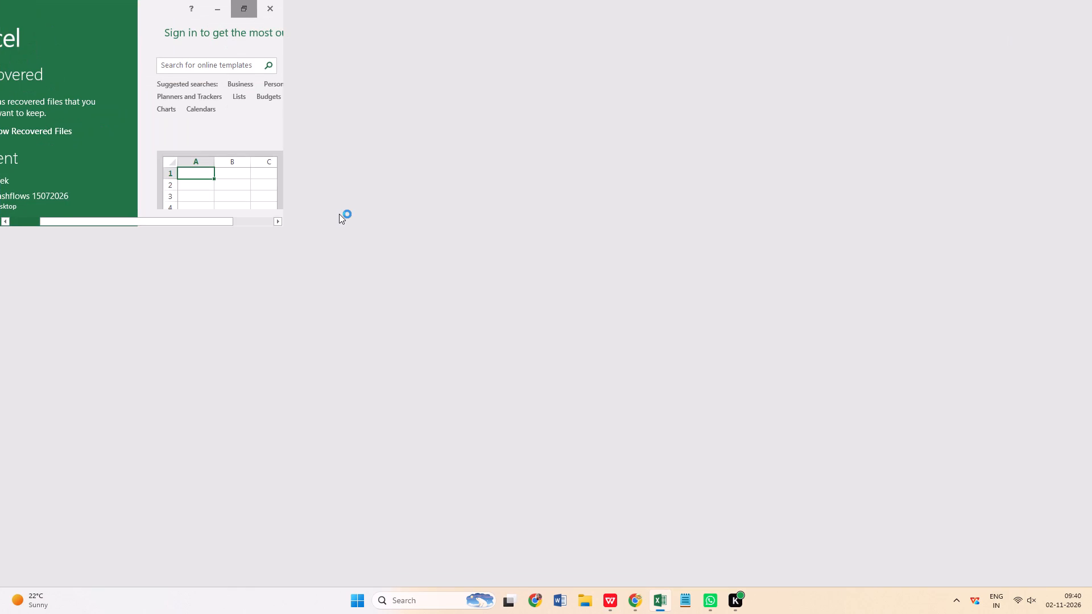
left_click(52, 190)
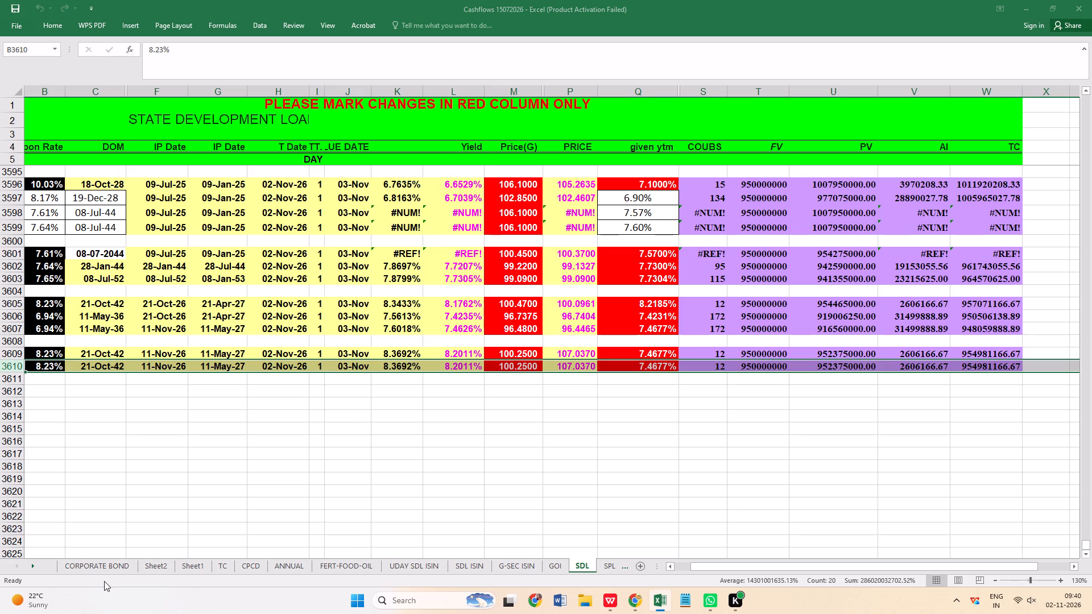
Search the CORPORATE BOND sheet of the cashflows workbook for the copied NHAI INVIT ISIN.
left_click(98, 572)
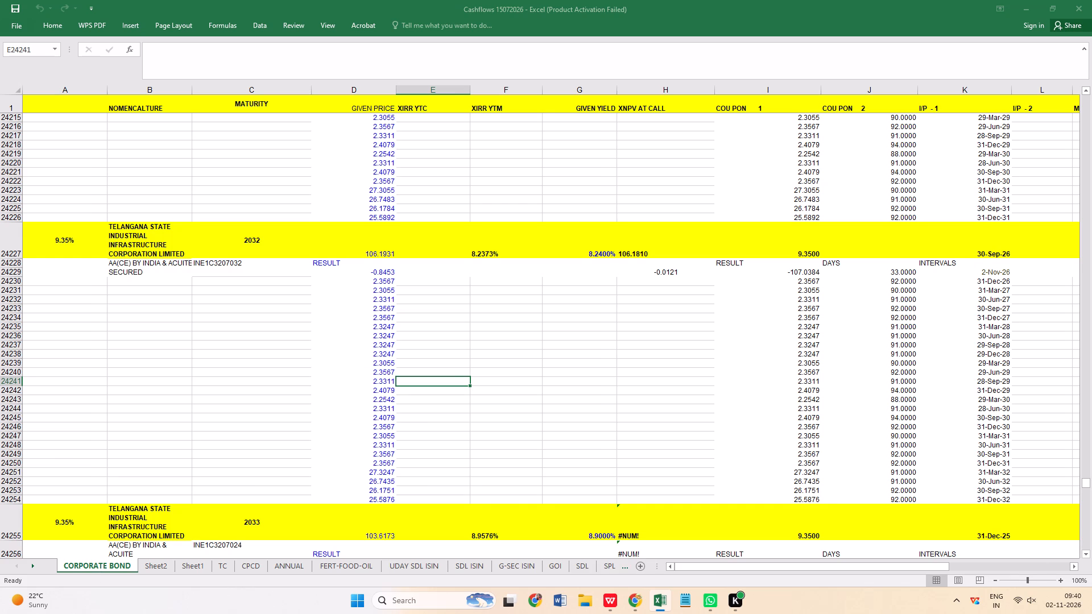
left_click(514, 402)
key("ctrl+f")
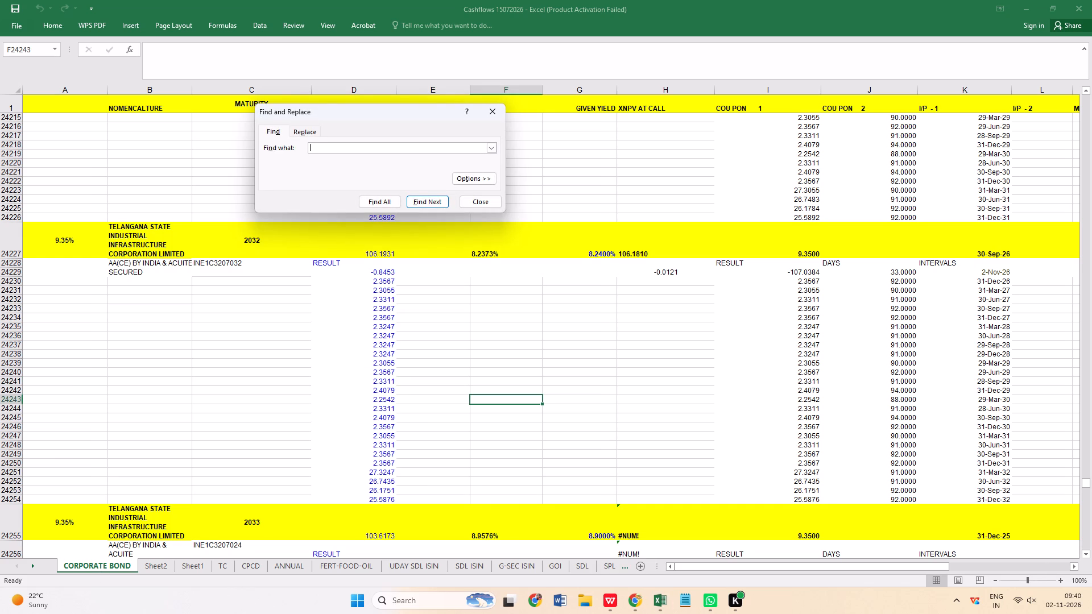
key("ctrl+v")
left_click(367, 143)
left_click(366, 147)
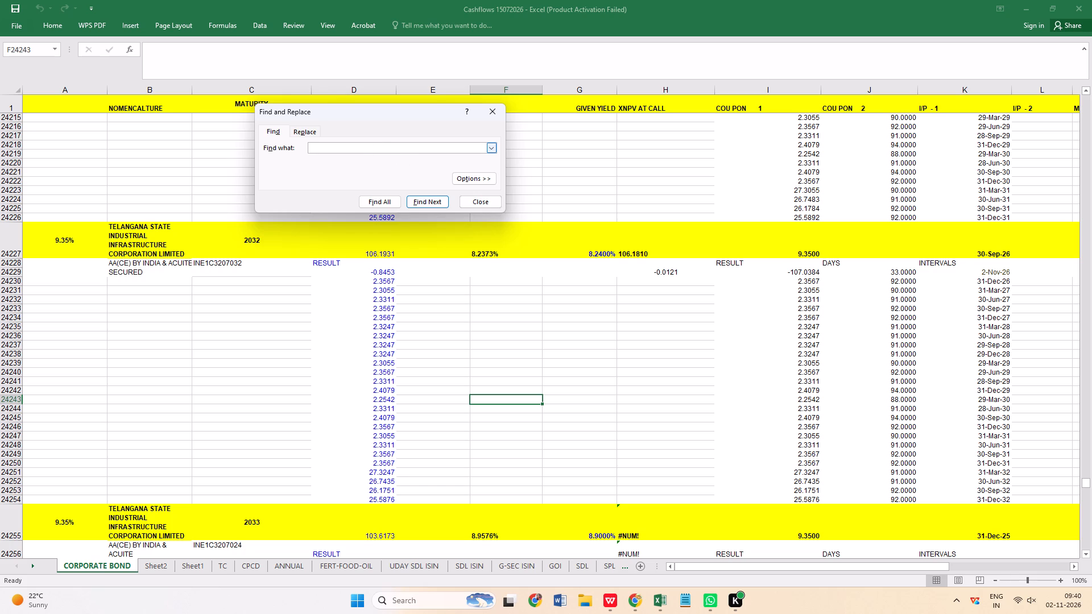
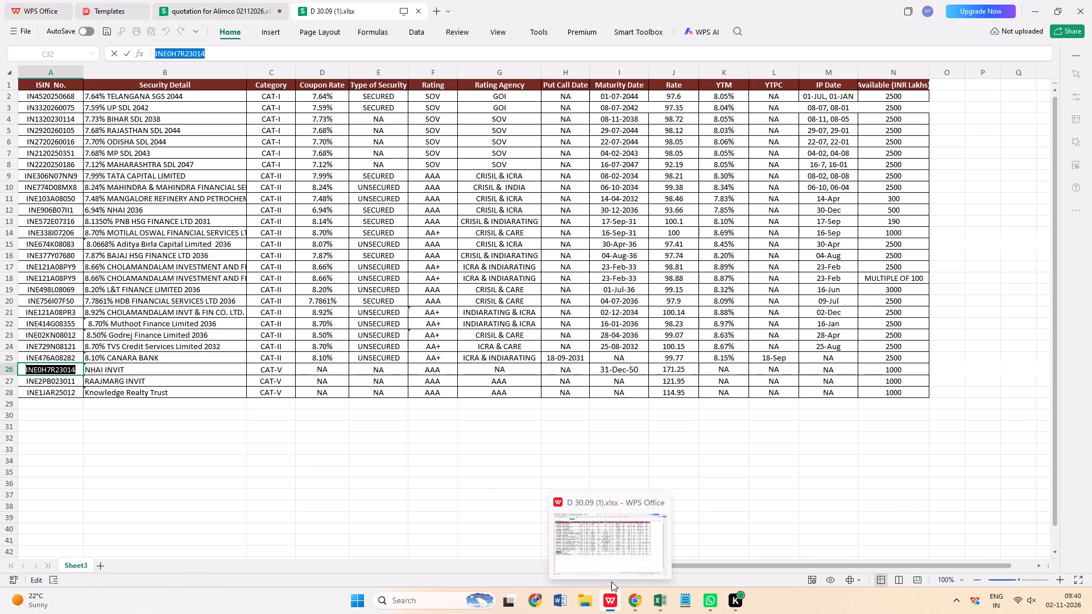
Switch back to the cashflows workbook in Excel and search its CORPORATE BOND sheet for all matches of ISIN INE0H7R23014.
left_click(669, 547)
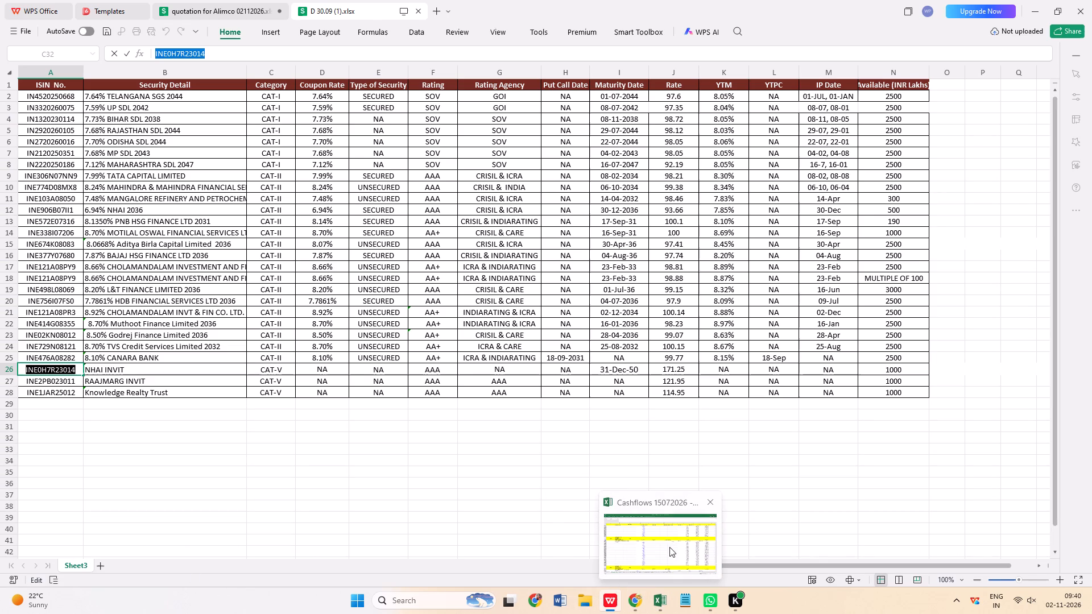
left_click(323, 147)
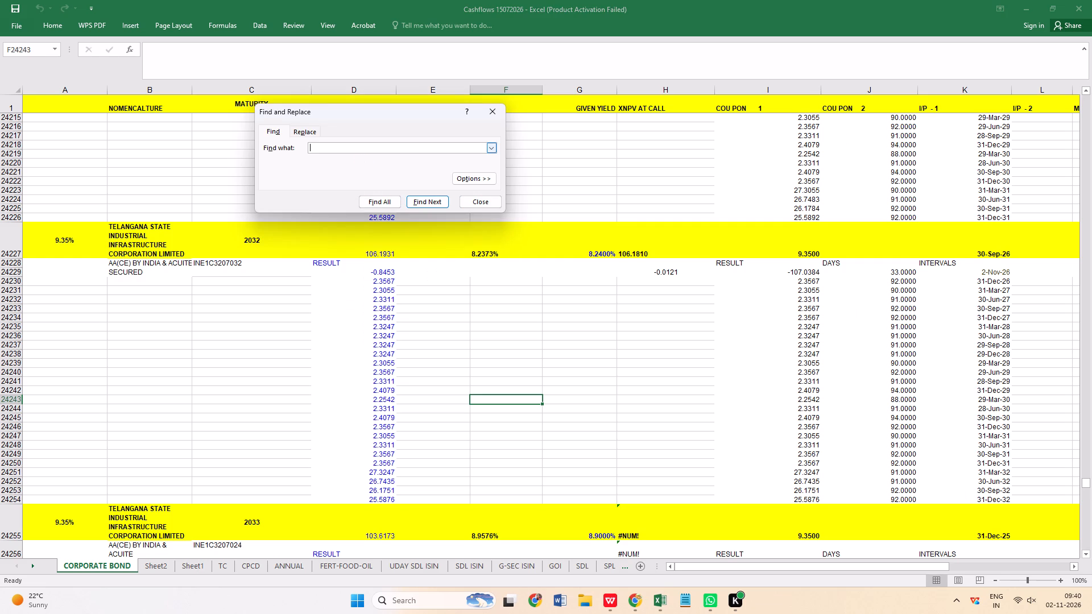
key("ctrl+v")
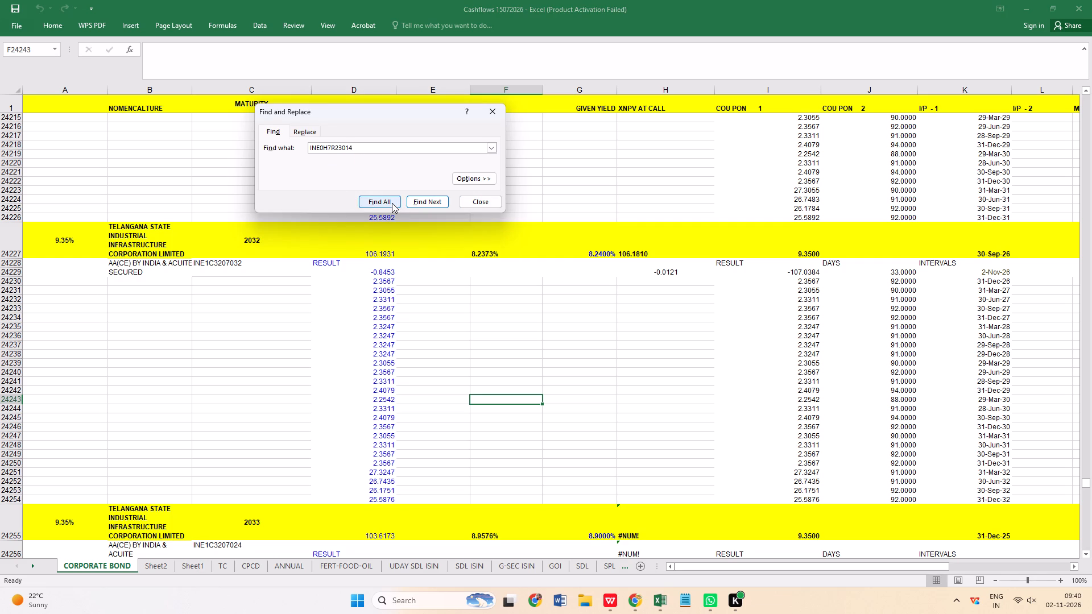
left_click(391, 203)
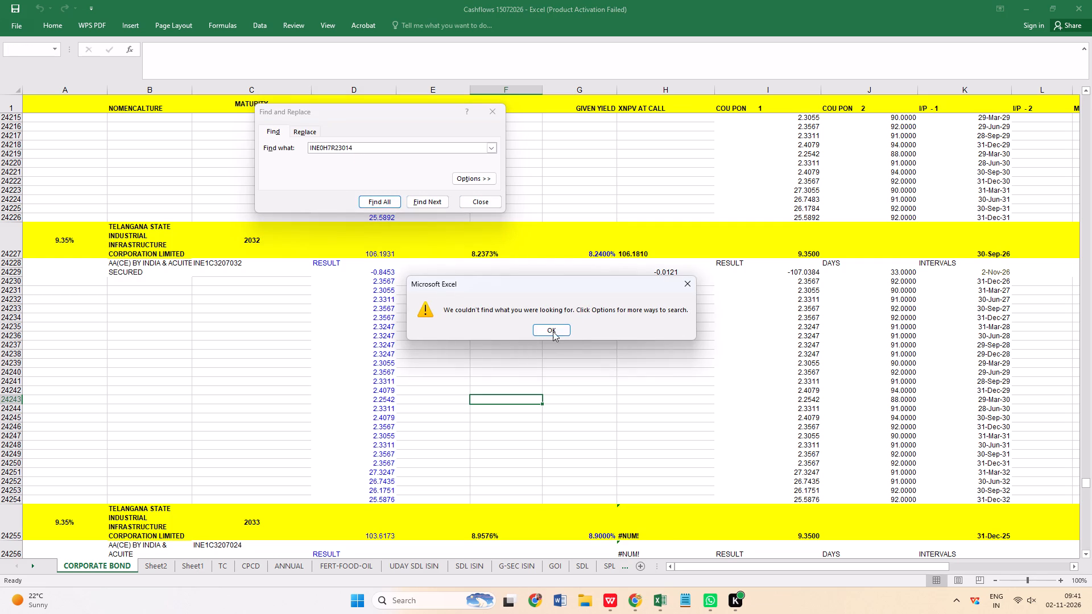
left_click(553, 331)
left_click(497, 115)
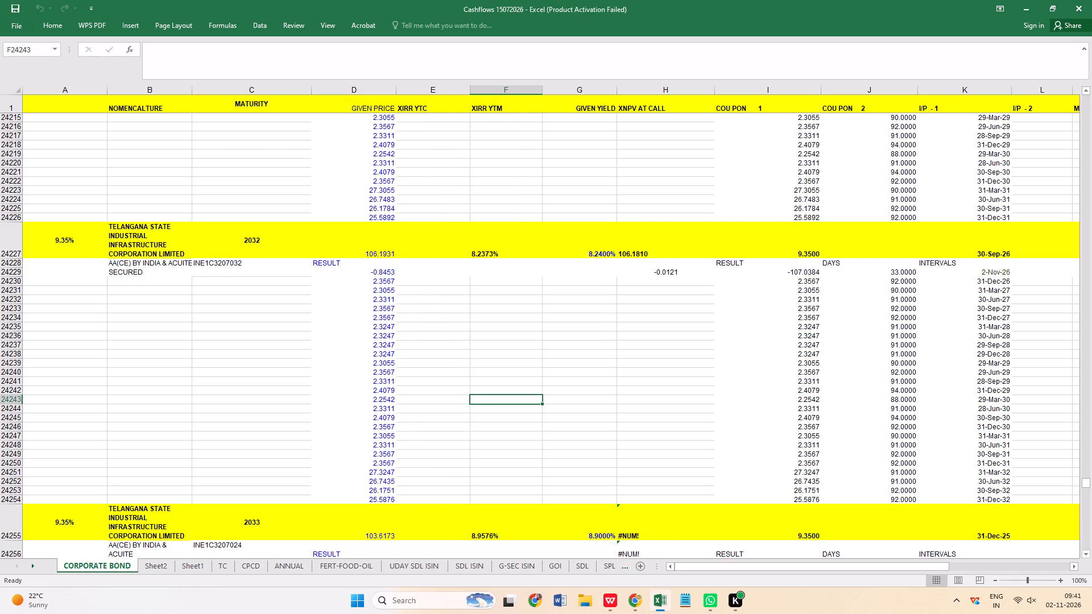
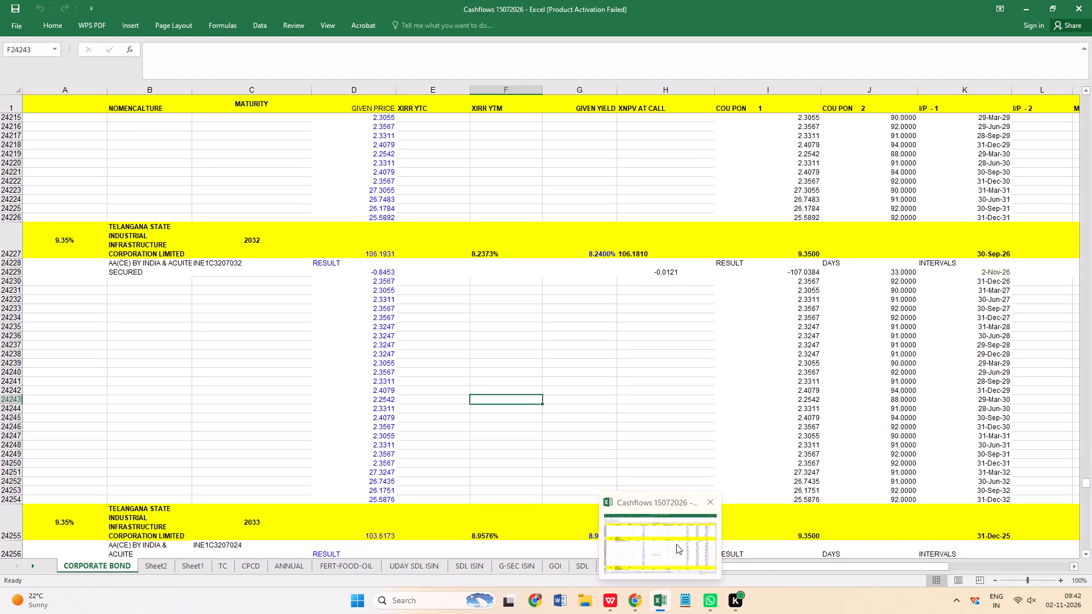
Minimise the cashflows workbook in Excel and the WPS Office window to get to the desktop.
left_click(676, 543)
left_click(656, 601)
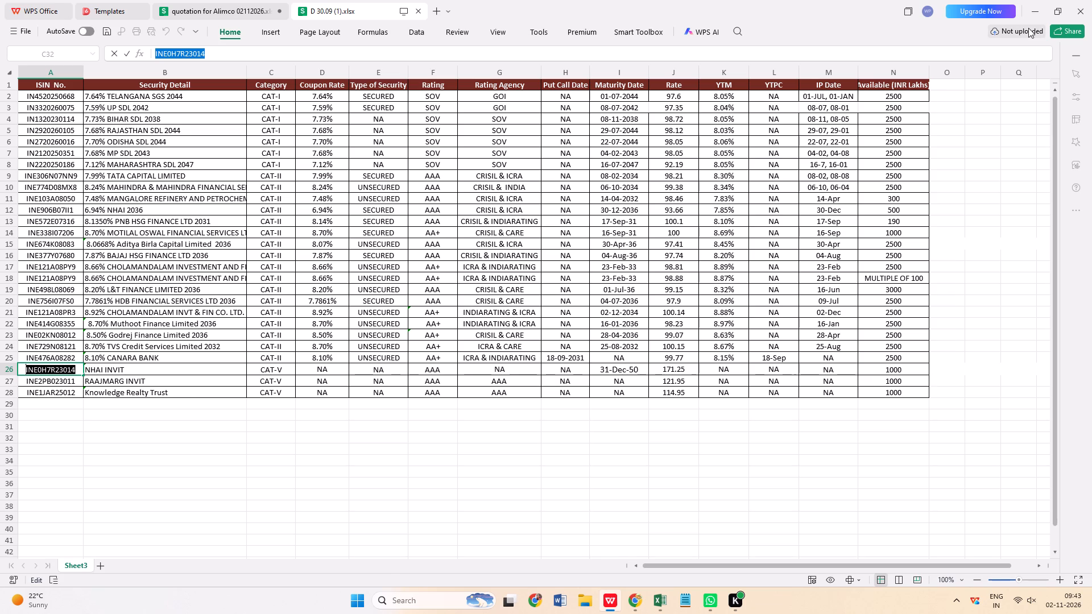
left_click(1029, 11)
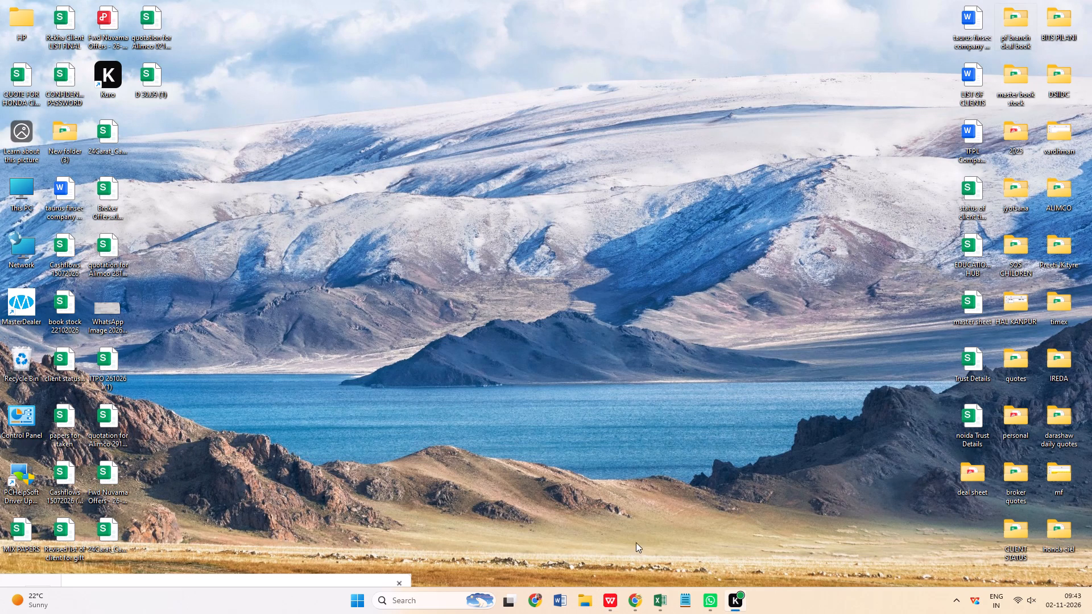
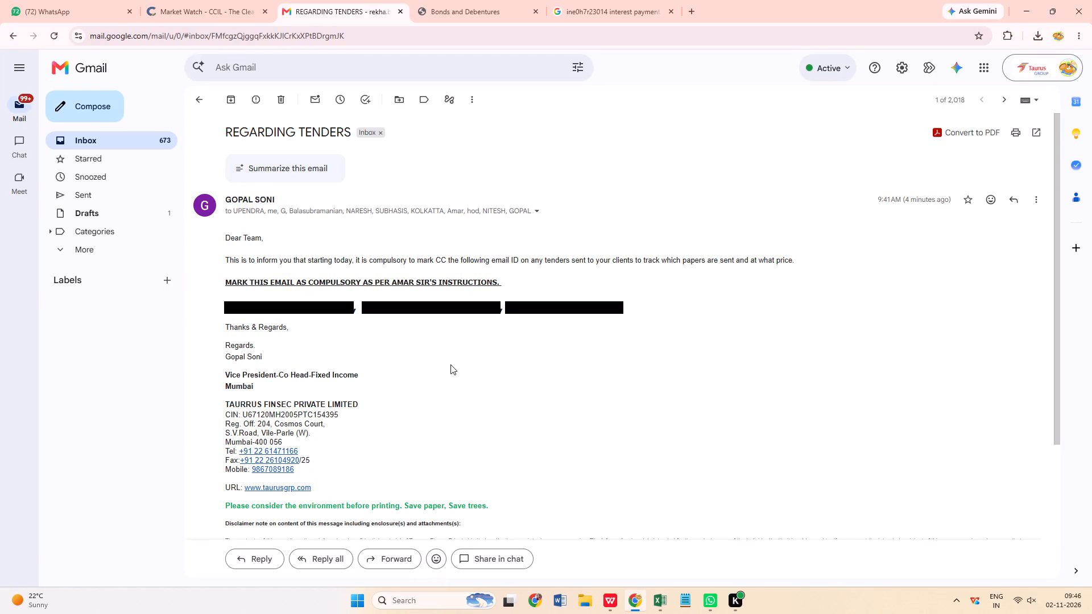
Read the open REGARDING TENDERS email through to the disclaimer at its end and return to its beginning.
scroll(469, 384, "down", 6)
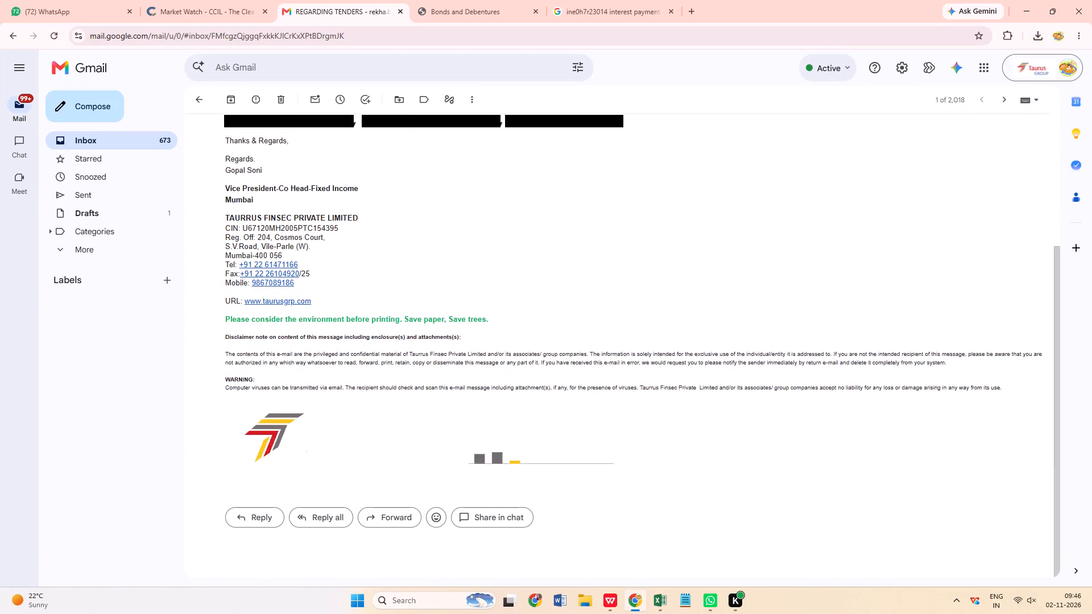
scroll(469, 384, "up", 6)
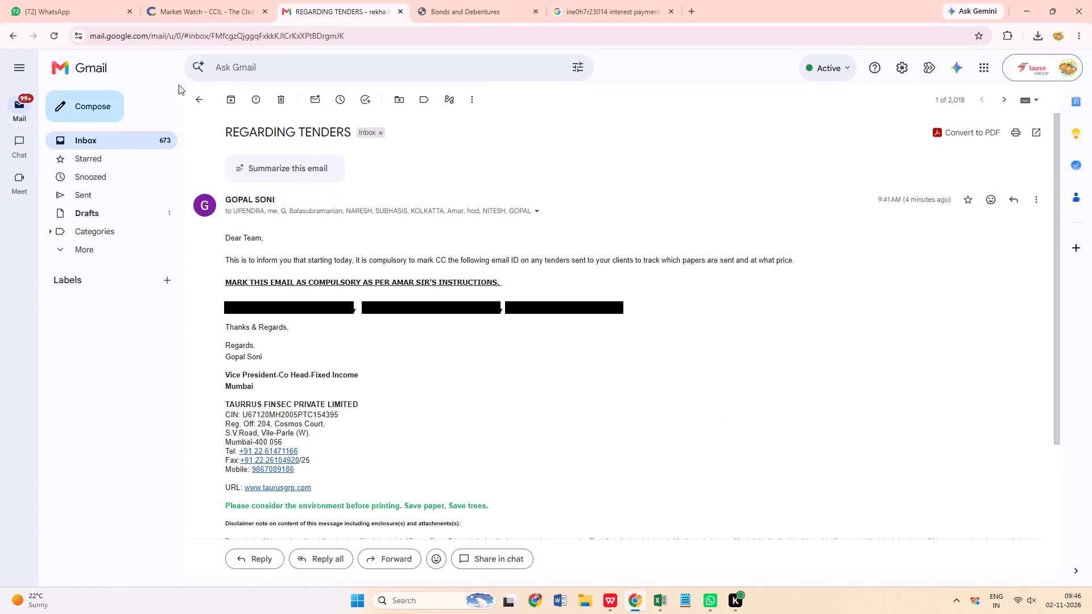
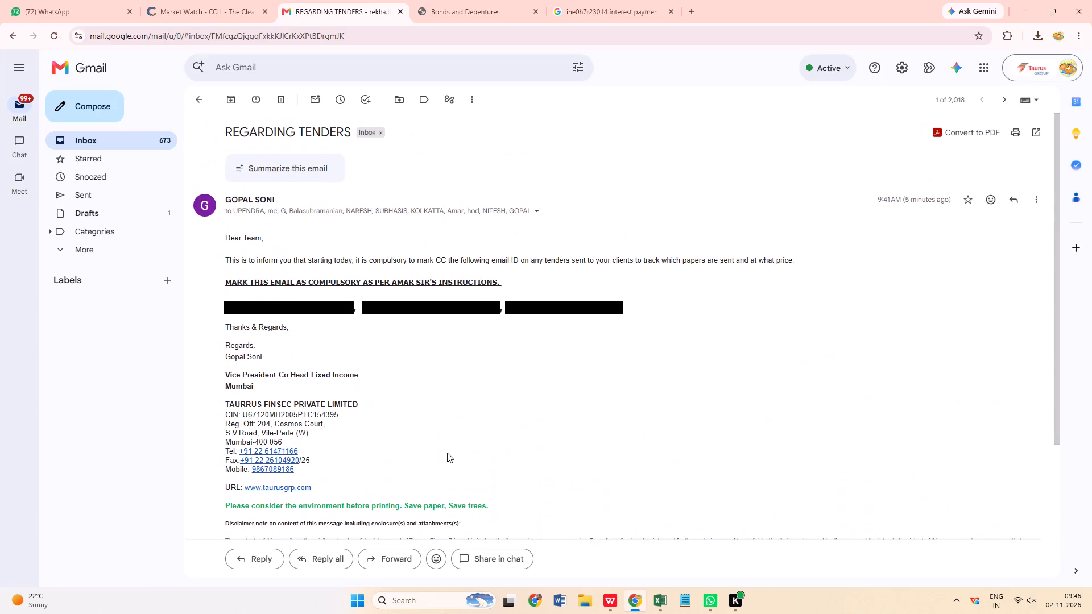
Switch to the Alimco quotation workbook in WPS Office and fill NA as the interest payment date for NHAI INVIT, RAAJMARG INVIT and Knowledge Realty Trust.
scroll(447, 453, "up", 5)
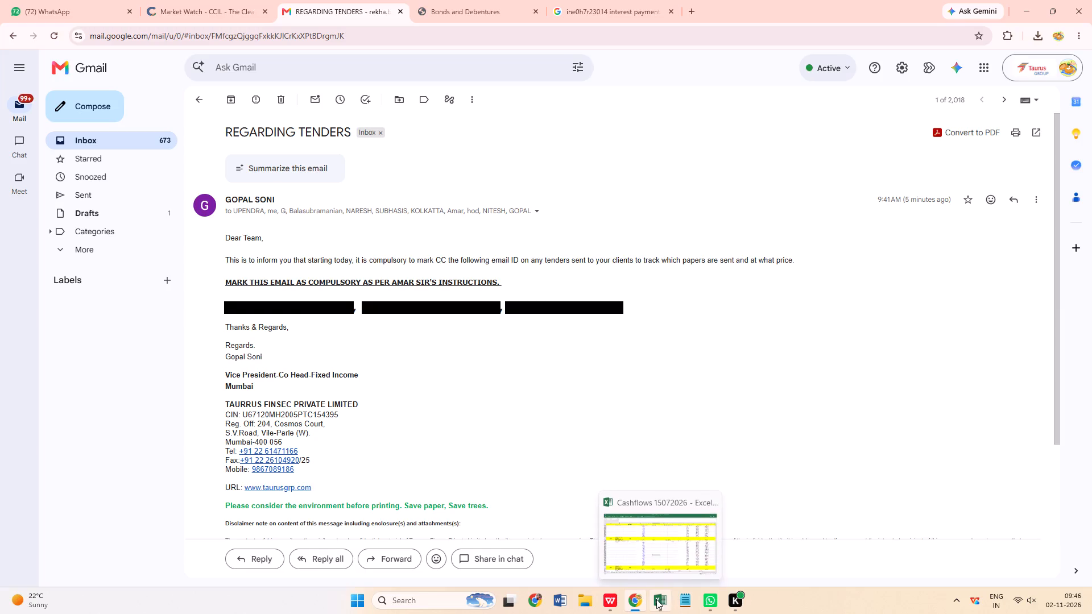
left_click(597, 532)
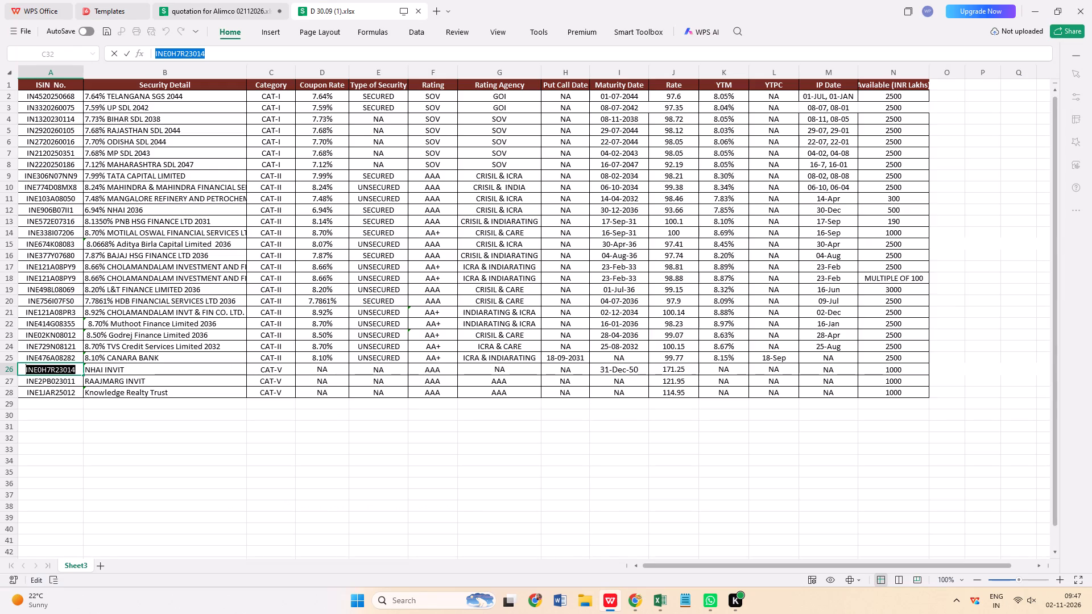
left_click(229, 8)
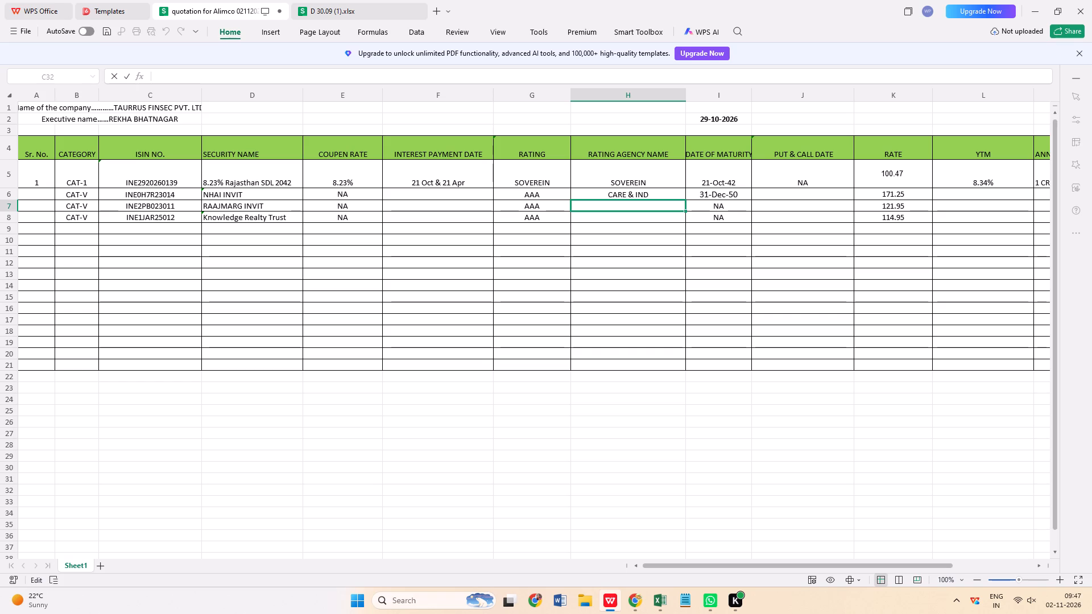
left_click(450, 198)
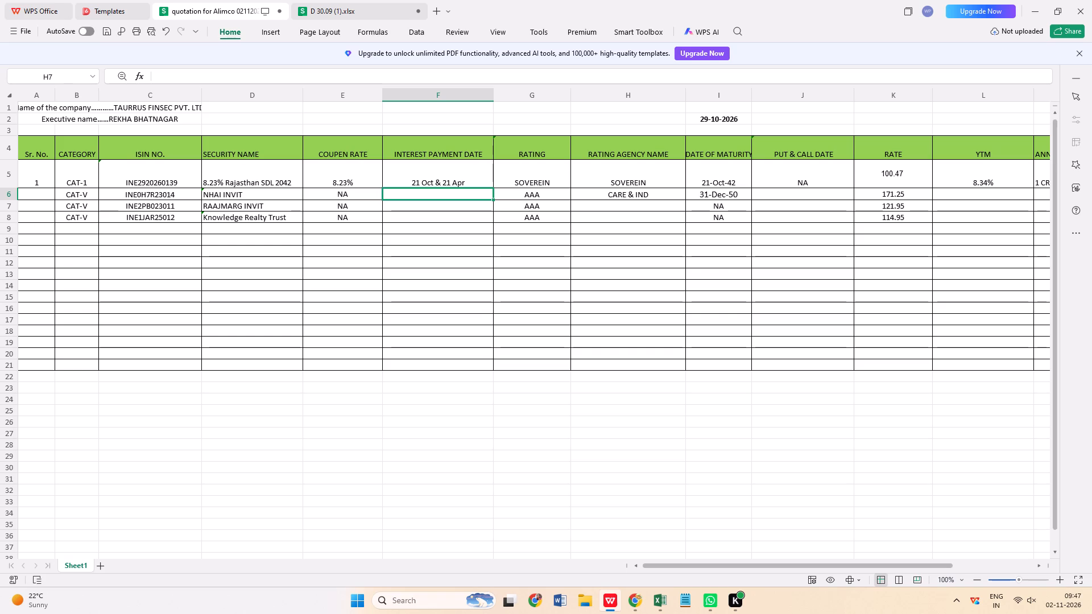
left_click(272, 207)
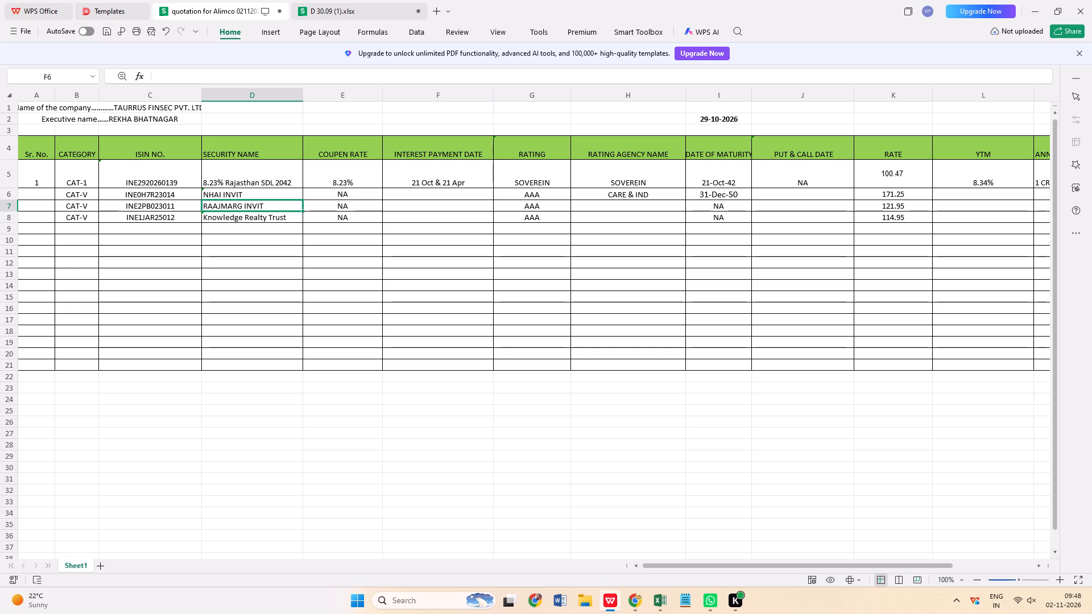
left_click(349, 196)
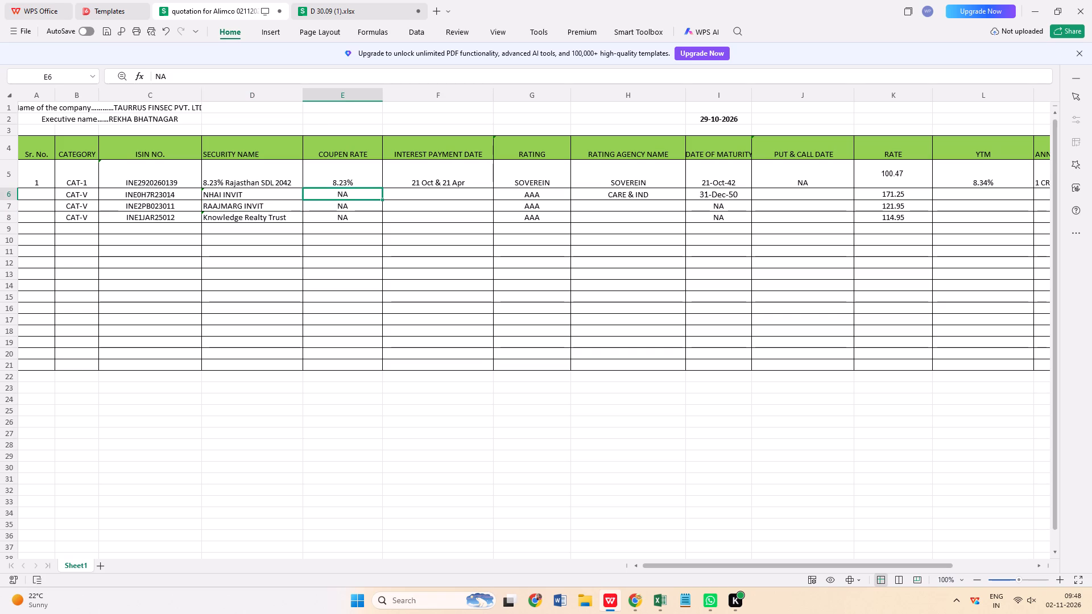
key("ctrl+c")
left_click_drag(439, 193, 435, 212)
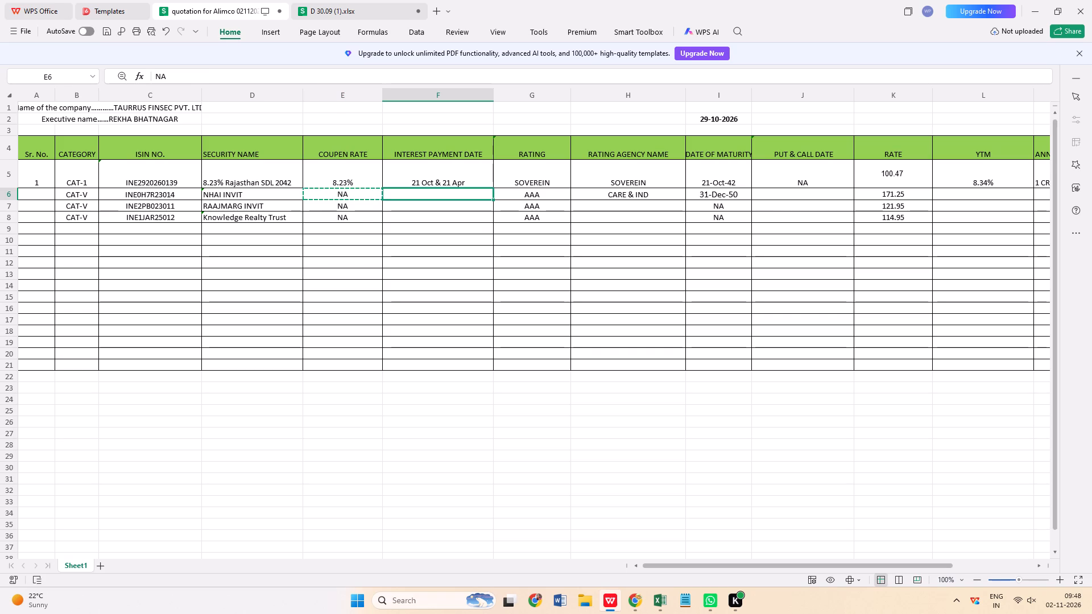
left_click_drag(435, 212, 435, 215)
key("ctrl+v")
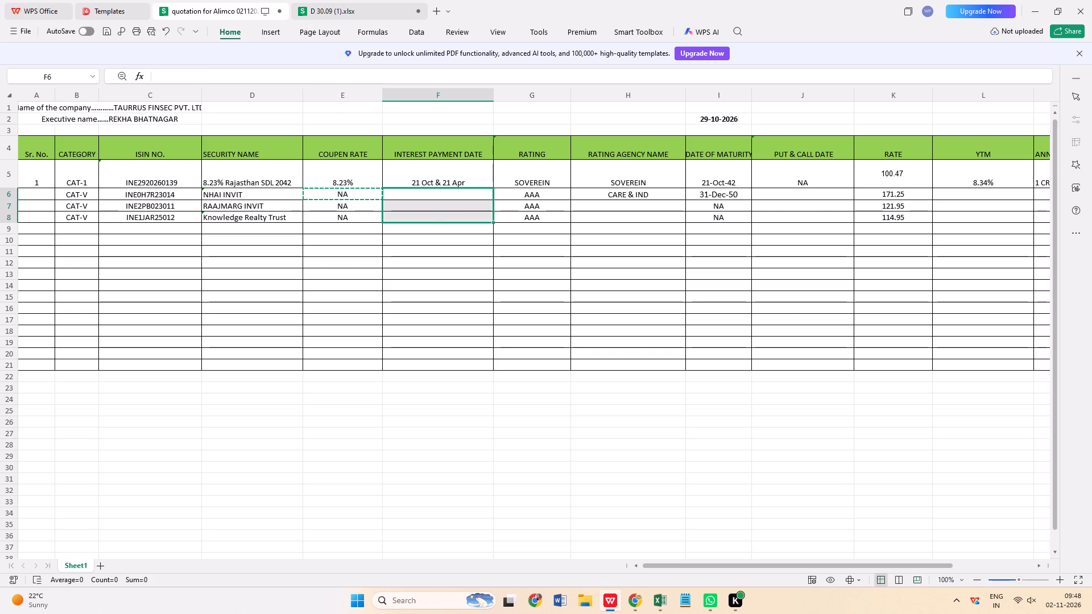
Enter NA as the rating agency name for NHAI INVIT, RAAJMARG INVIT and Knowledge Realty Trust.
left_click(638, 207)
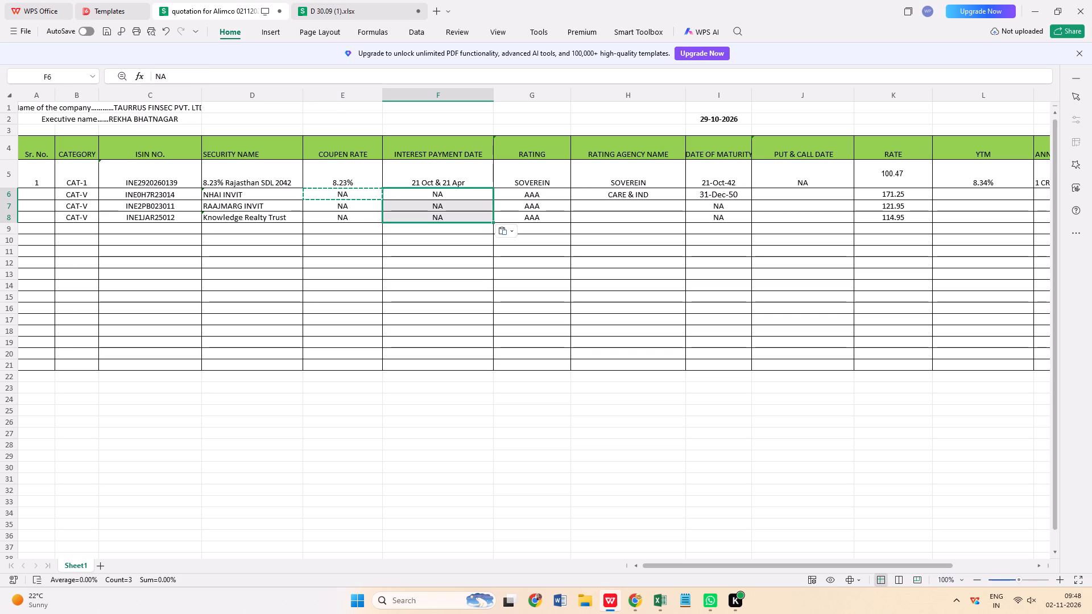
left_click(636, 191)
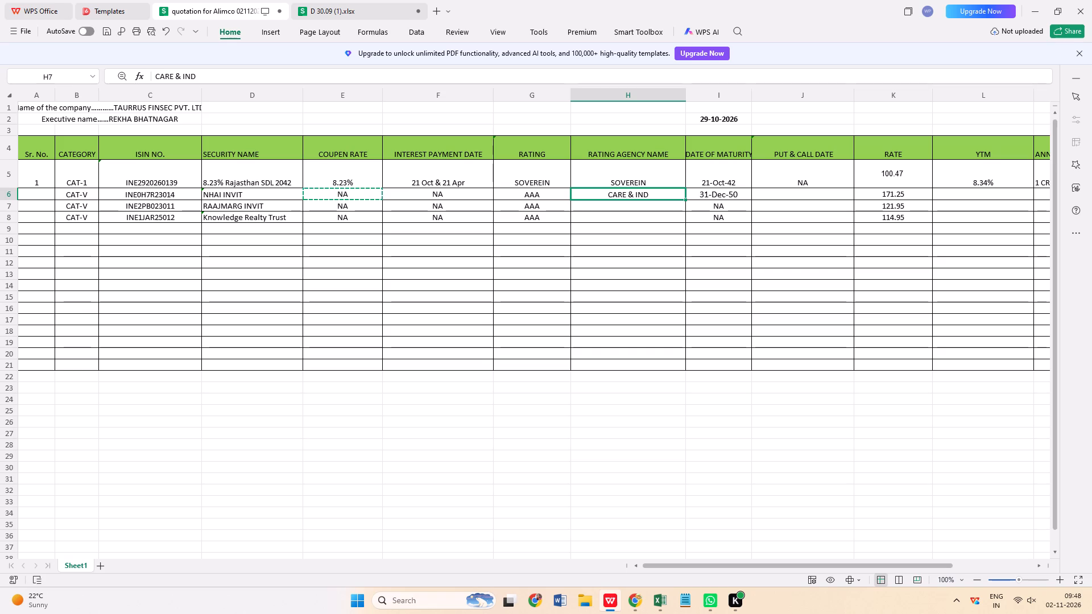
left_click(542, 196)
left_click(636, 197)
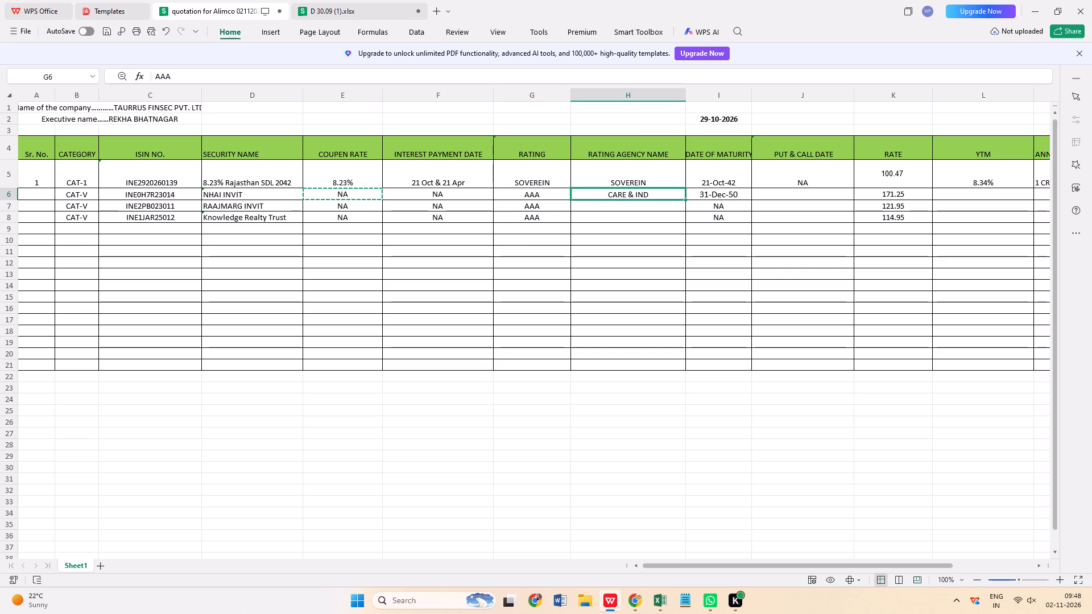
type("NA")
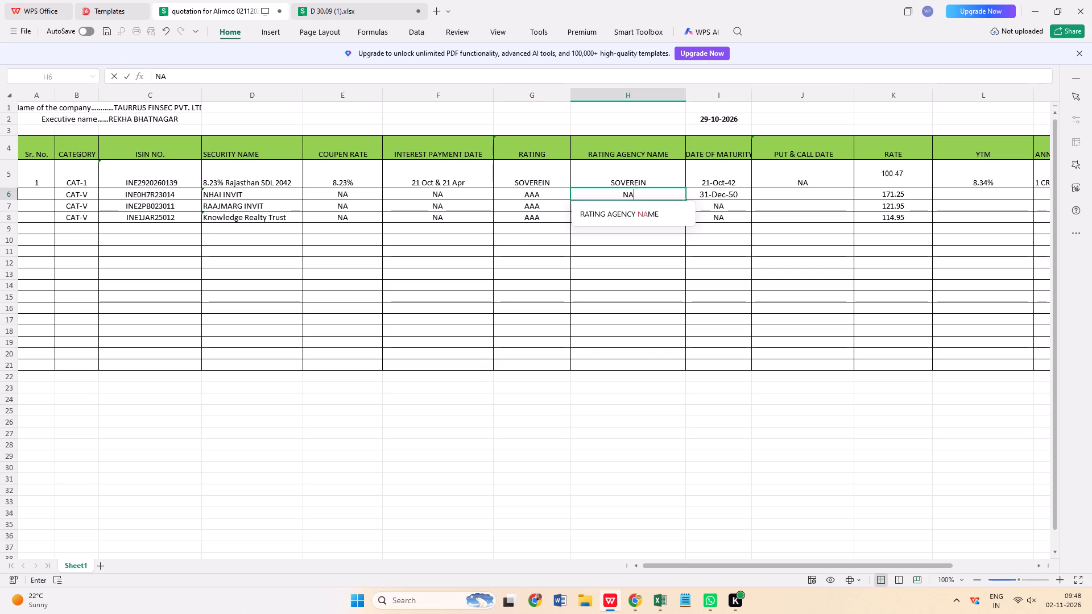
left_click(696, 263)
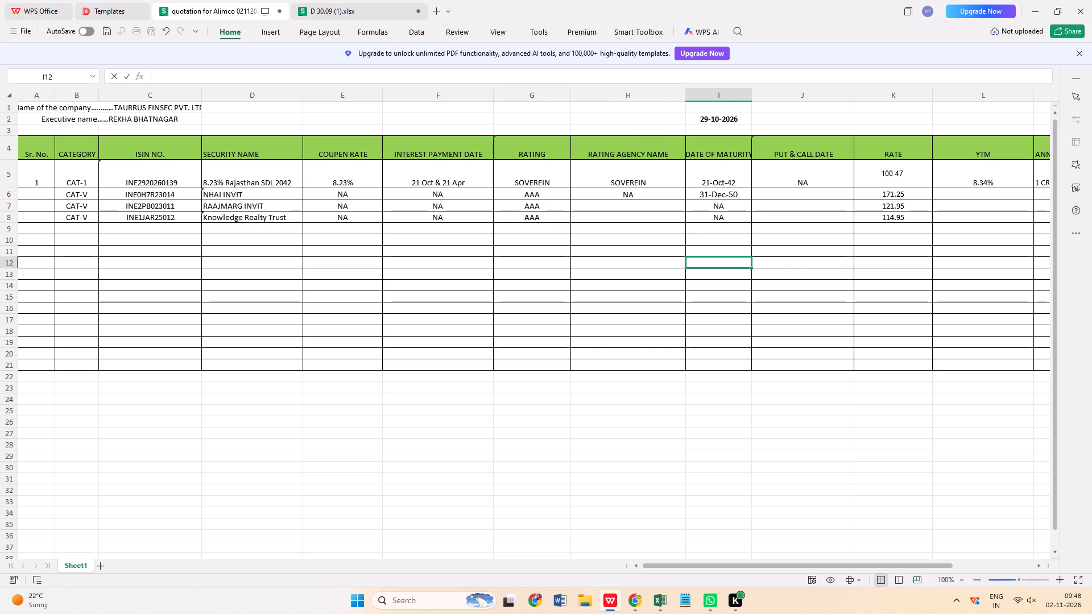
left_click(611, 207)
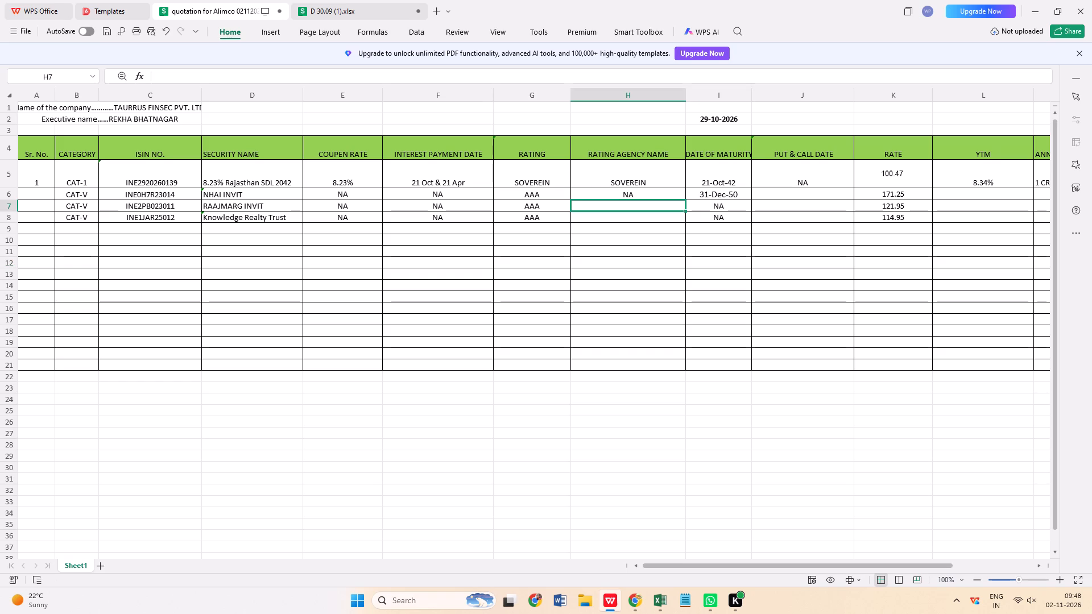
type("NA")
key("Return")
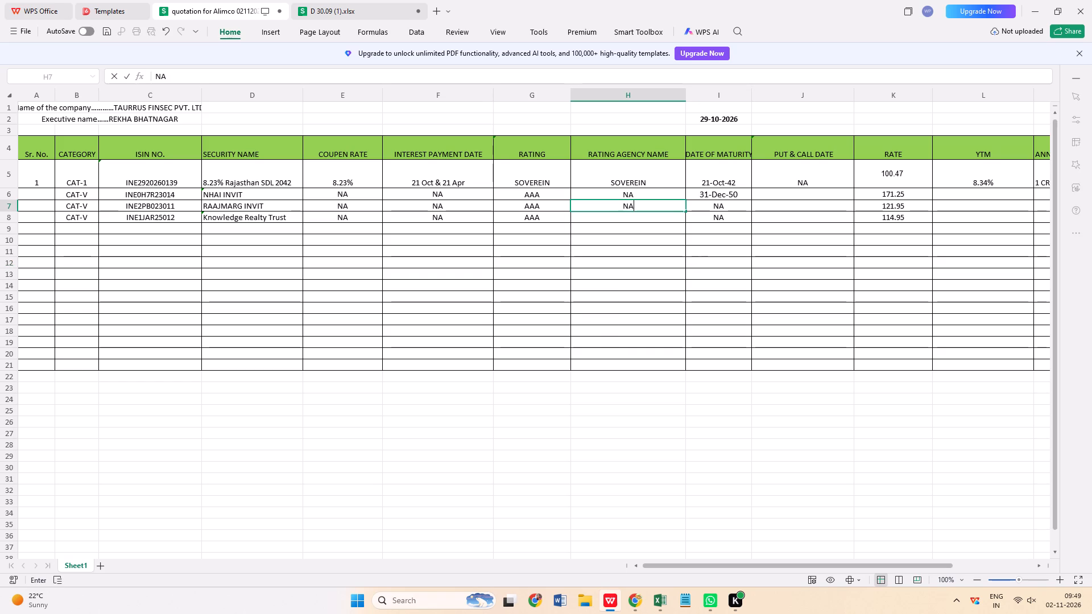
type("NA")
key("Return")
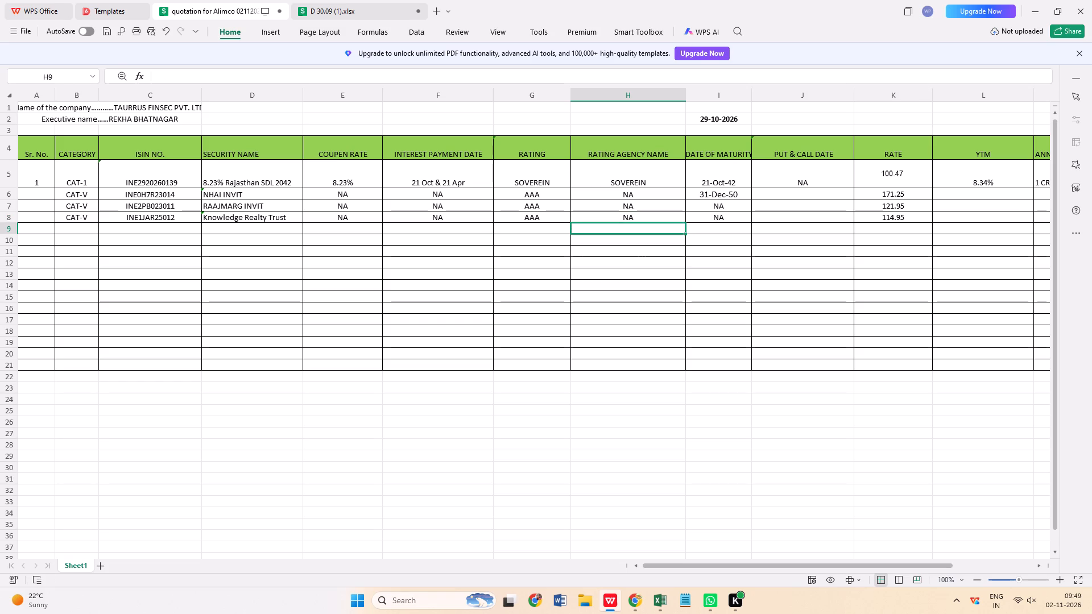
Copy NA from the Rajasthan SDL row's put and call date into the same column for the three CAT-V rows.
left_click(1041, 563)
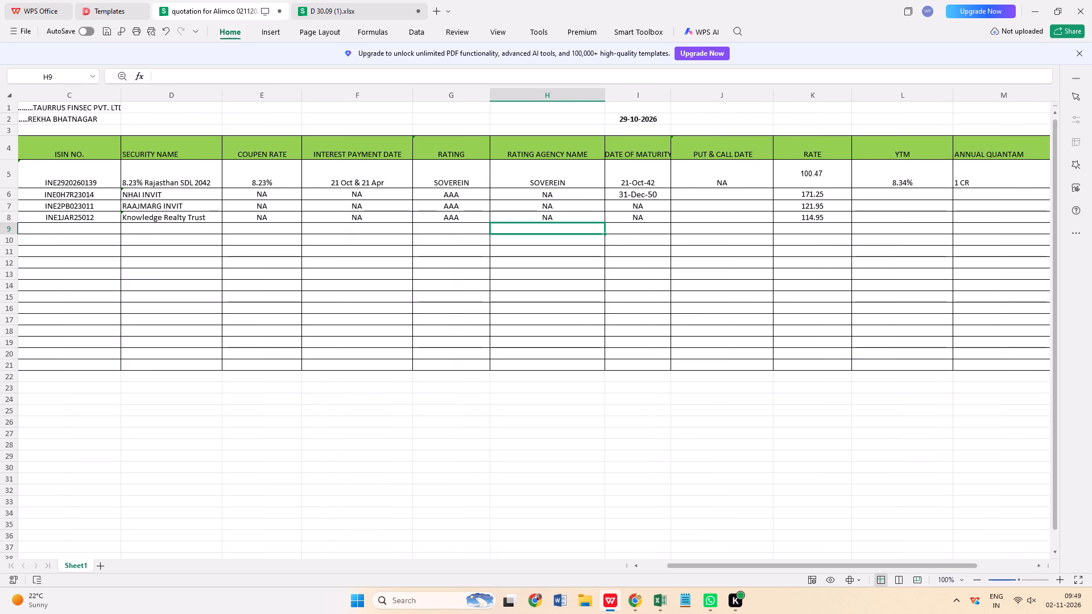
left_click(734, 182)
key("ctrl+c")
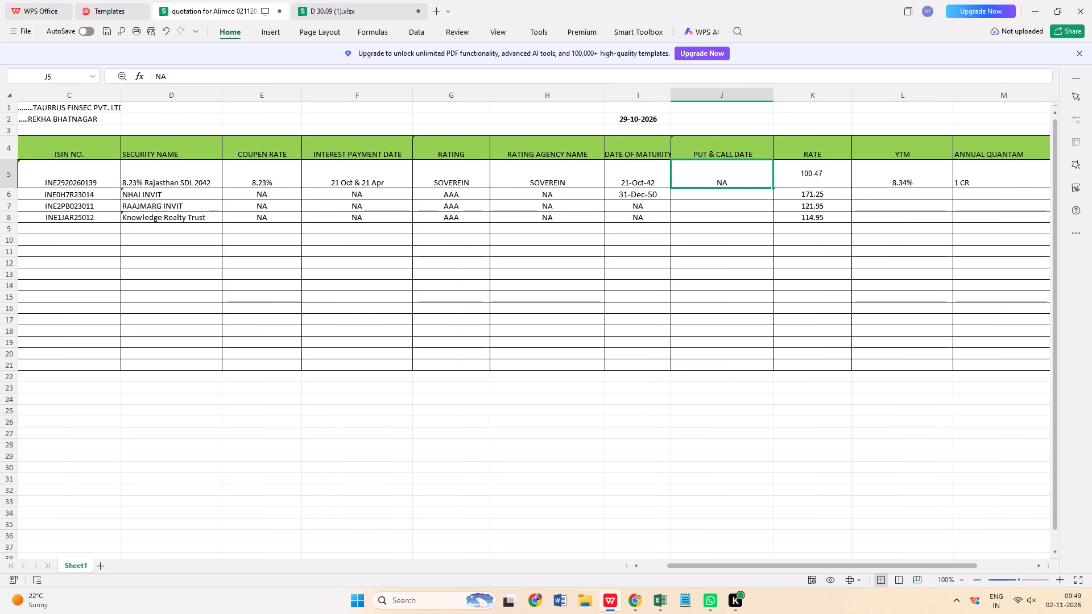
left_click_drag(725, 196, 717, 218)
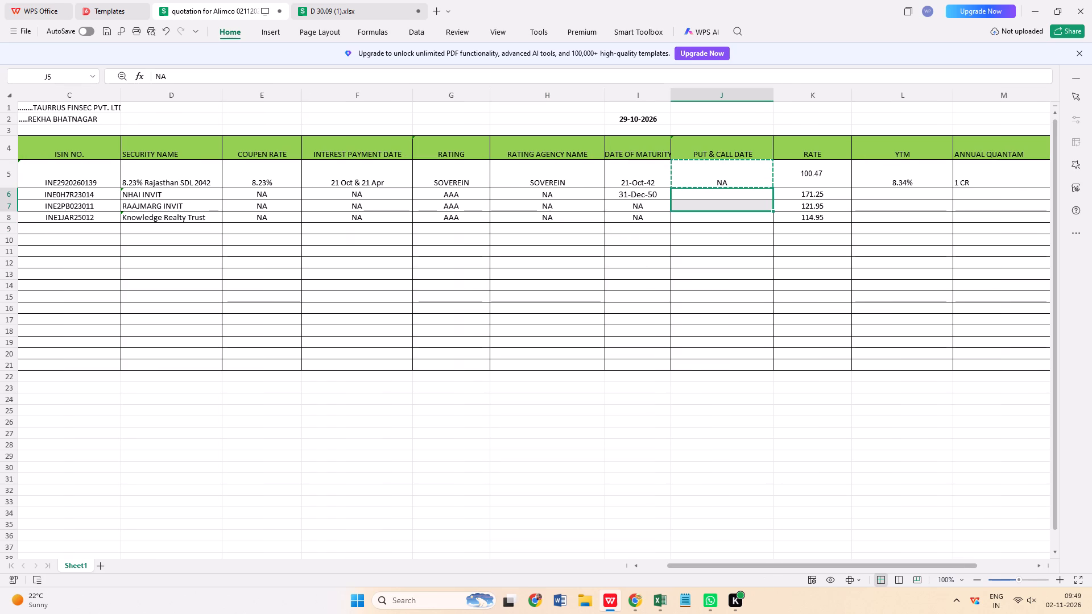
left_click_drag(717, 218, 727, 215)
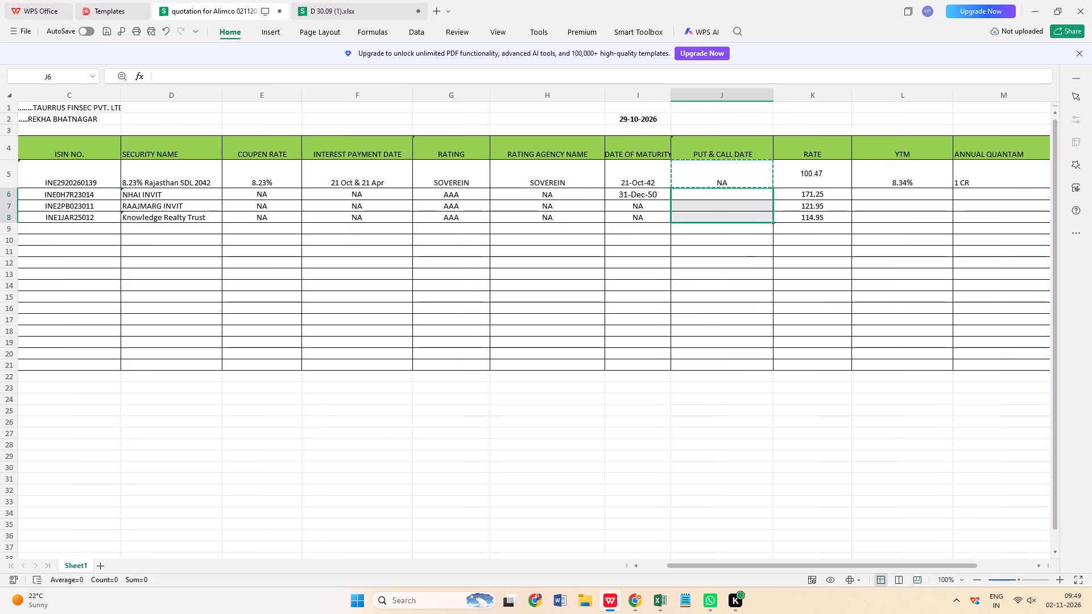
key("ctrl+v")
left_click(665, 327)
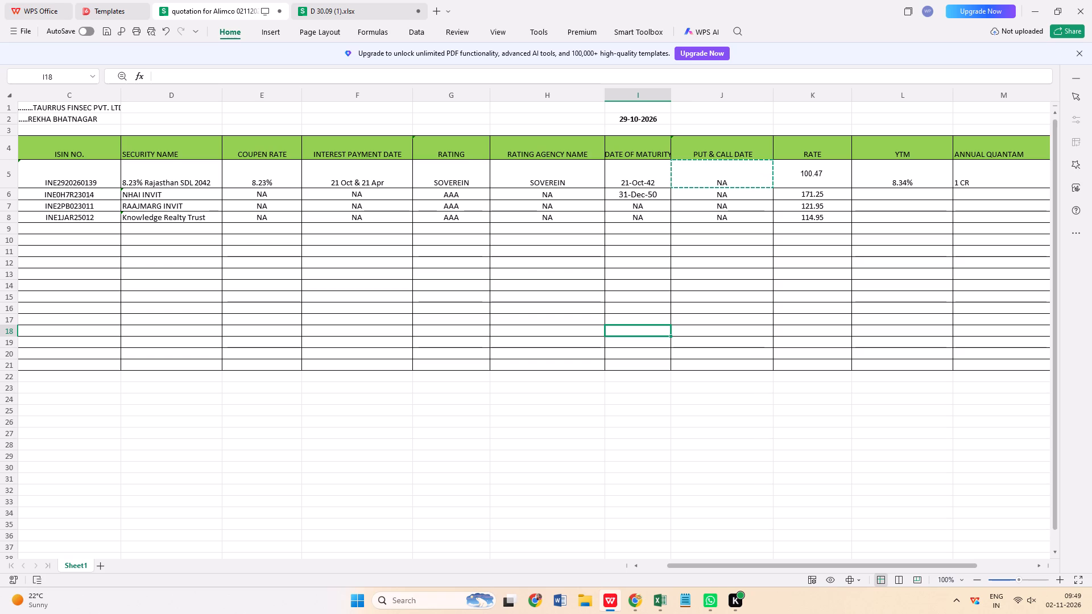
Paste NA as NHAI INVIT's YTM and fill it down to the RAAJMARG INVIT and Knowledge Realty Trust rows.
left_click(899, 194)
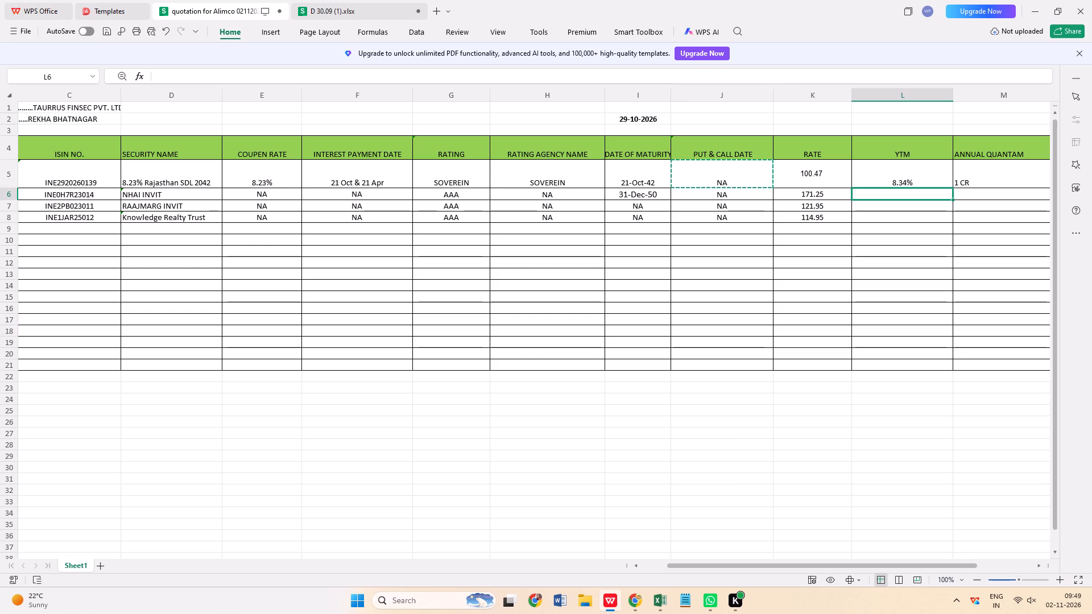
key("ctrl+v")
left_click_drag(952, 200, 945, 220)
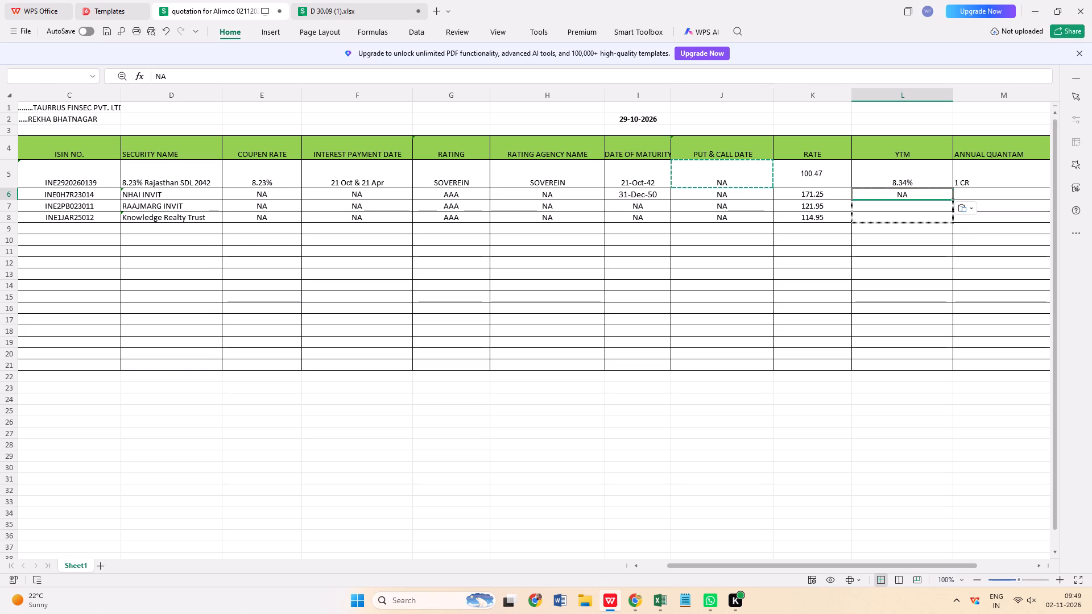
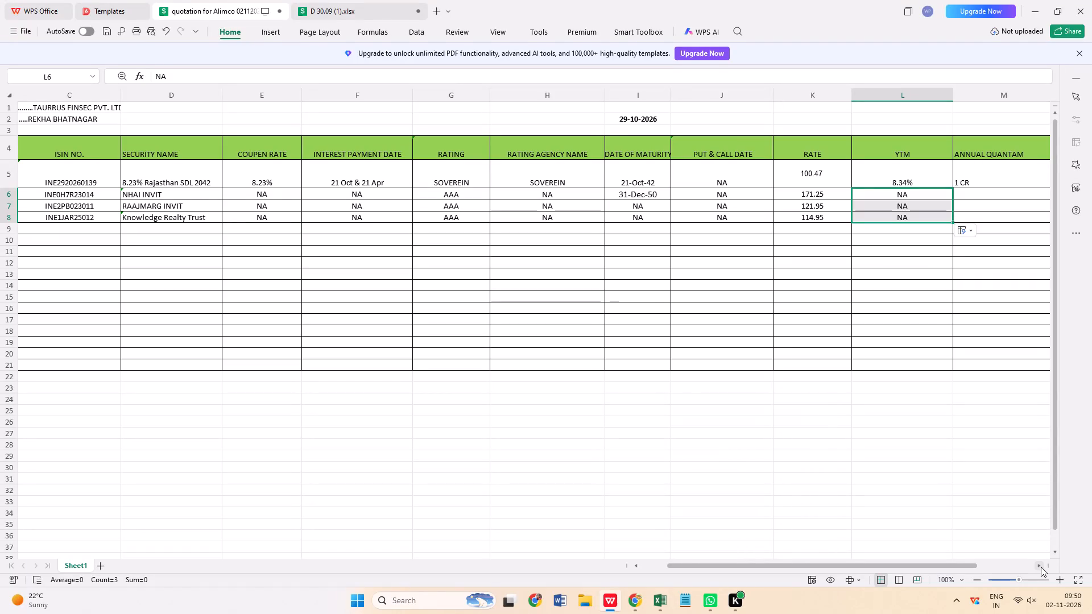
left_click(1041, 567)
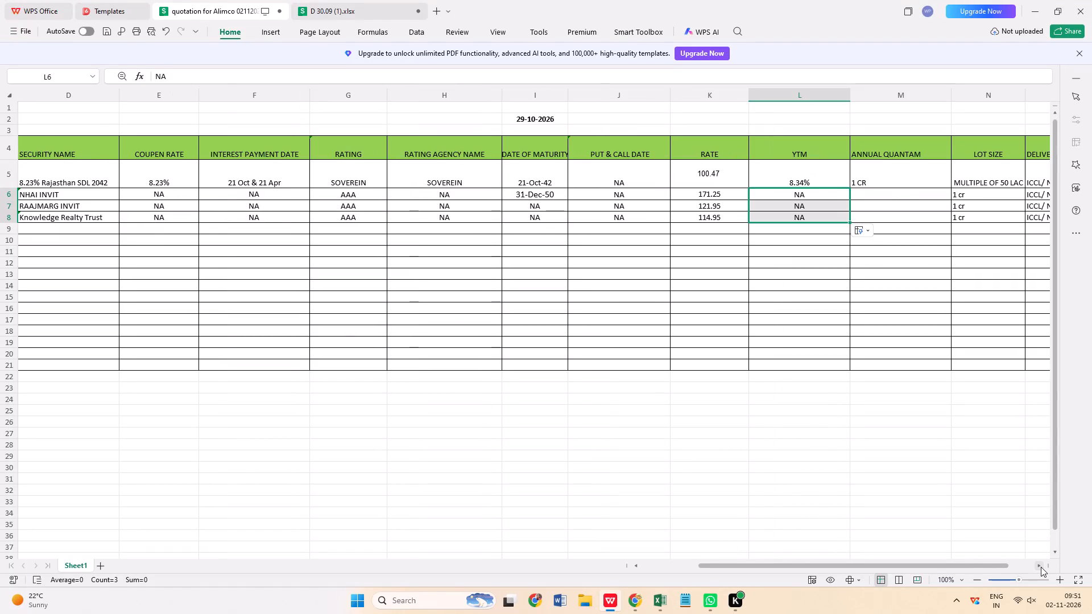
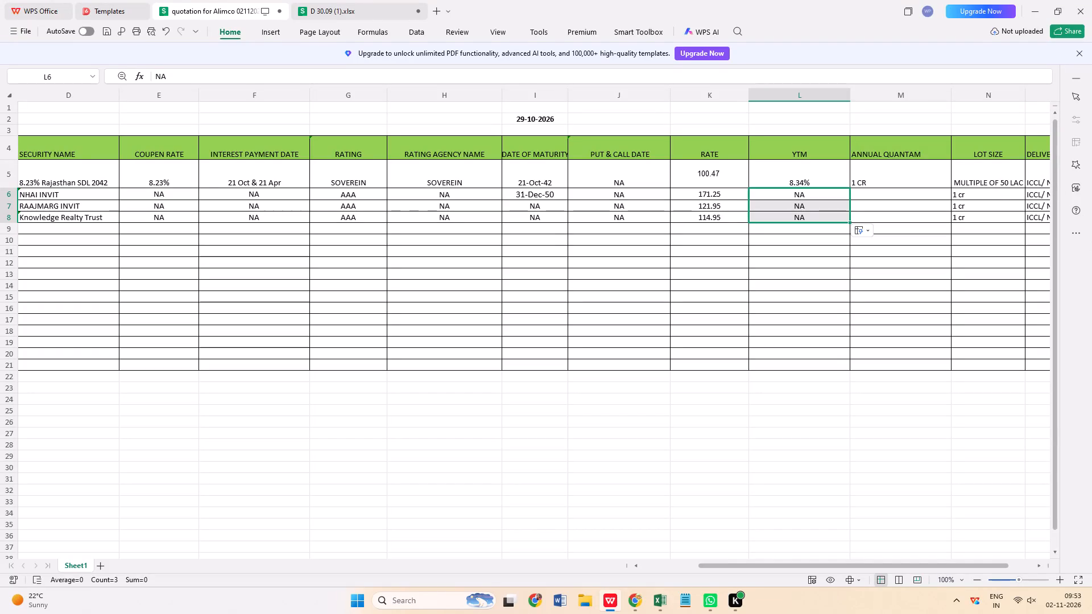
Copy the Rajasthan SDL row's annual quantam, 1 CR, into the NHAI INVIT, RAAJMARG INVIT and Knowledge Realty Trust rows.
left_click(884, 195)
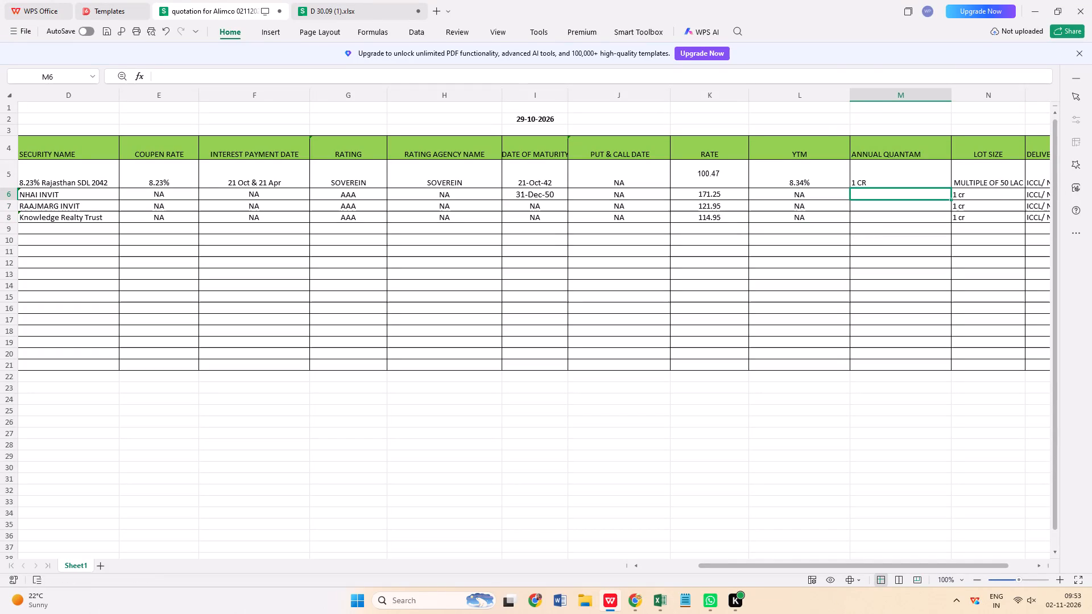
left_click(896, 180)
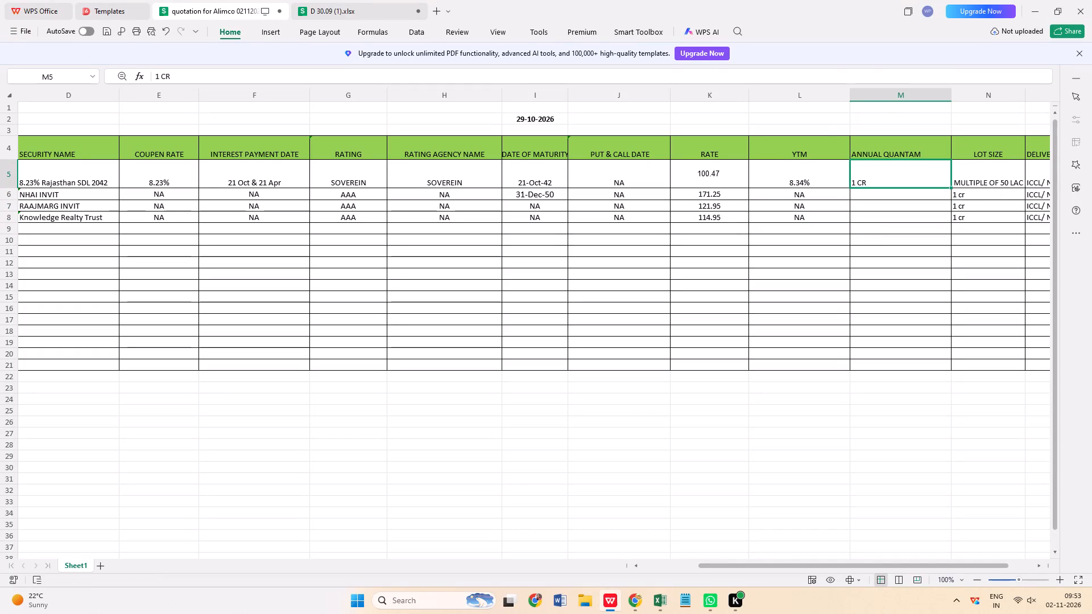
key("ctrl+c")
left_click_drag(890, 196, 882, 212)
left_click(882, 212)
key("ctrl+v")
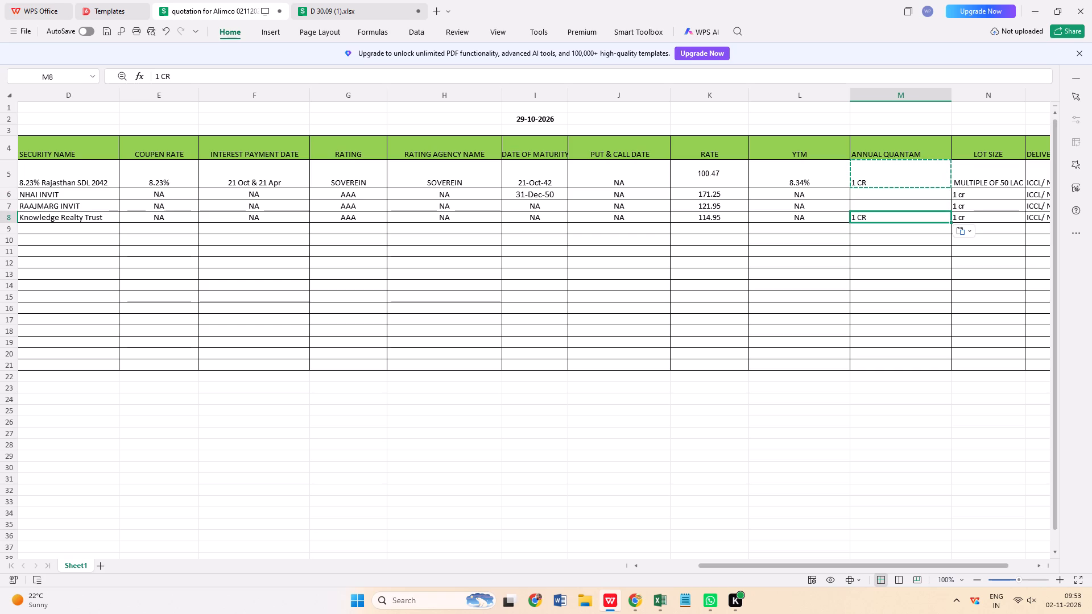
left_click(871, 195)
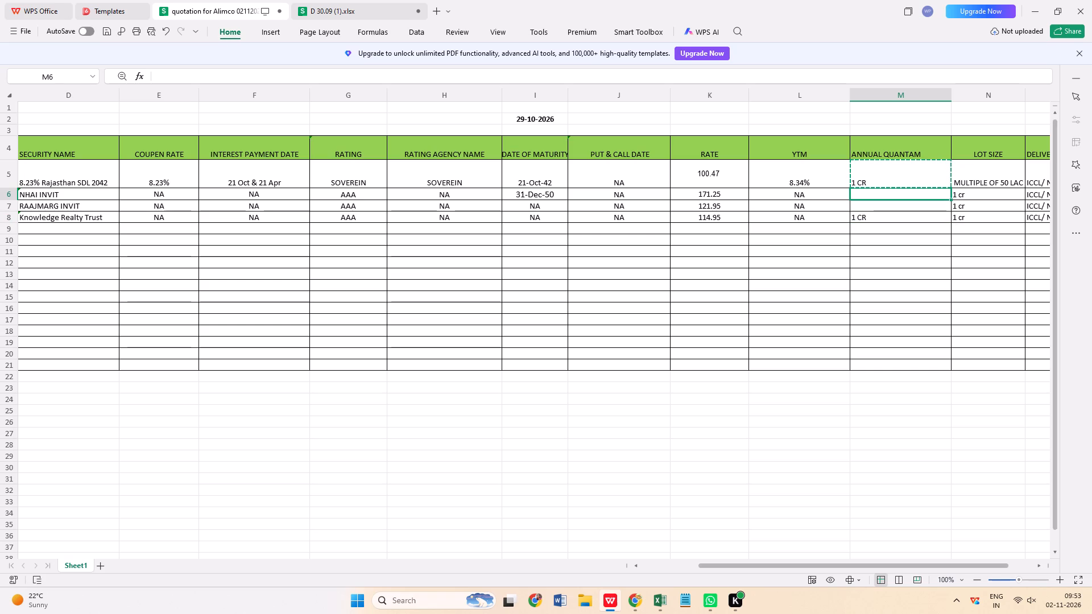
key("ctrl+v")
left_click(869, 206)
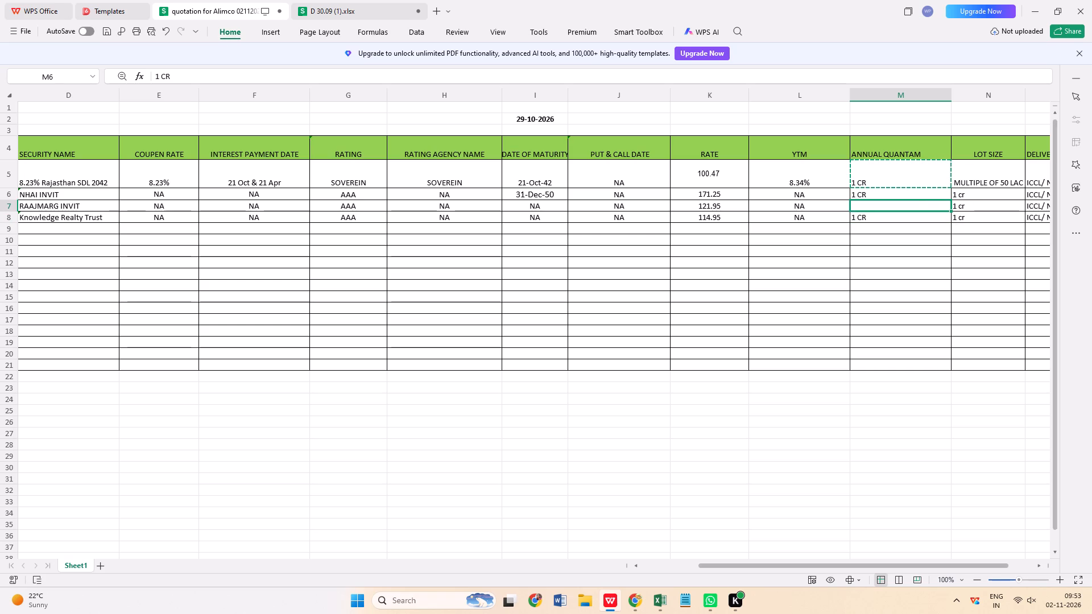
key("ctrl+v")
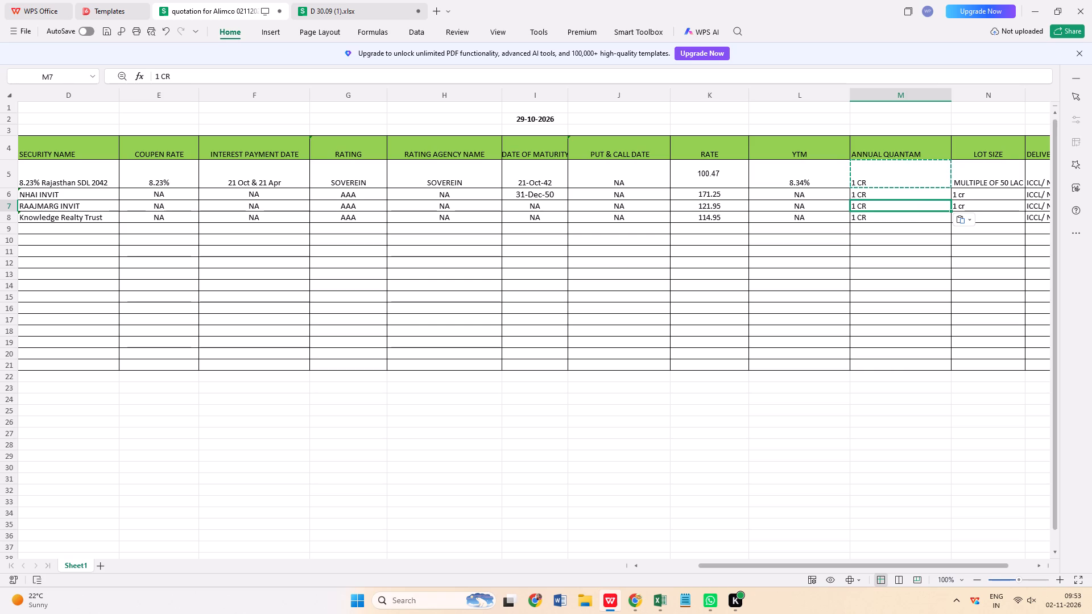
left_click(966, 302)
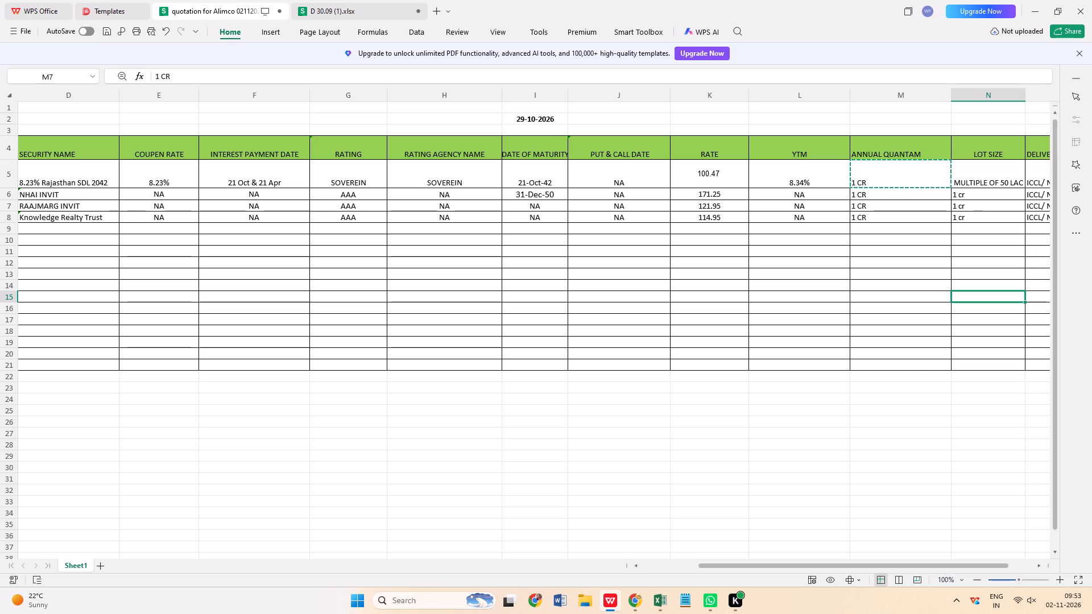
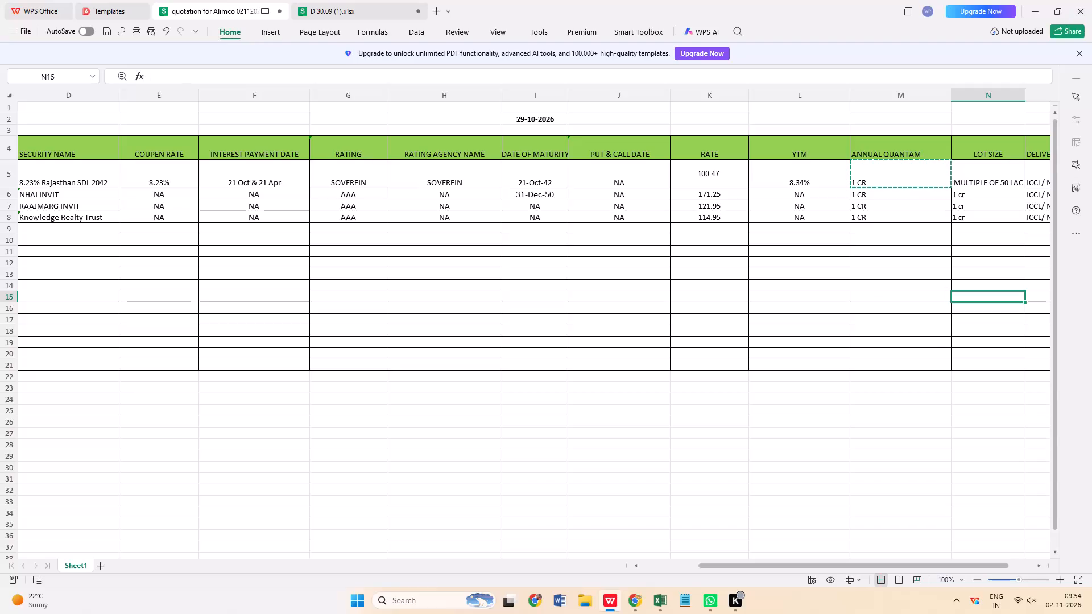
Number the NHAI INVIT, RAAJMARG INVIT and Knowledge Realty Trust rows 2, 3 and 4 in the Sr. No. column.
left_click_drag(722, 565, 633, 561)
left_click_drag(643, 563, 632, 564)
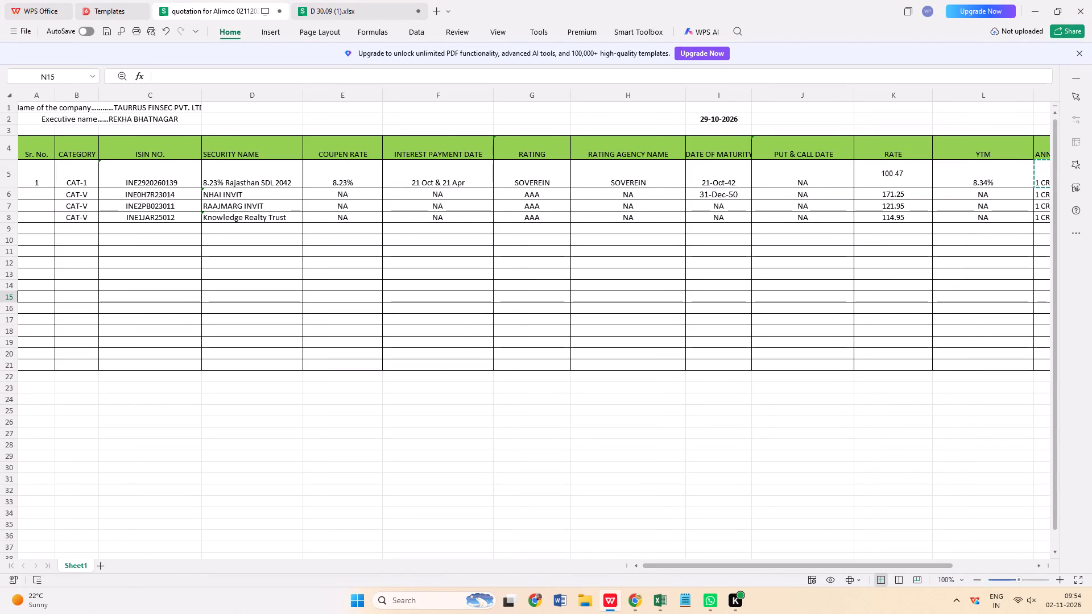
left_click(39, 195)
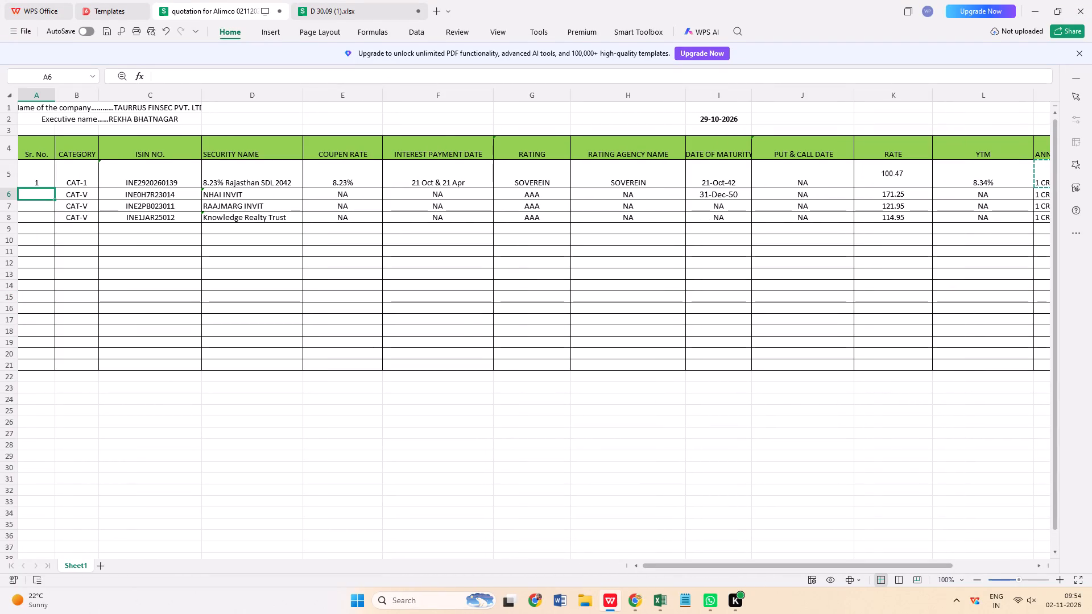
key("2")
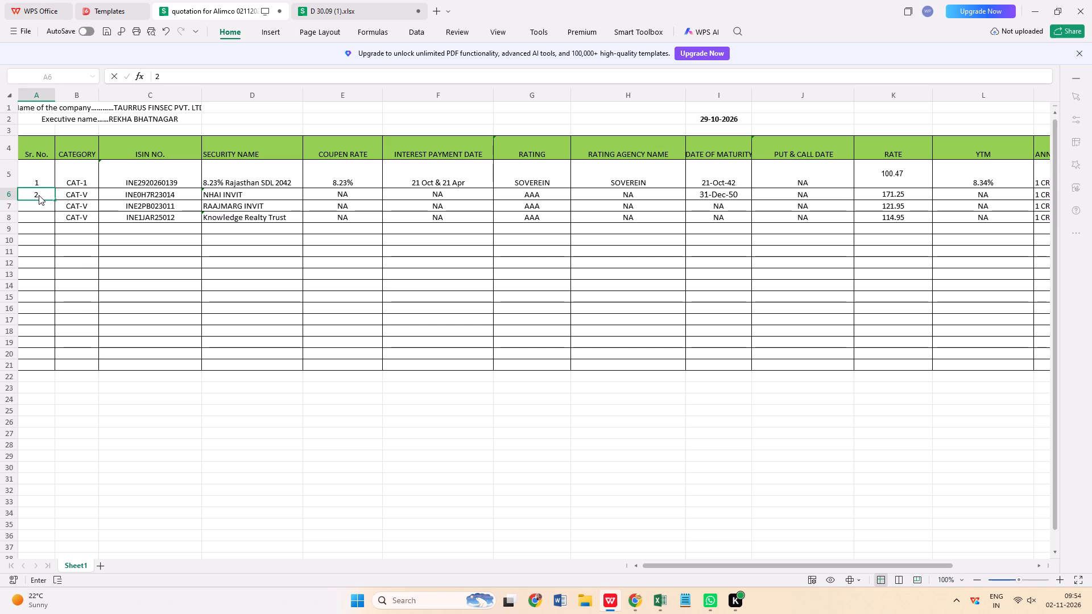
key("Return")
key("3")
key("Return")
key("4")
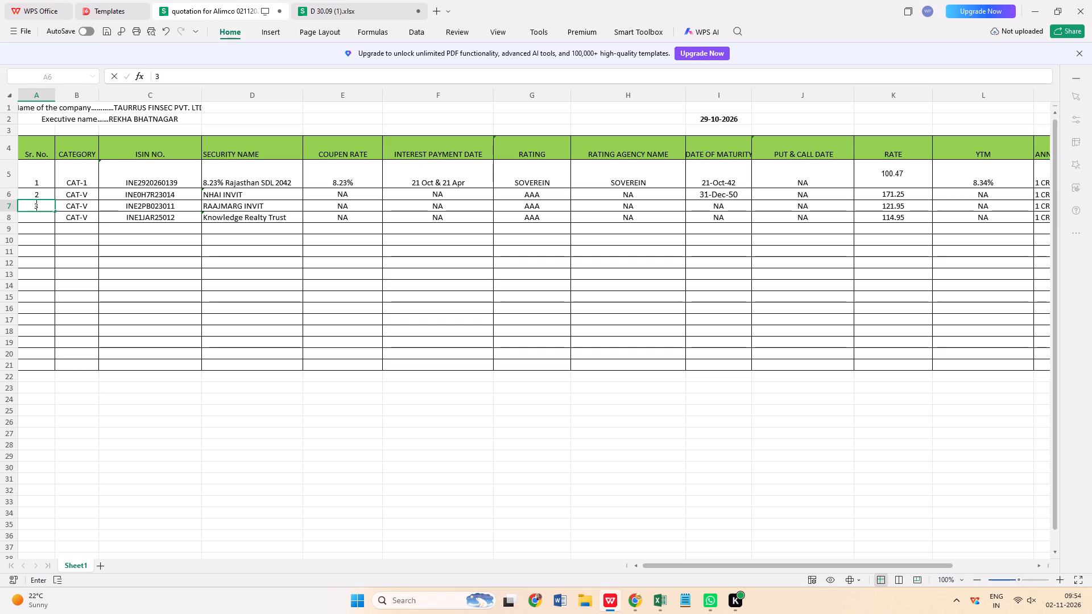
key("Return")
left_click(247, 279)
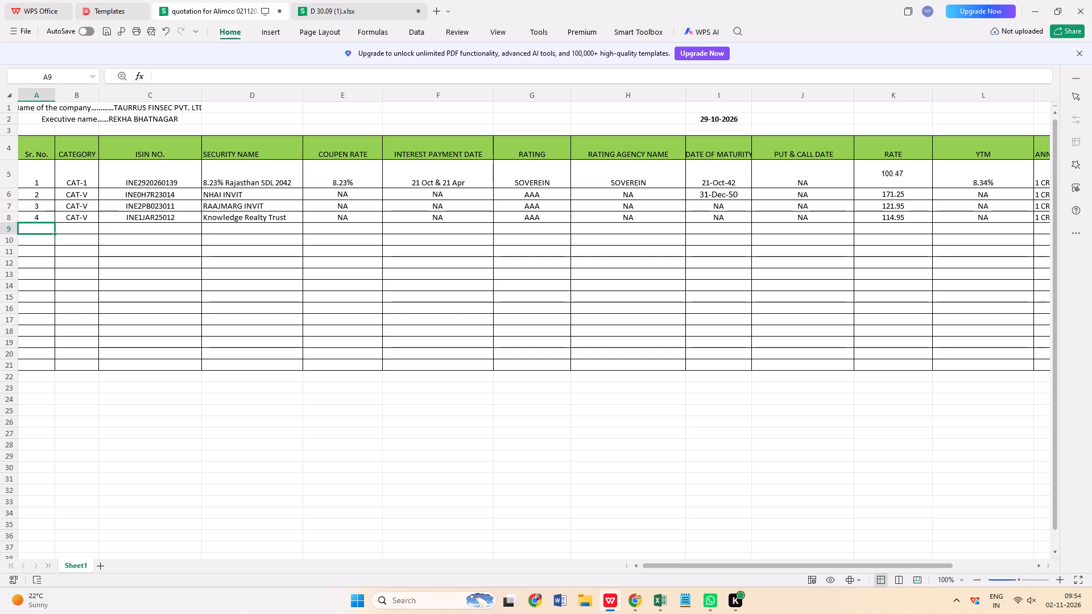
Save the ALIMCO quotation workbook.
left_click(23, 32)
left_click(34, 102)
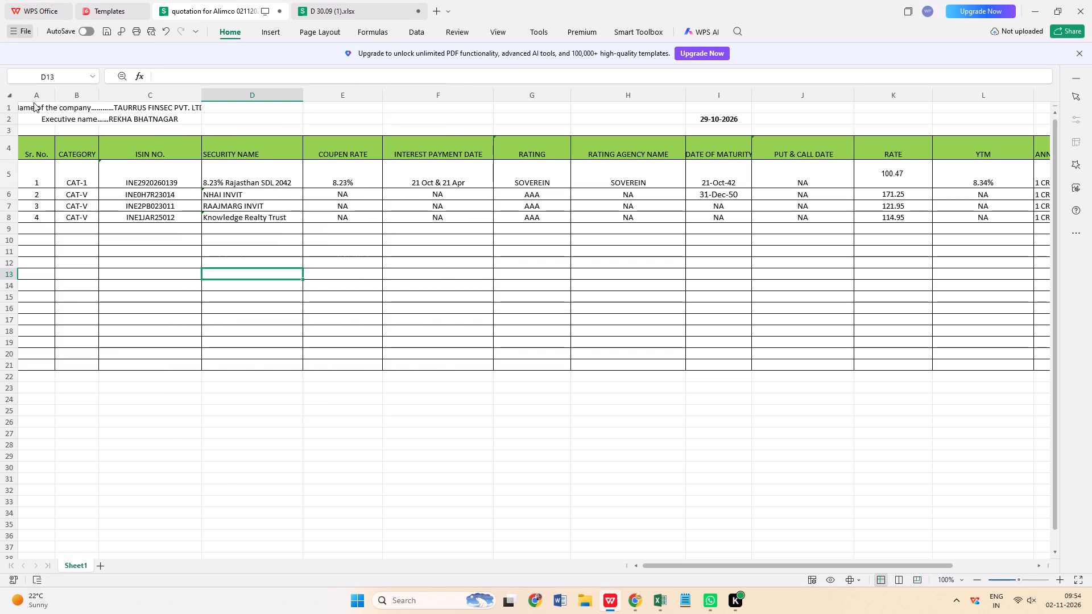
Switch to Chrome and show the State Government (SG) market watch on the CCIL page, closing the leftover interest payment search.
left_click(631, 603)
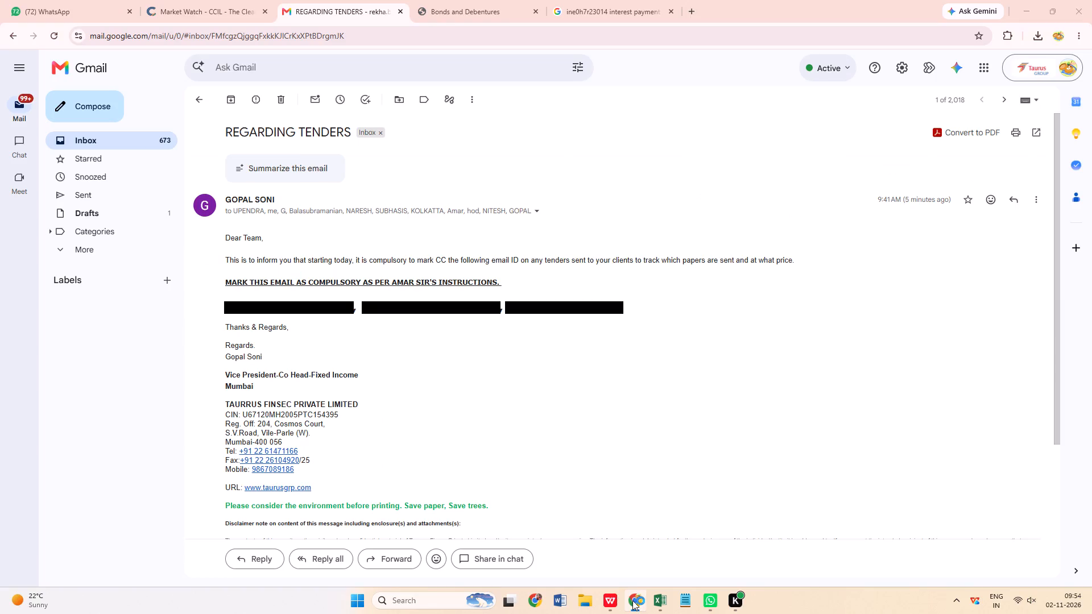
left_click(206, 11)
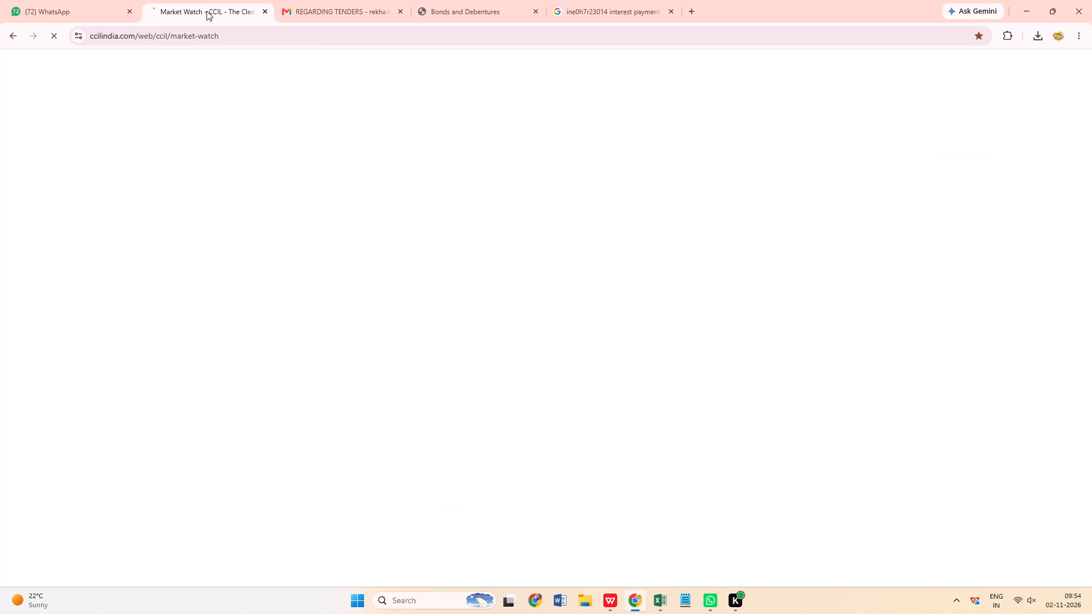
left_click(672, 12)
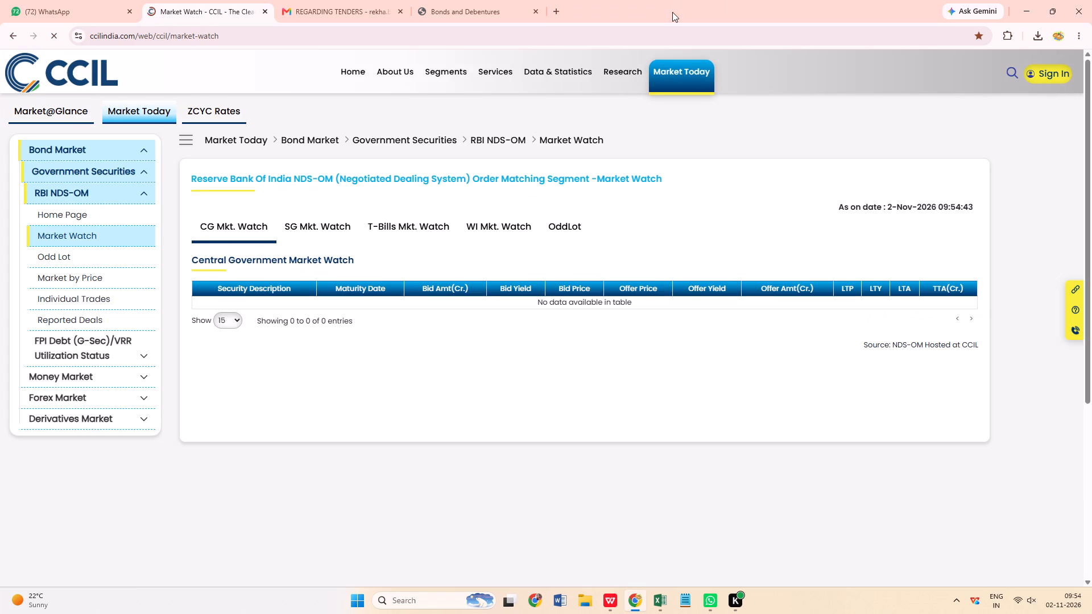
left_click(326, 226)
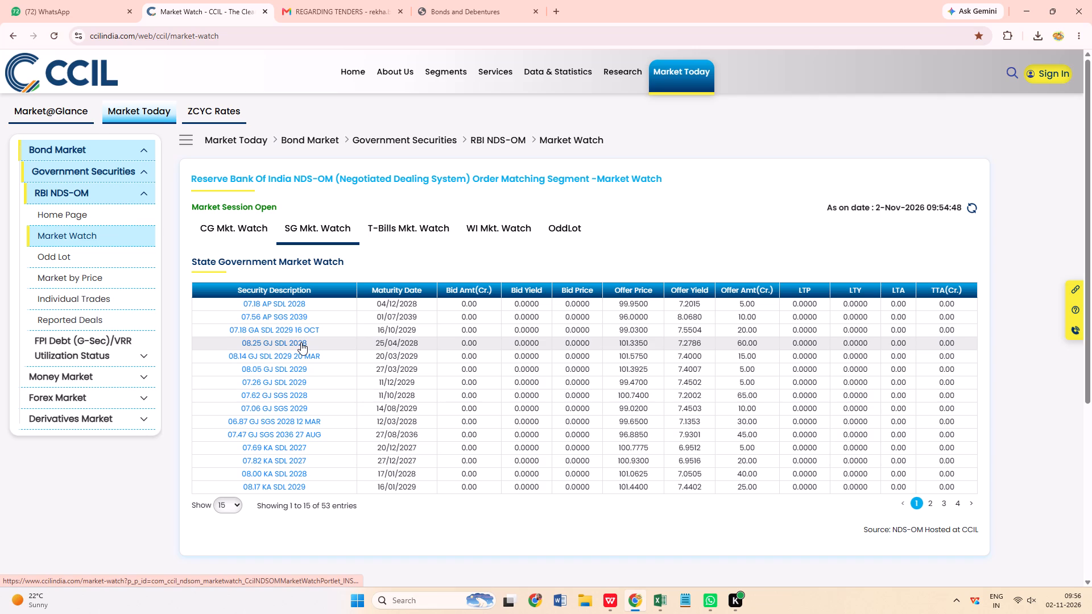
Expand the State Government market watch list to 25 and finally 50 entries per page, checking the securities listed.
scroll(301, 342, "down", 2)
left_click(234, 388)
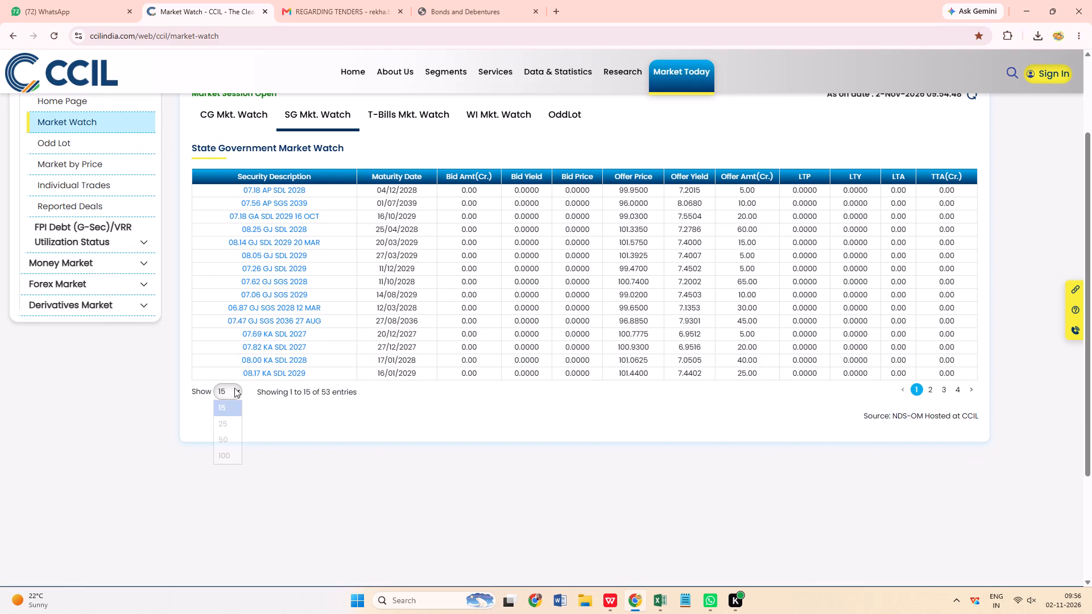
left_click(224, 422)
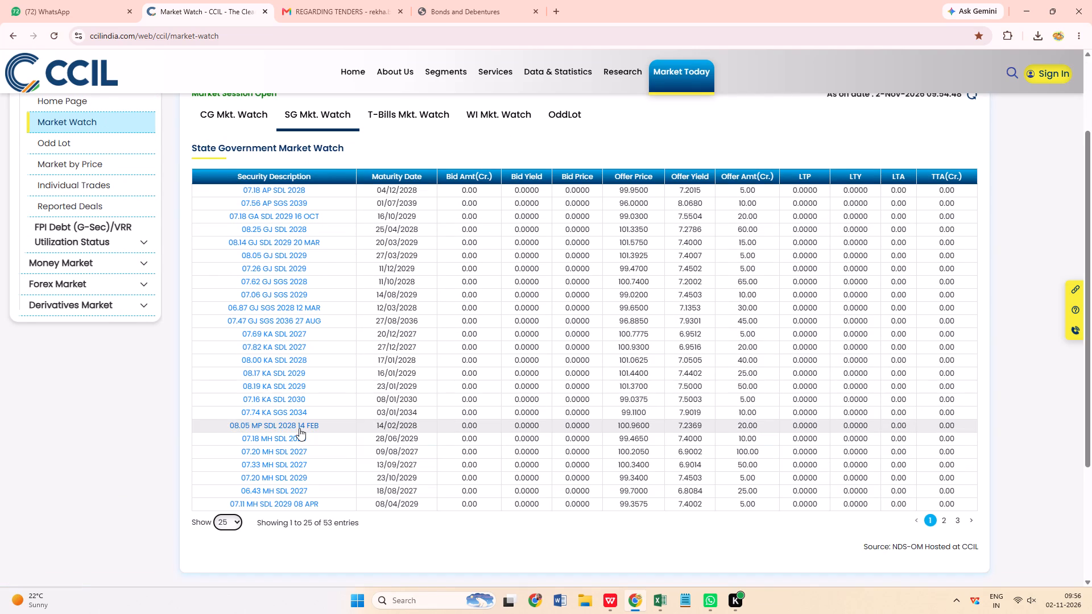
scroll(301, 428, "down", 2)
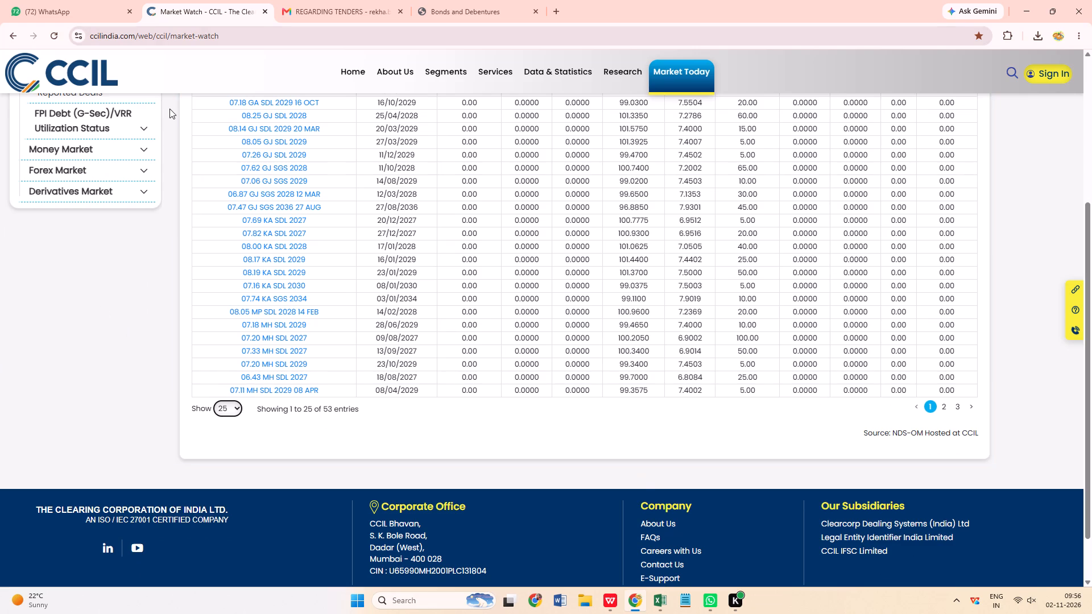
scroll(291, 325, "down", 1)
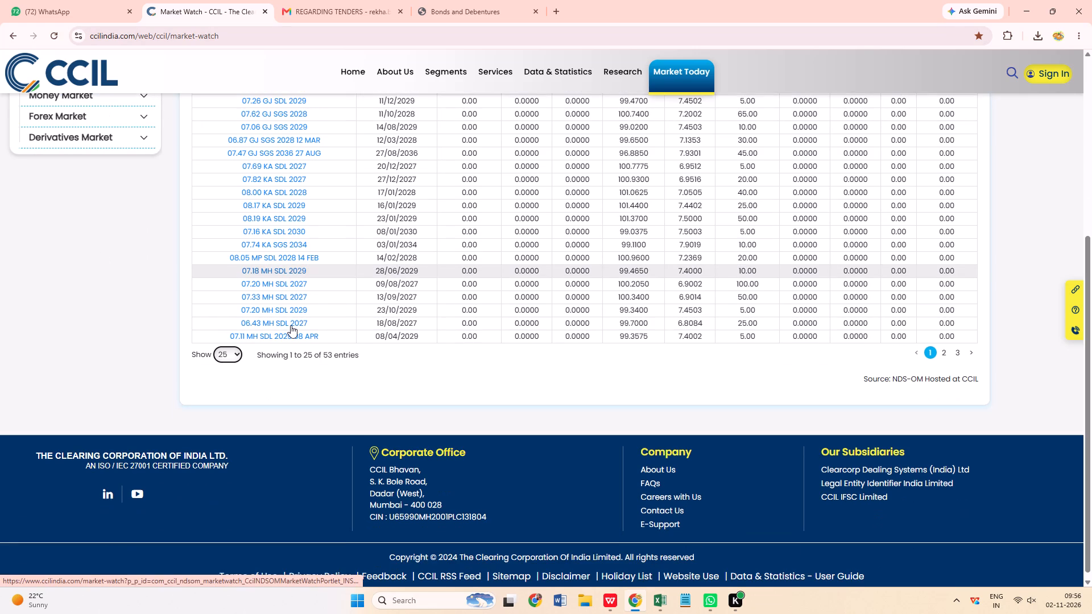
left_click(238, 352)
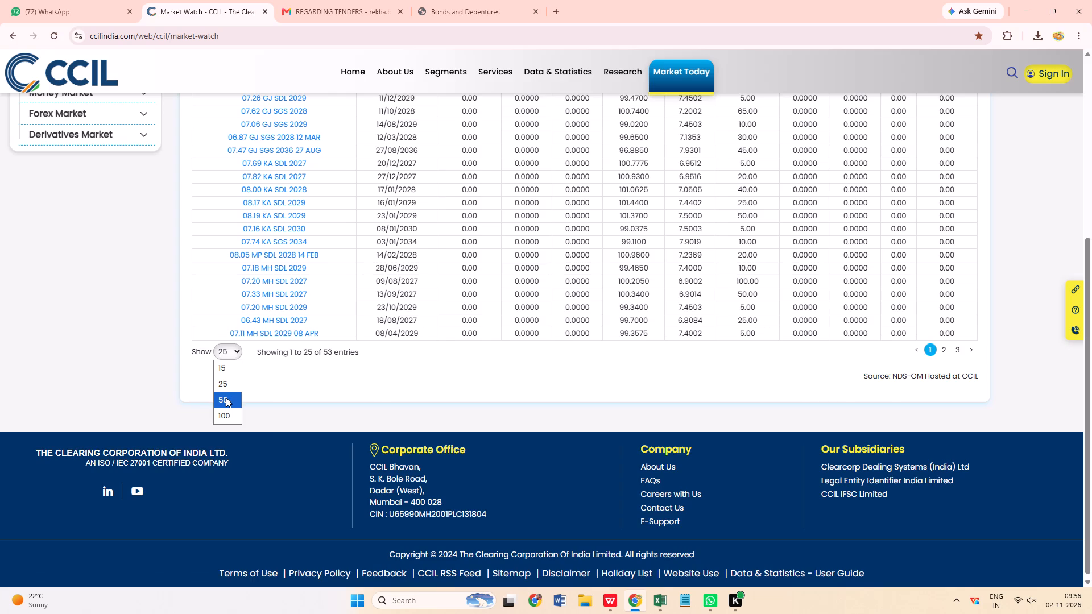
left_click(226, 397)
Examine the State Government securities, their maturity dates and offer yields across both pages of the 50-entry list.
scroll(305, 326, "down", 2)
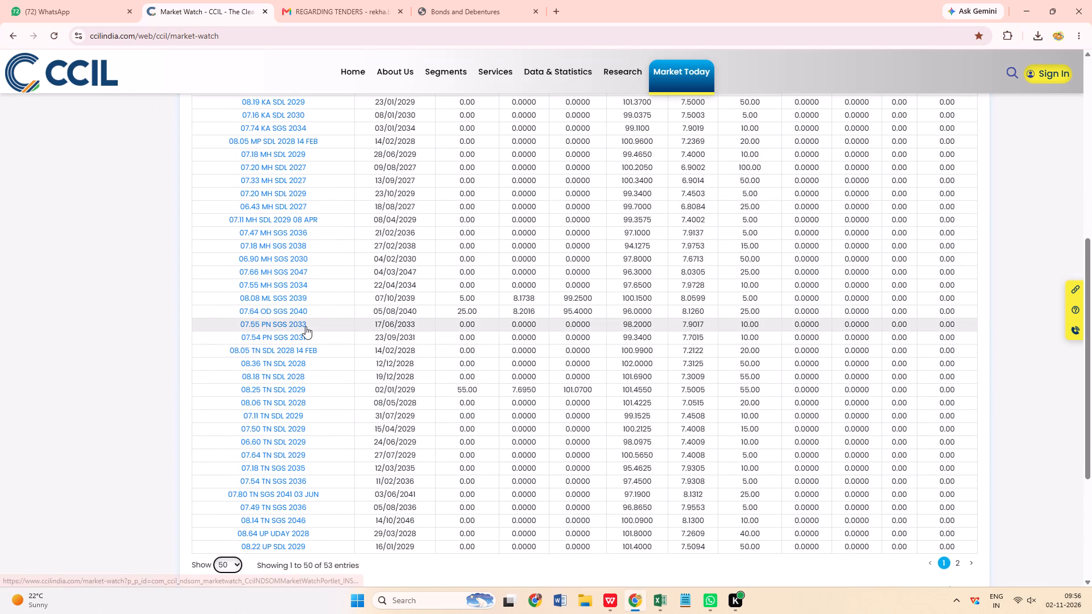
scroll(286, 445, "up", 6)
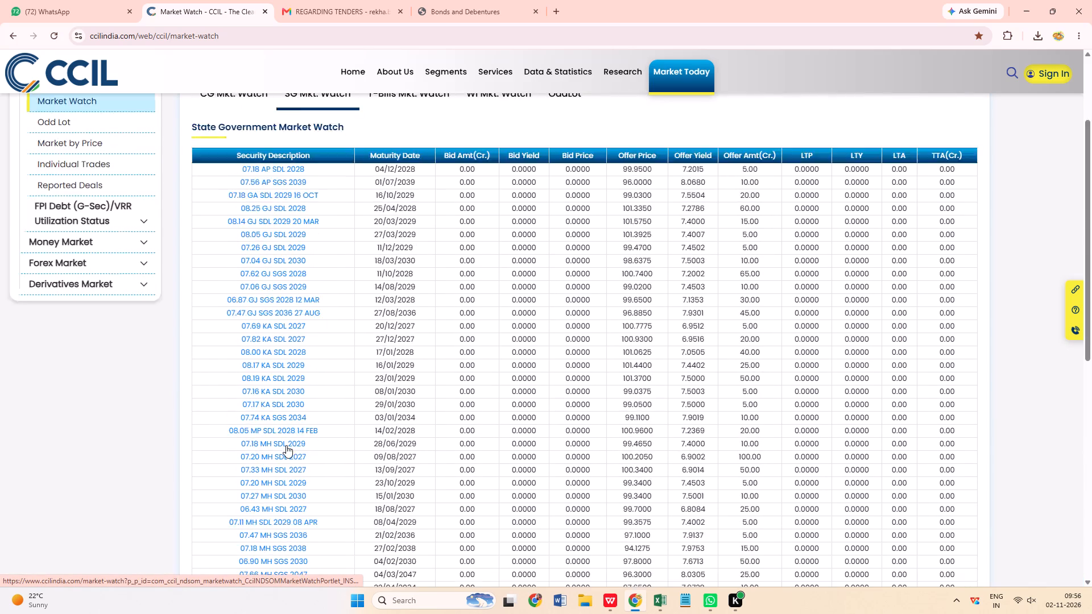
scroll(286, 445, "up", 5)
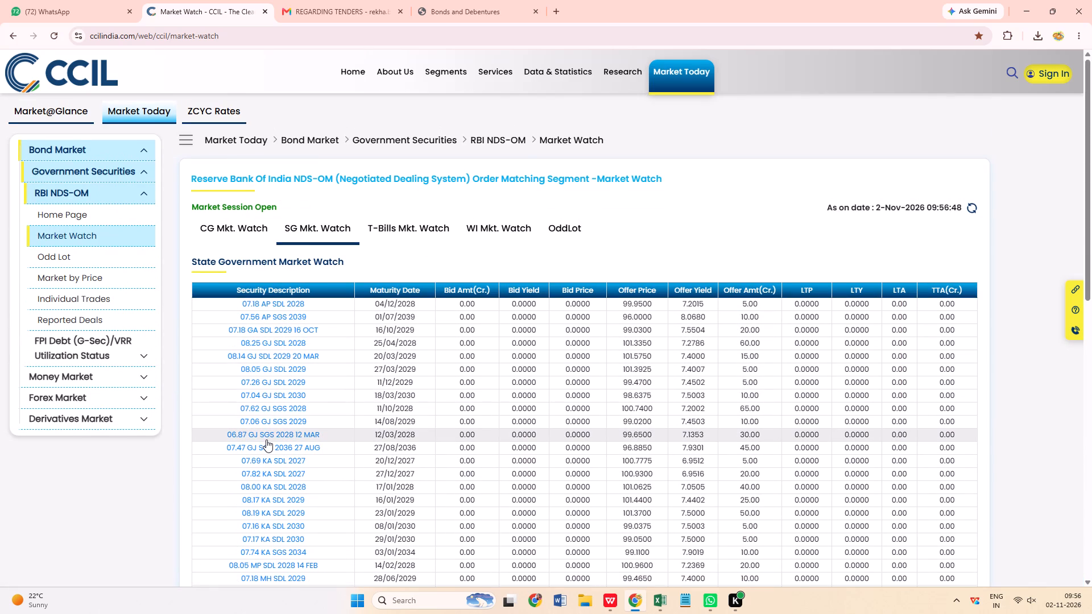
scroll(266, 439, "down", 2)
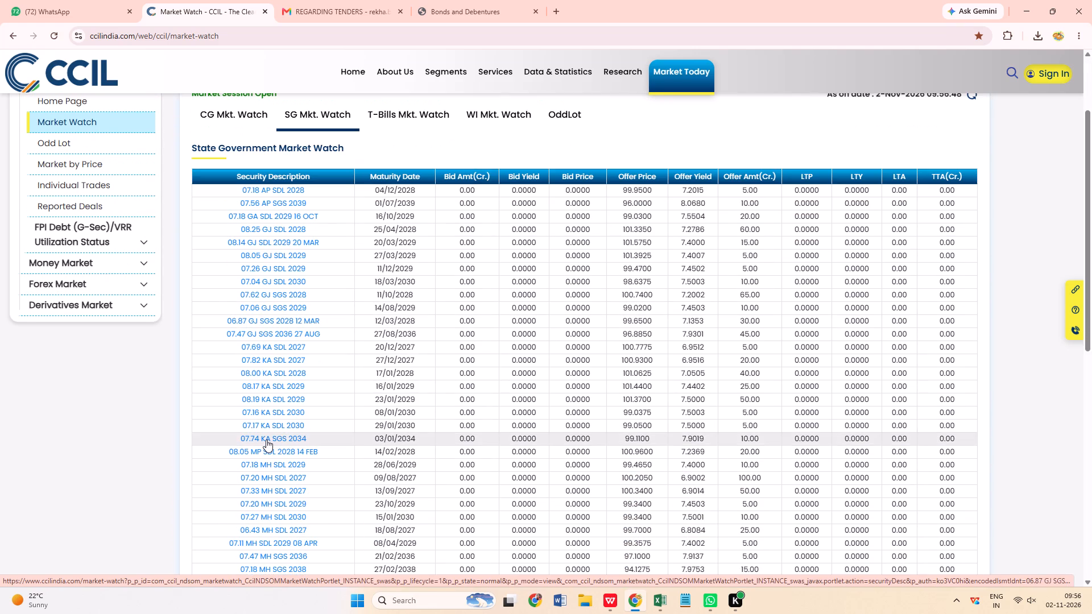
scroll(265, 445, "down", 1)
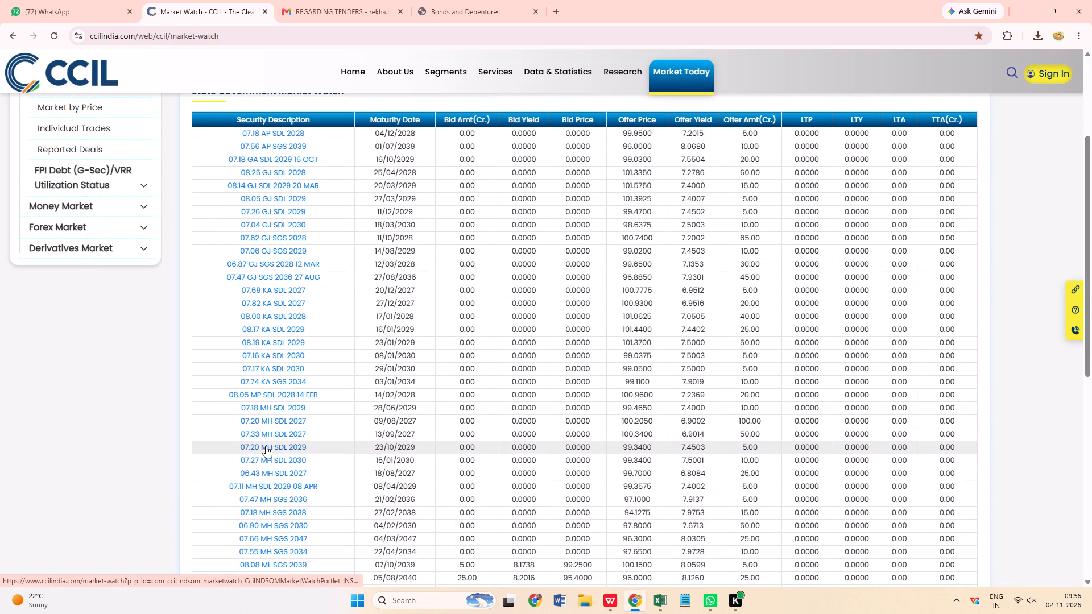
scroll(266, 446, "down", 2)
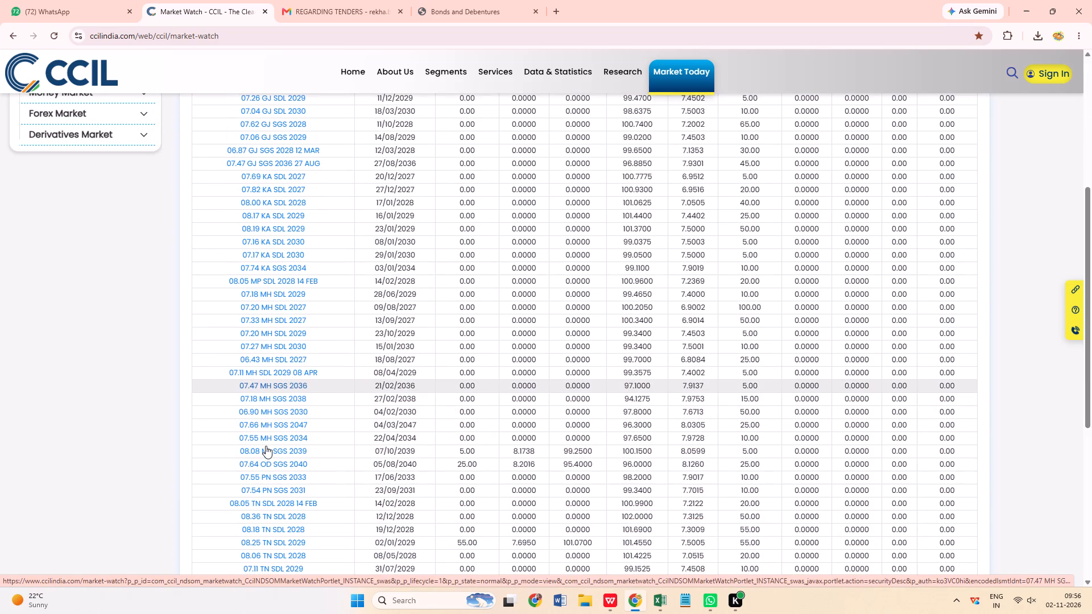
scroll(266, 446, "down", 1)
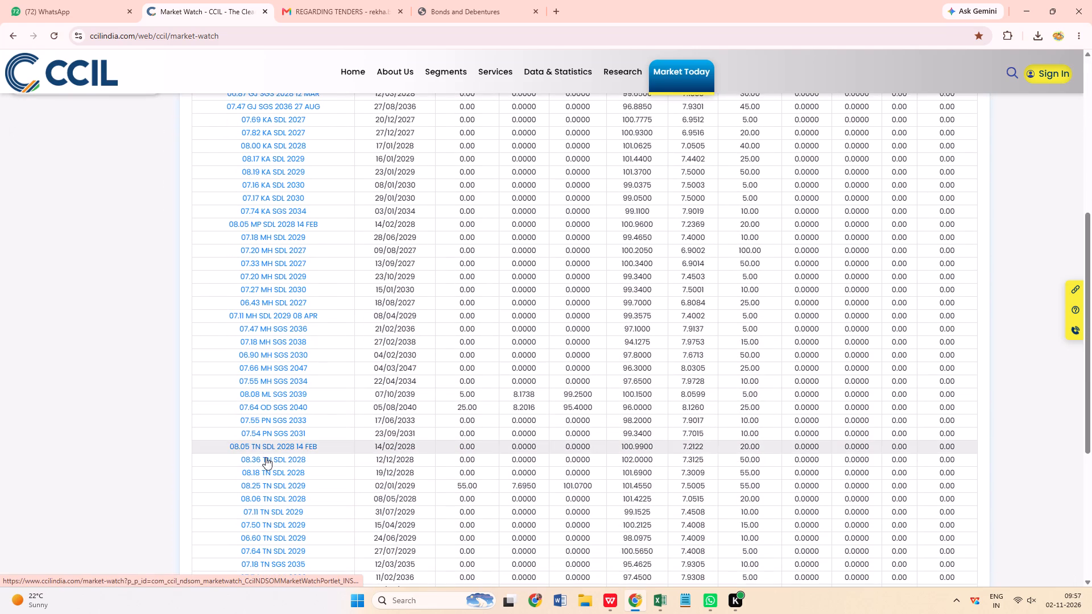
scroll(271, 482, "down", 1)
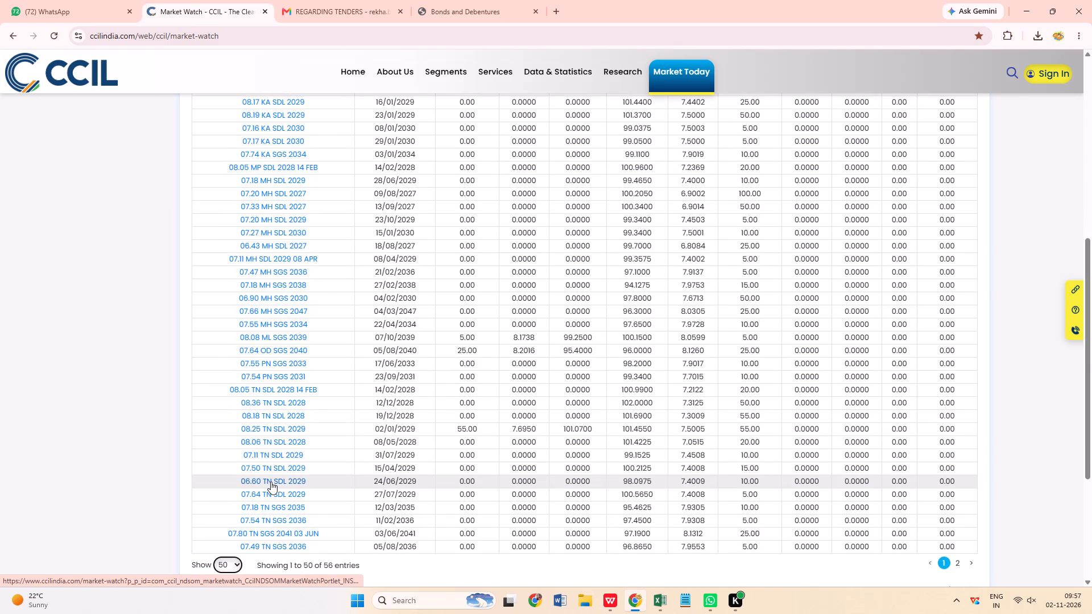
scroll(271, 482, "down", 1)
left_click(955, 508)
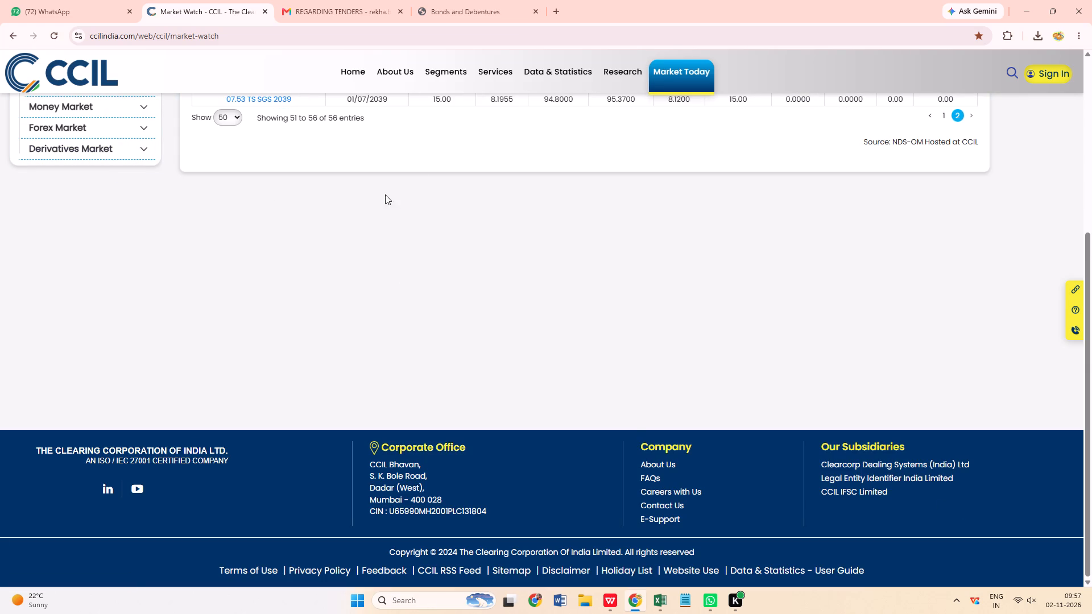
scroll(375, 224, "up", 4)
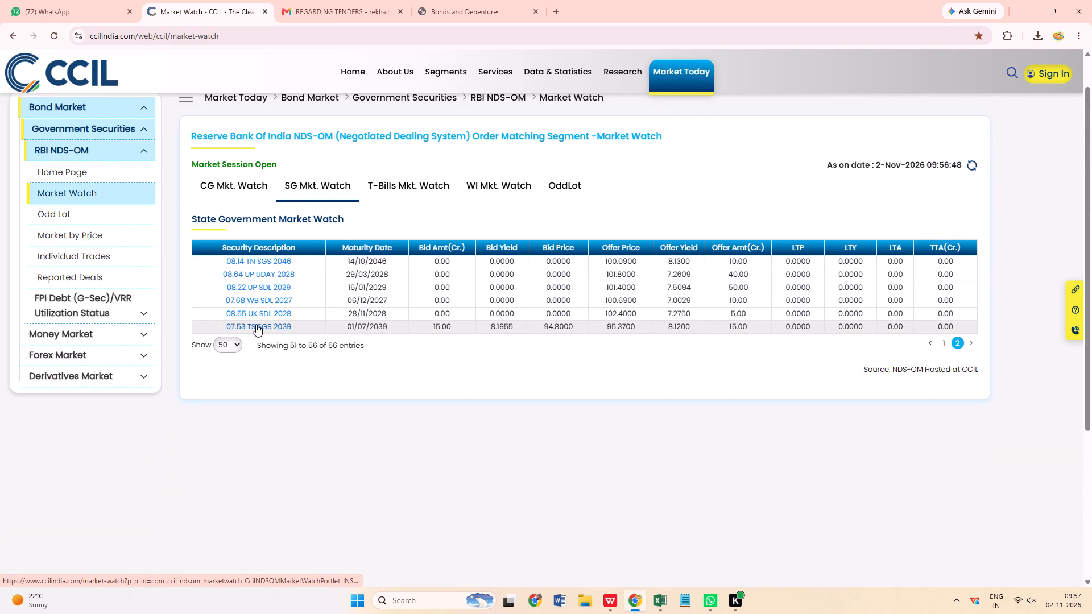
Reduce the State Government list to 15 entries per page and review the securities on pages 1 through 4.
left_click(238, 345)
left_click(225, 364)
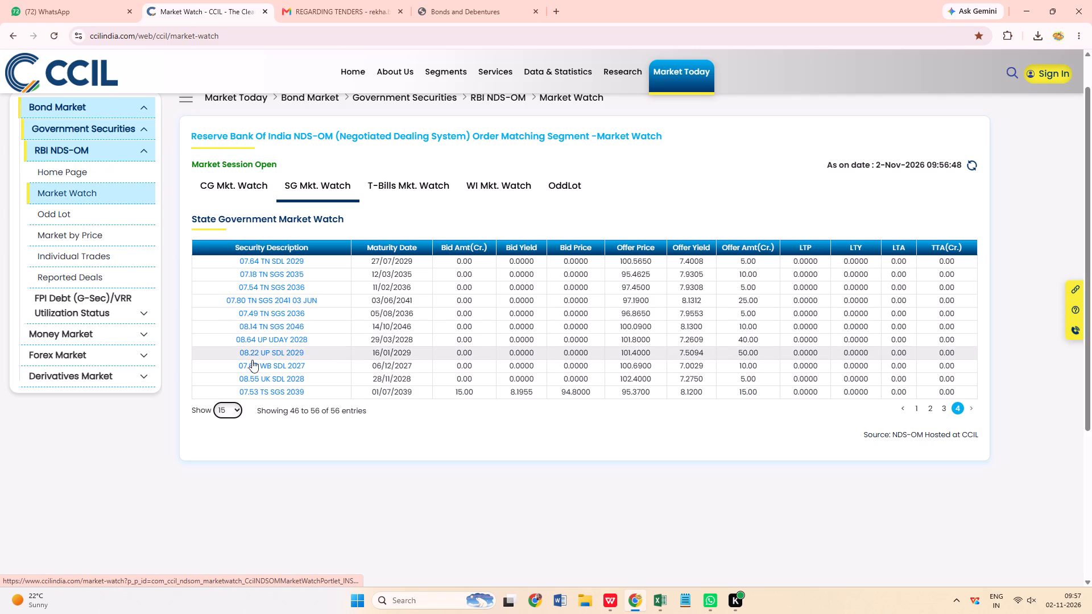
left_click(913, 408)
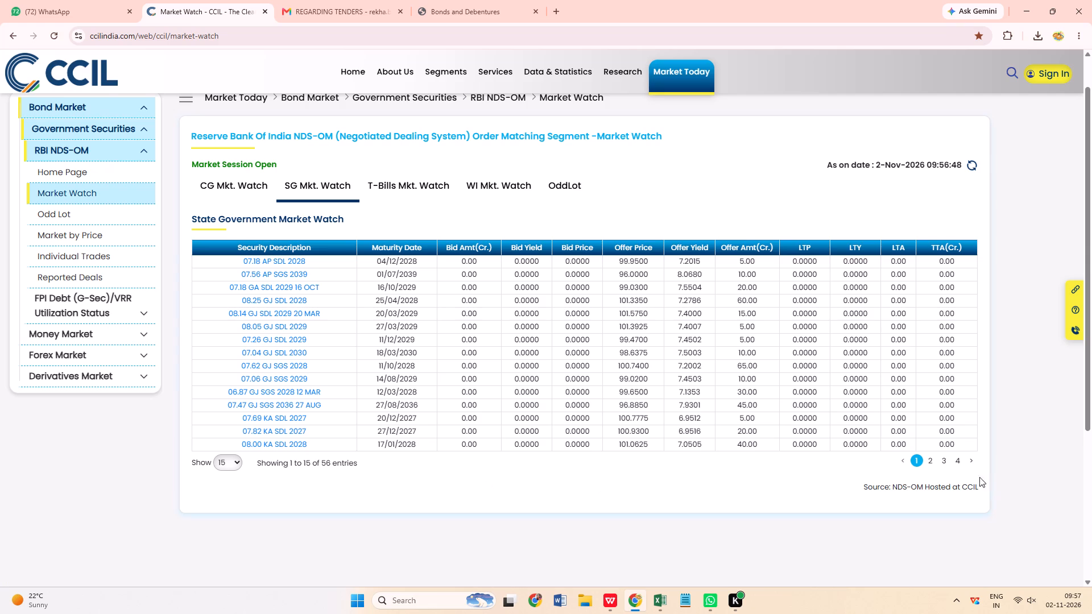
left_click(930, 464)
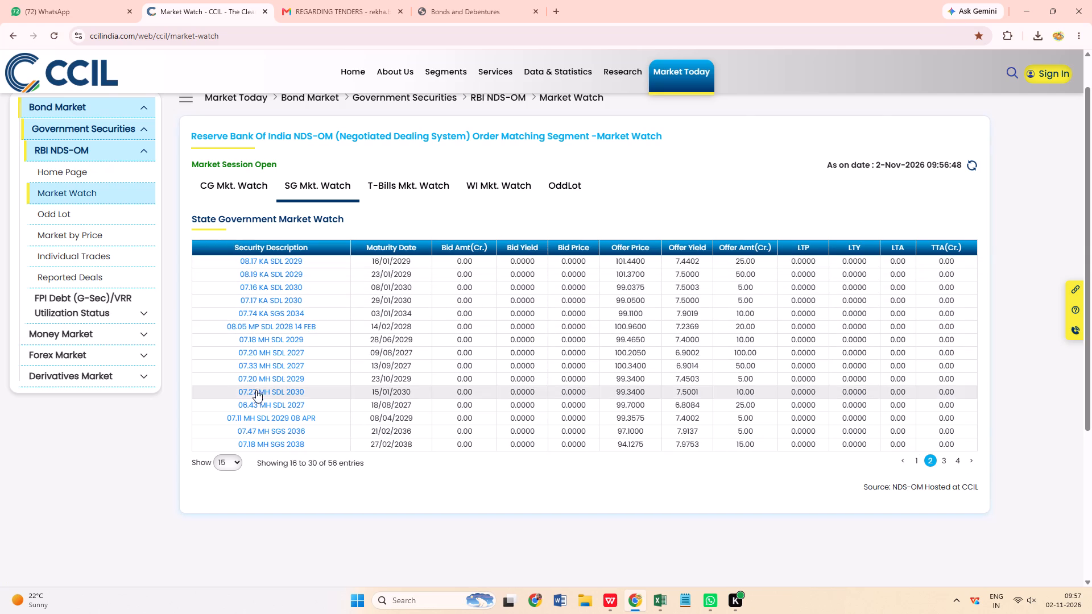
left_click(942, 459)
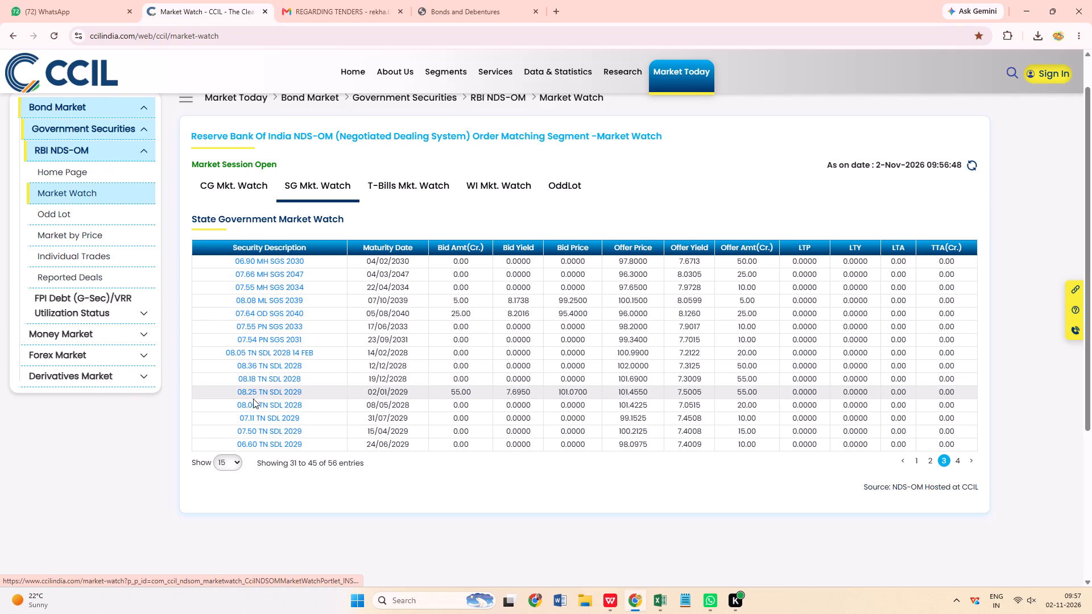
left_click(956, 463)
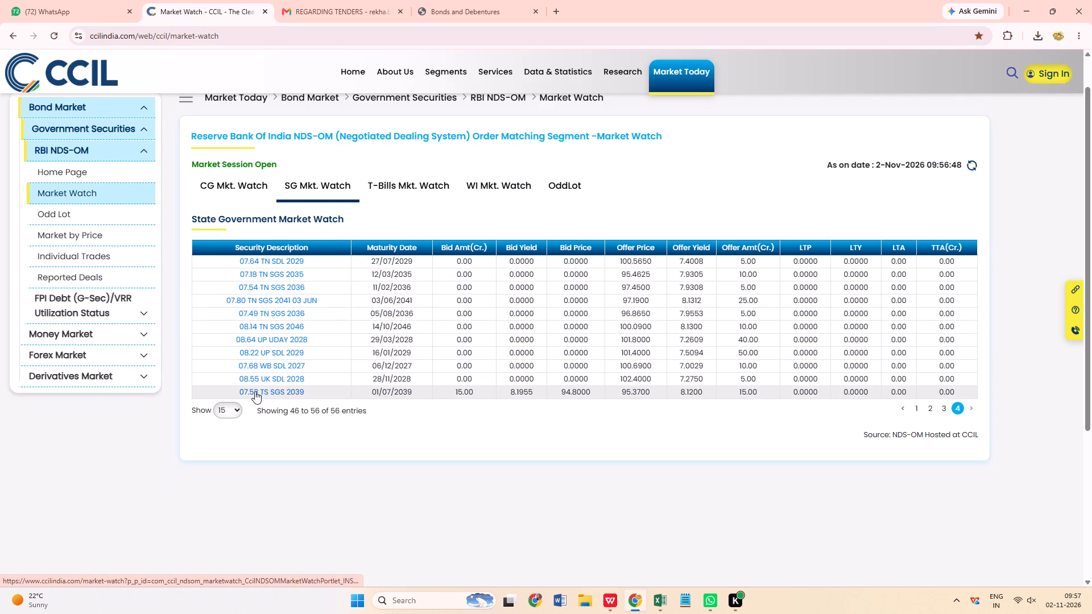
left_click(971, 408)
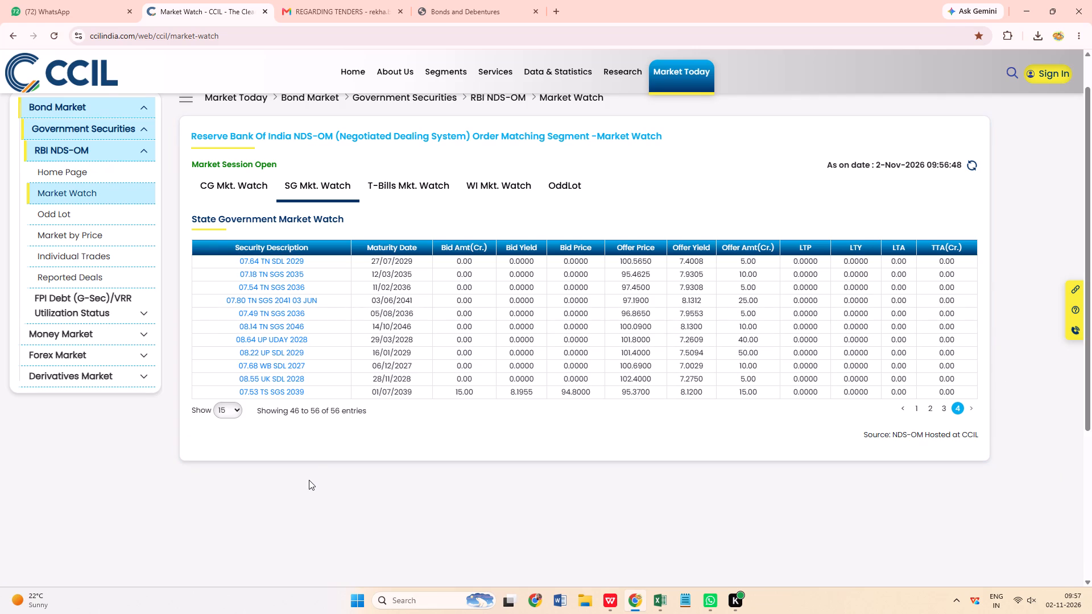
scroll(406, 348, "up", 6)
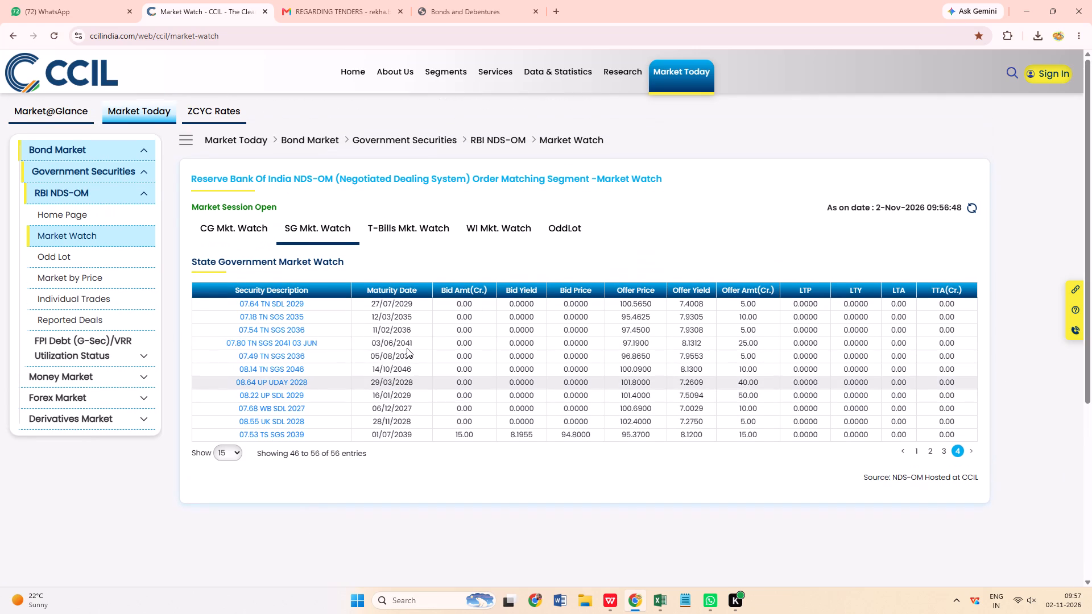
Display the CG market watch list in place of the State Government securities.
left_click(239, 226)
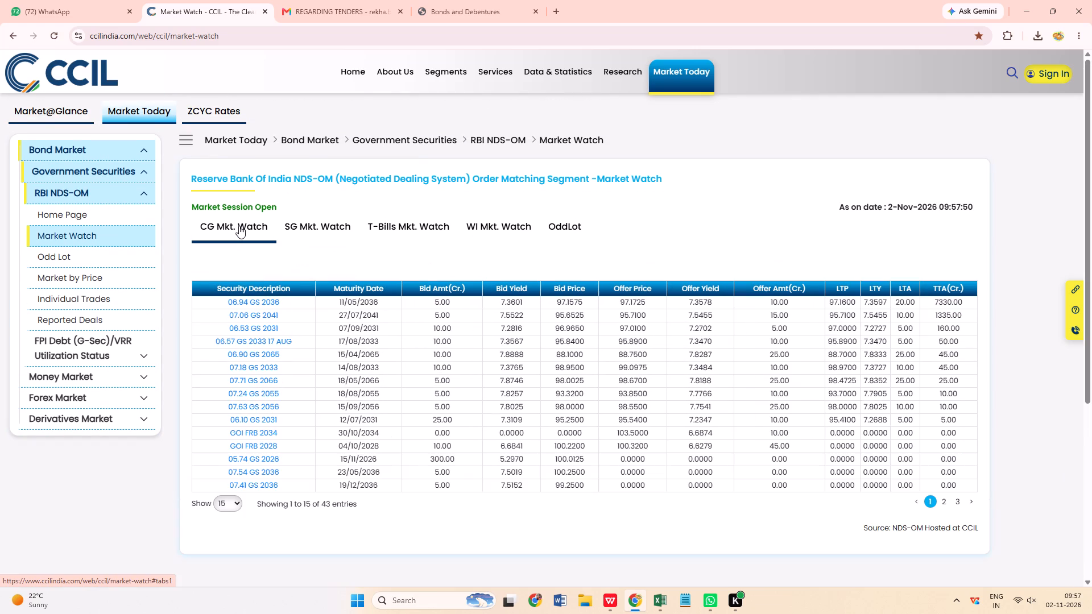
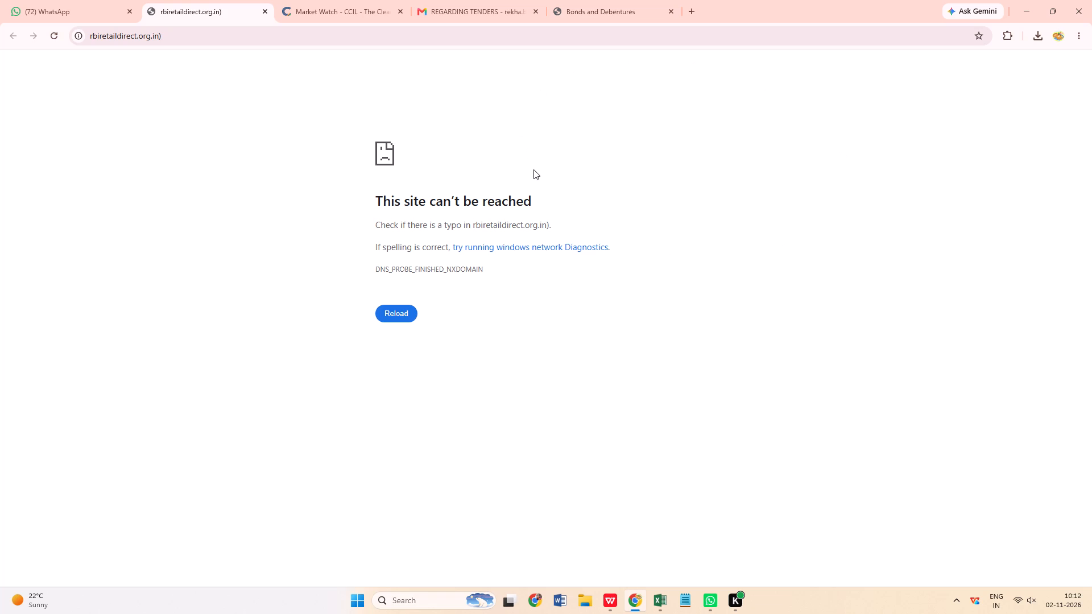
Return to the open email about tenders to view its CC instructions.
left_click(479, 13)
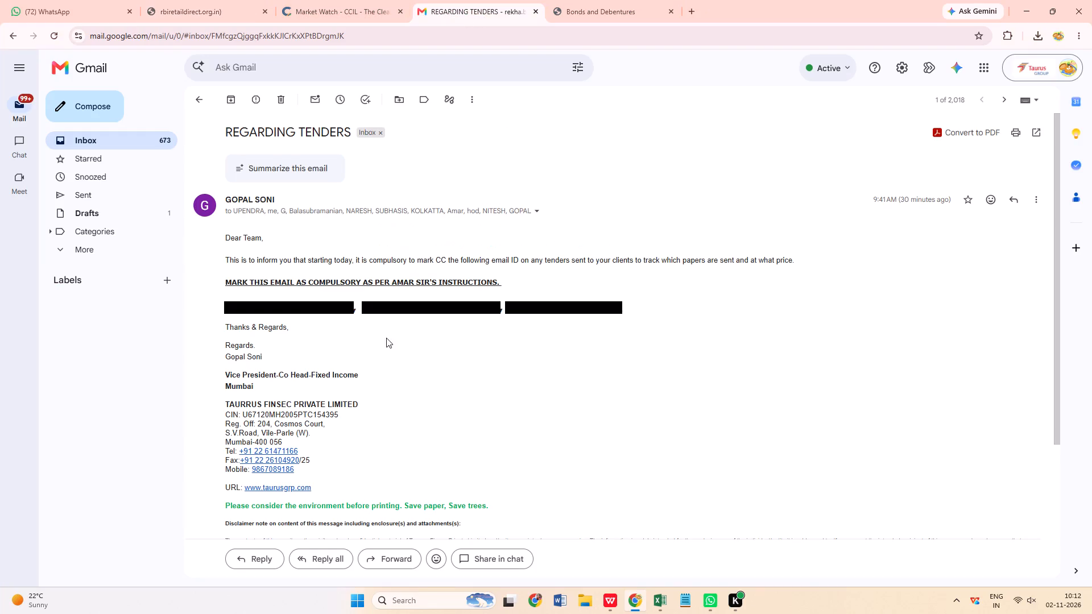
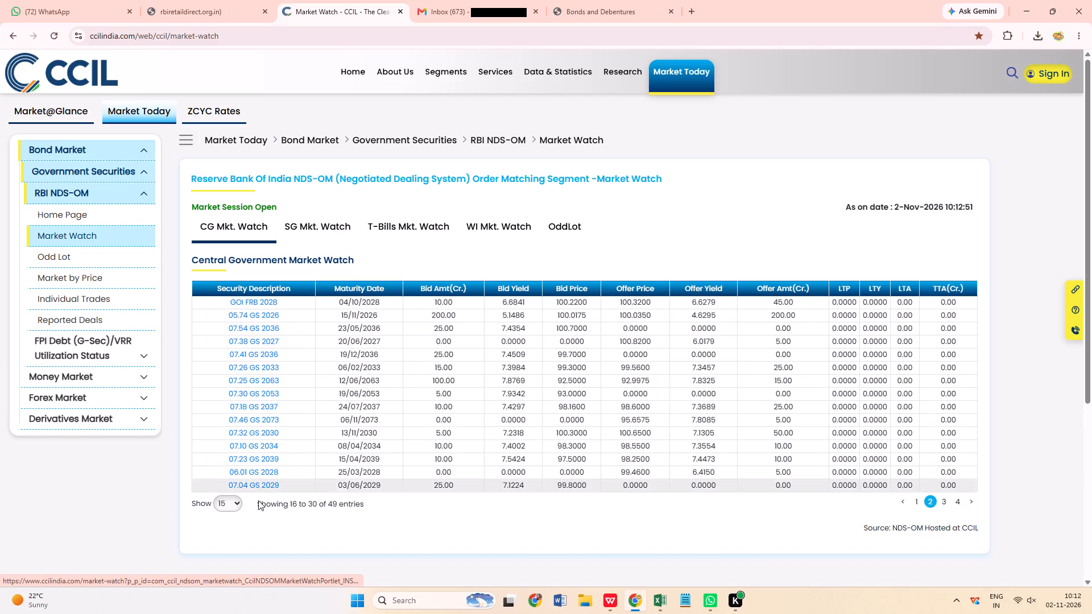
Review the Central Government securities on pages 3 and 4 of the 15-entry market watch list.
left_click(942, 504)
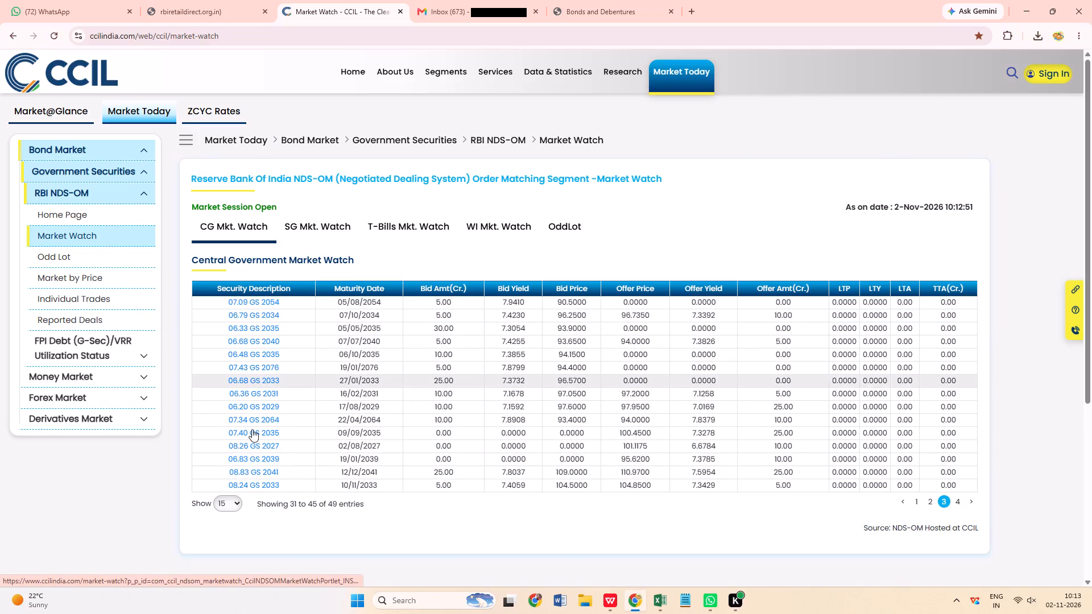
left_click(958, 504)
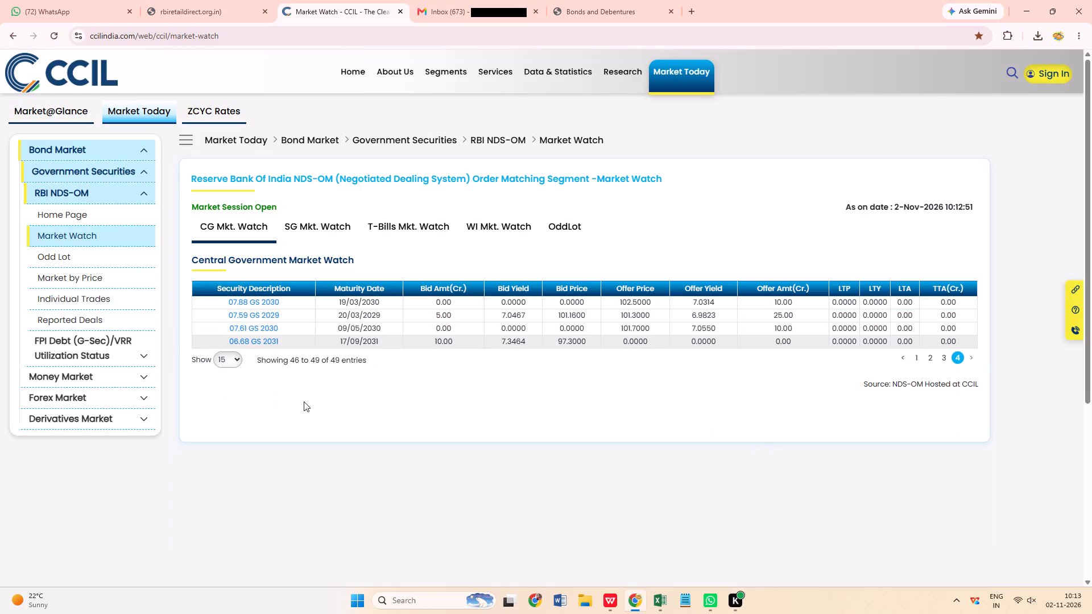
Expand the Central Government market watch list to 25 entries per page and examine the securities on pages 2 and 1.
left_click(234, 357)
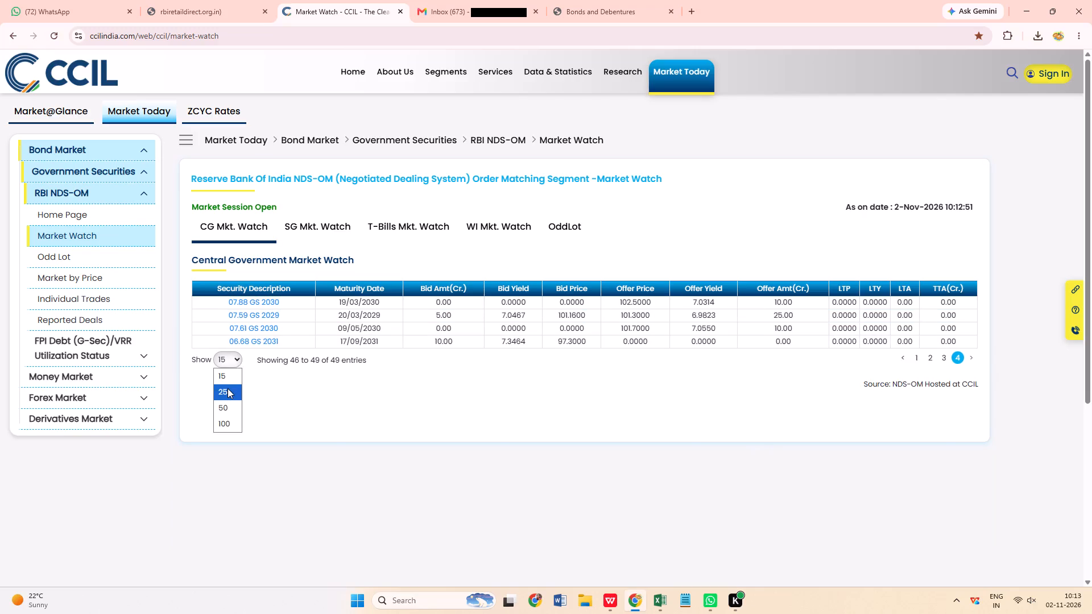
left_click(227, 388)
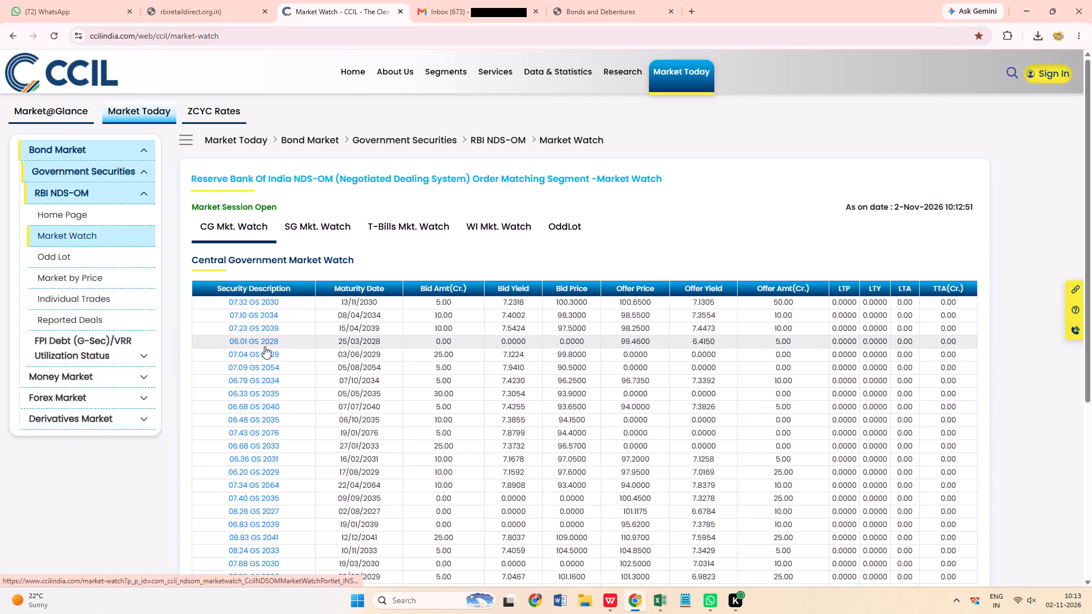
scroll(254, 410, "down", 1)
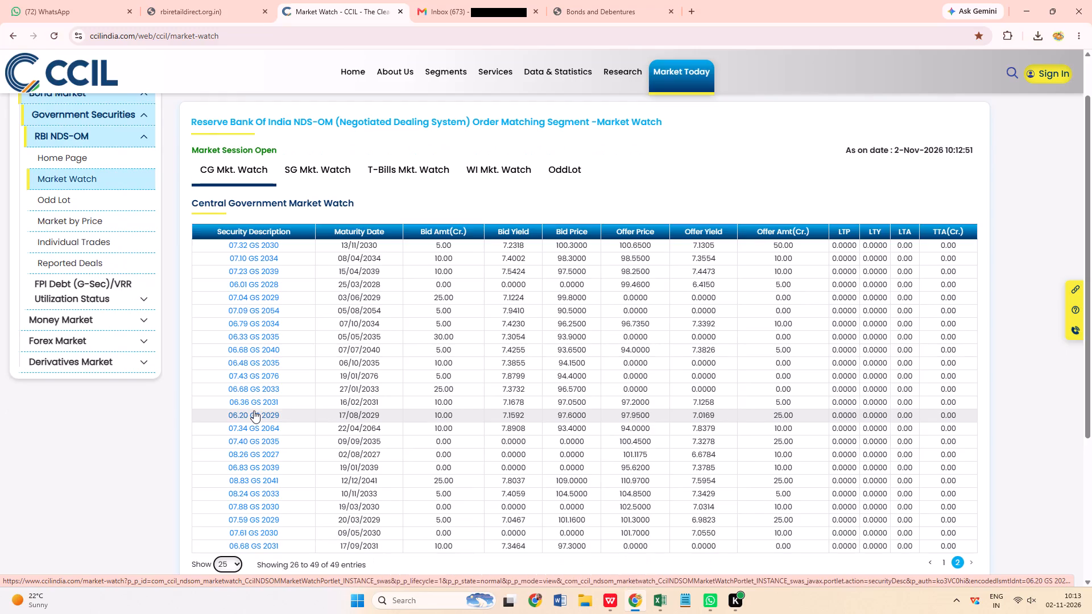
left_click(944, 562)
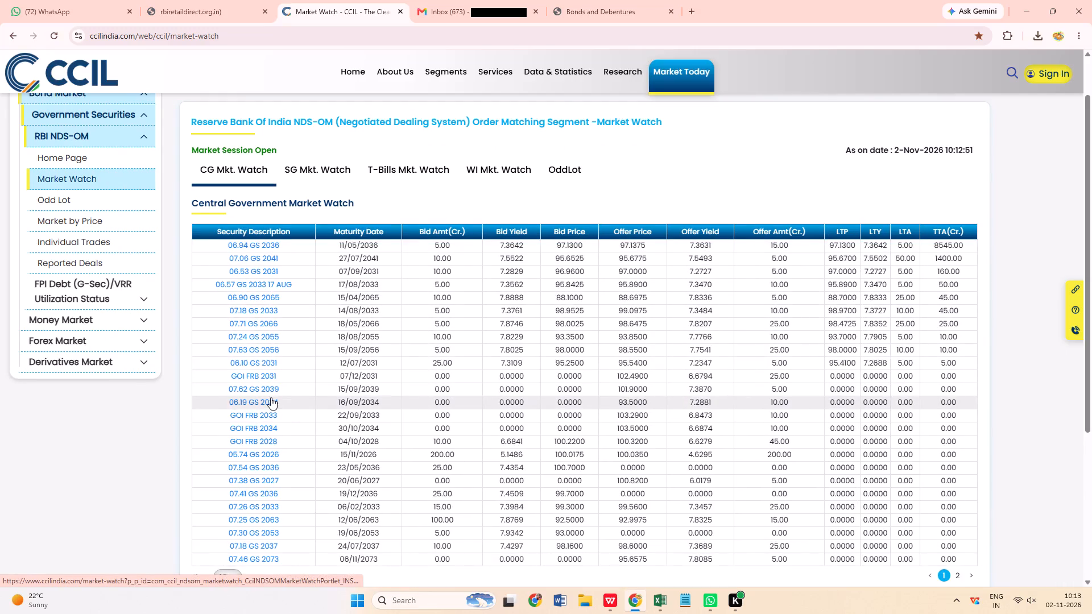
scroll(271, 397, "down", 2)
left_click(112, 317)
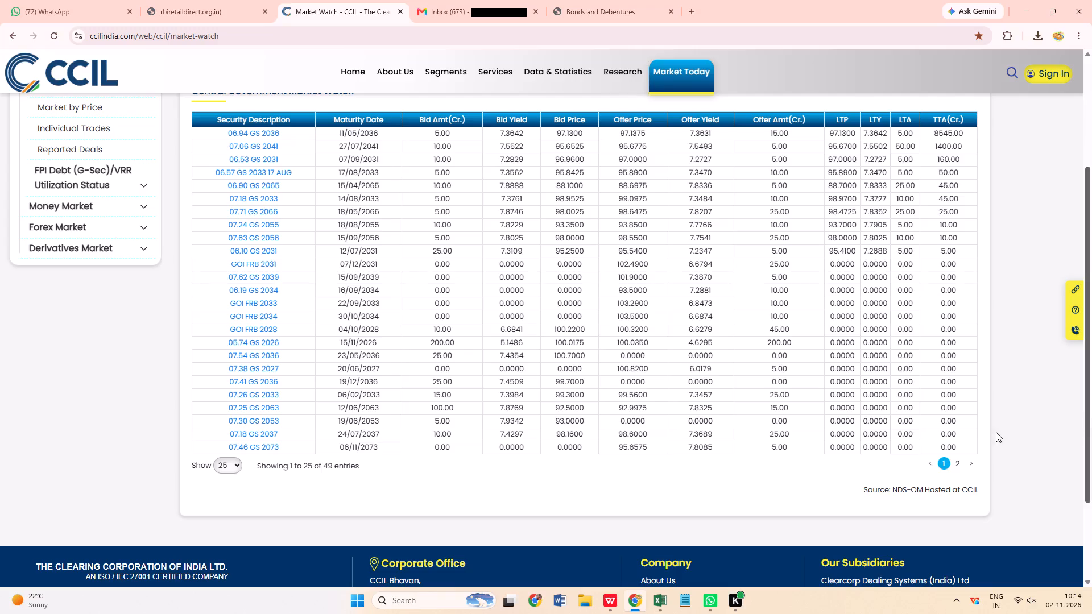
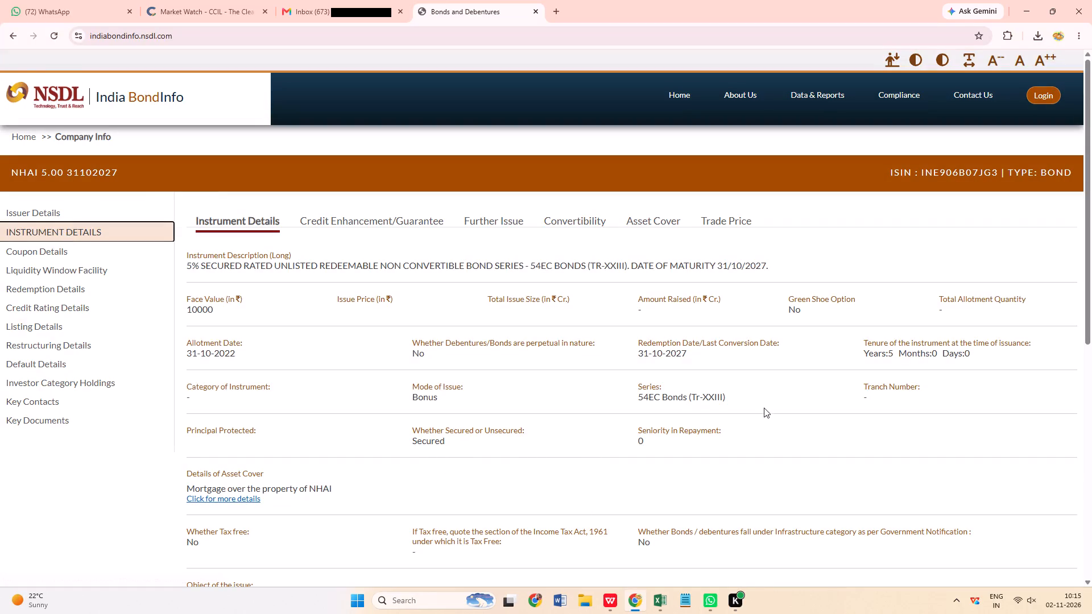
Review the NHAI 5.00 31102027 bond's credit rating, redemption, liquidity window, coupon and instrument details.
double_click(50, 311)
left_click(56, 288)
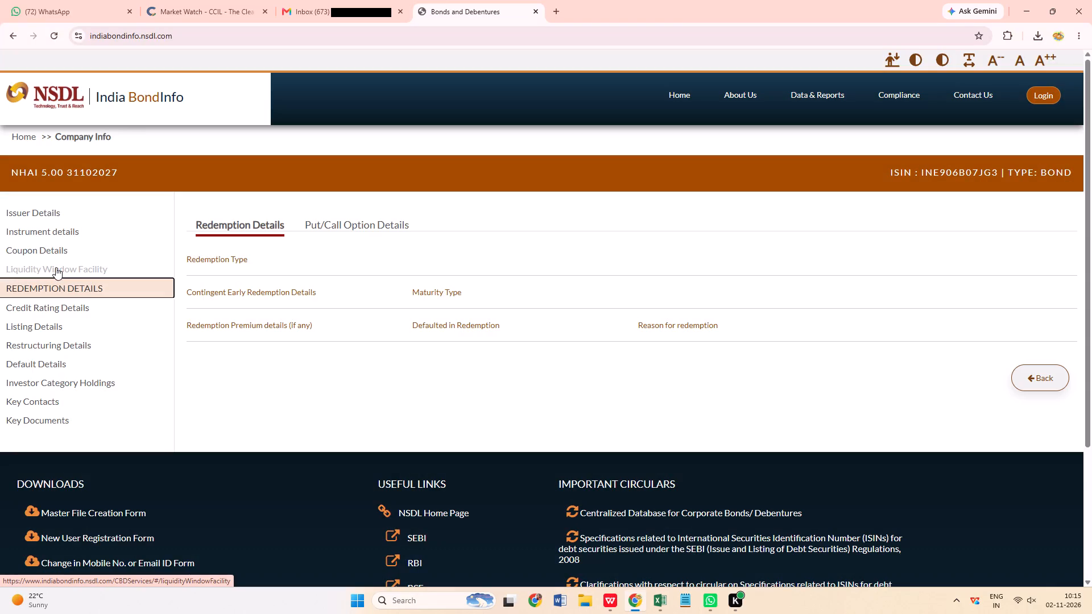
left_click(56, 267)
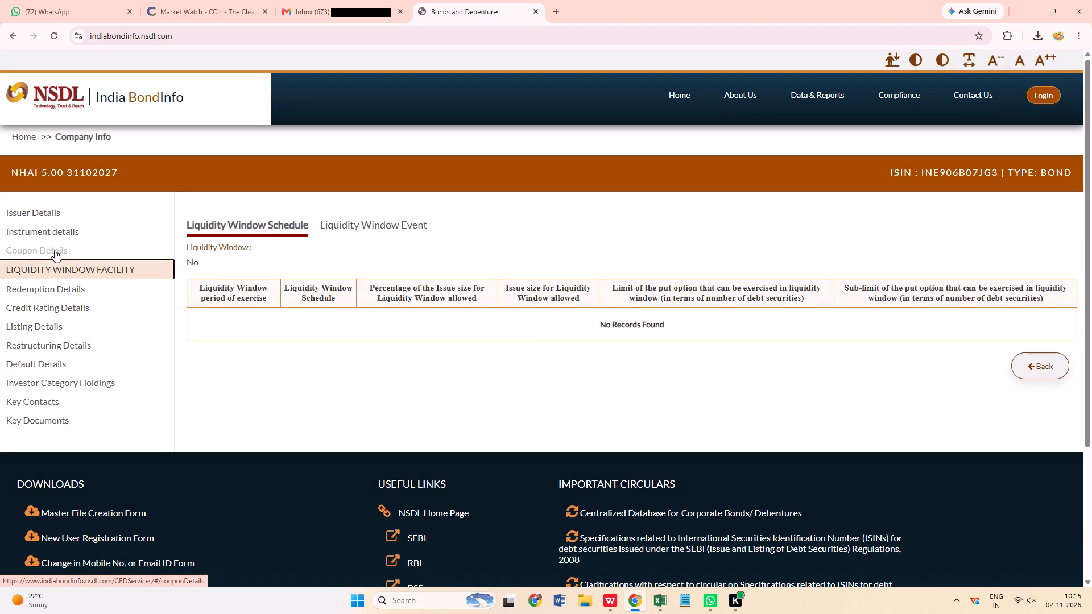
left_click(55, 250)
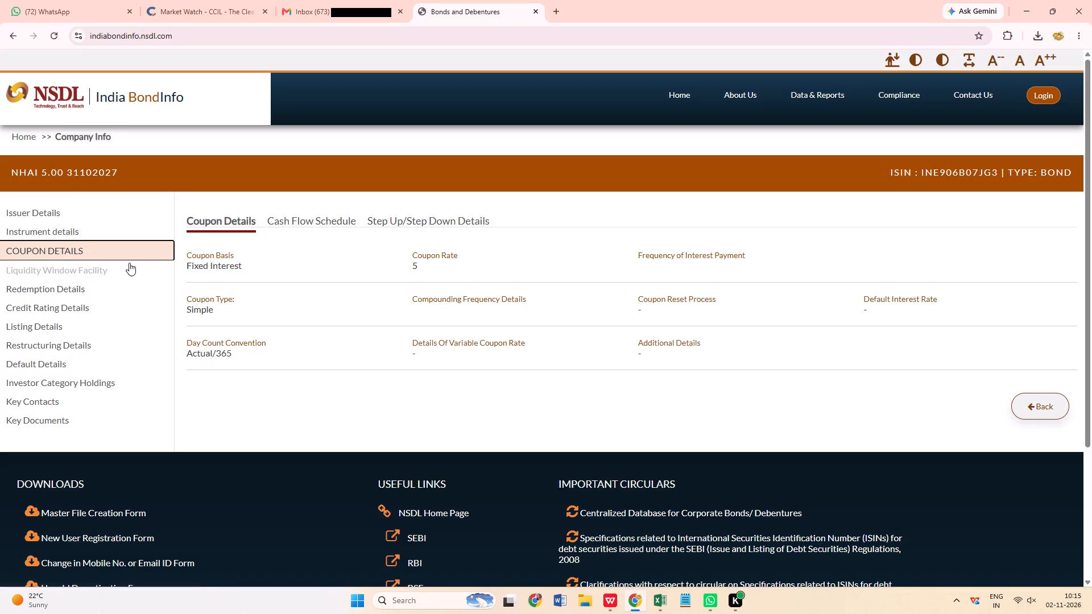
left_click(47, 232)
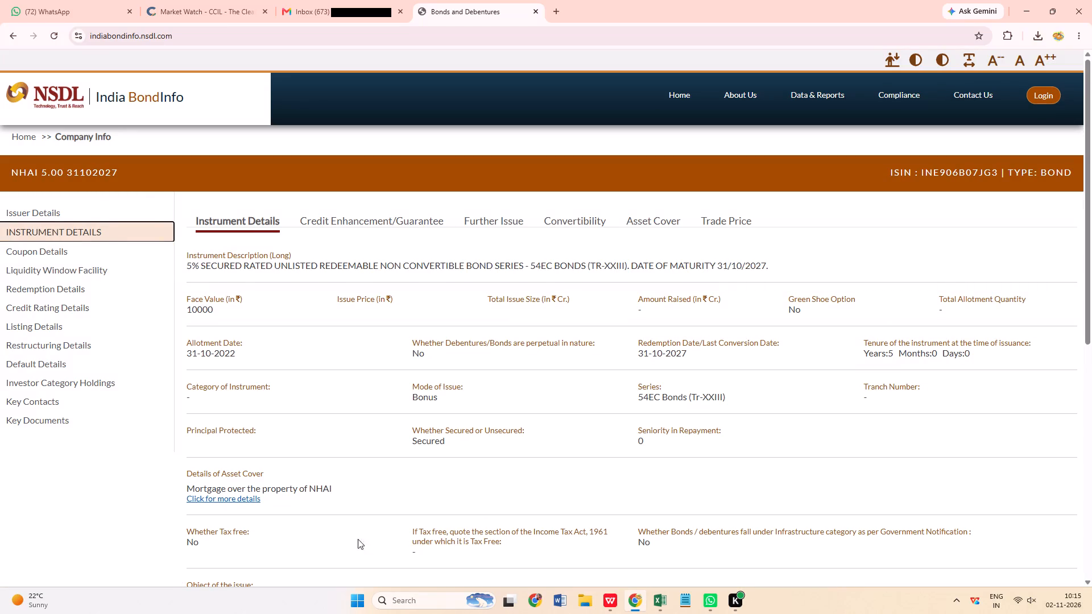
scroll(350, 499, "down", 1)
scroll(350, 499, "up", 1)
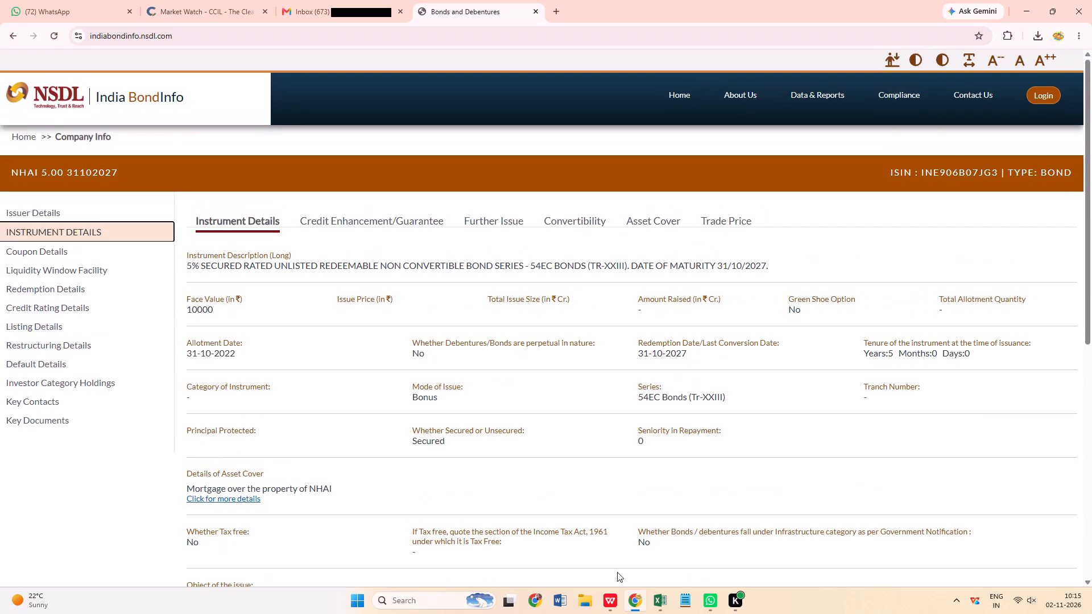
Search the India BondInfo database by company for NHAI and open the securities list of NHAI TR2.
left_click(675, 94)
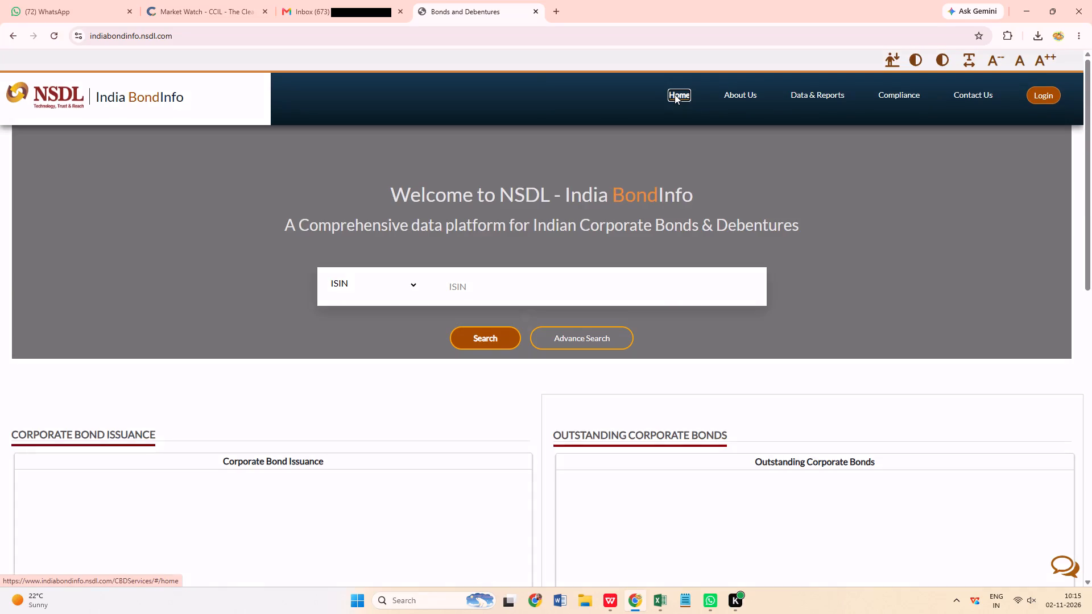
left_click(415, 283)
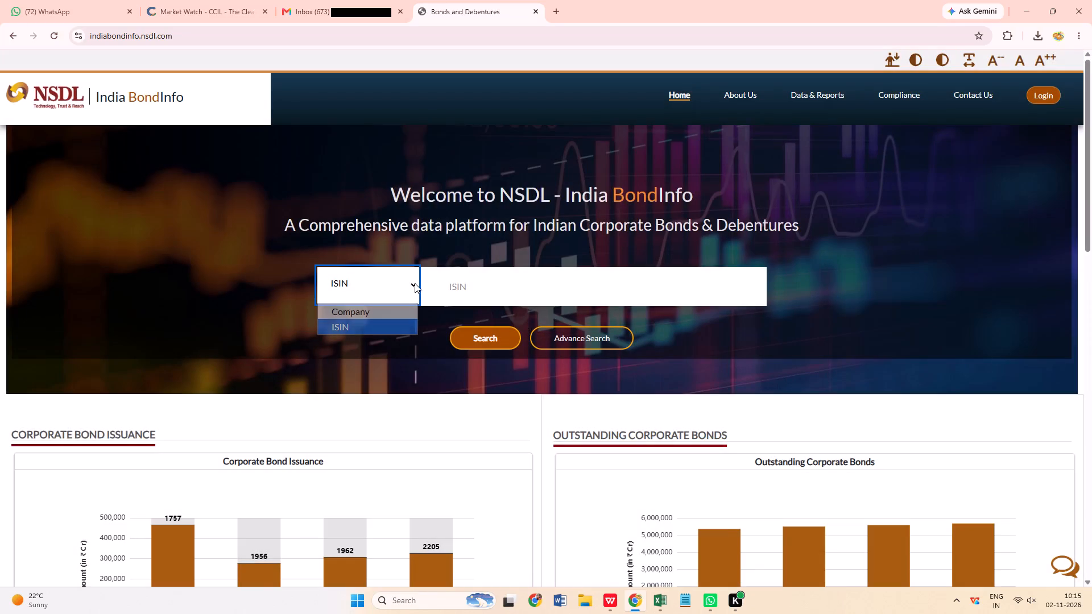
left_click(399, 308)
left_click(477, 289)
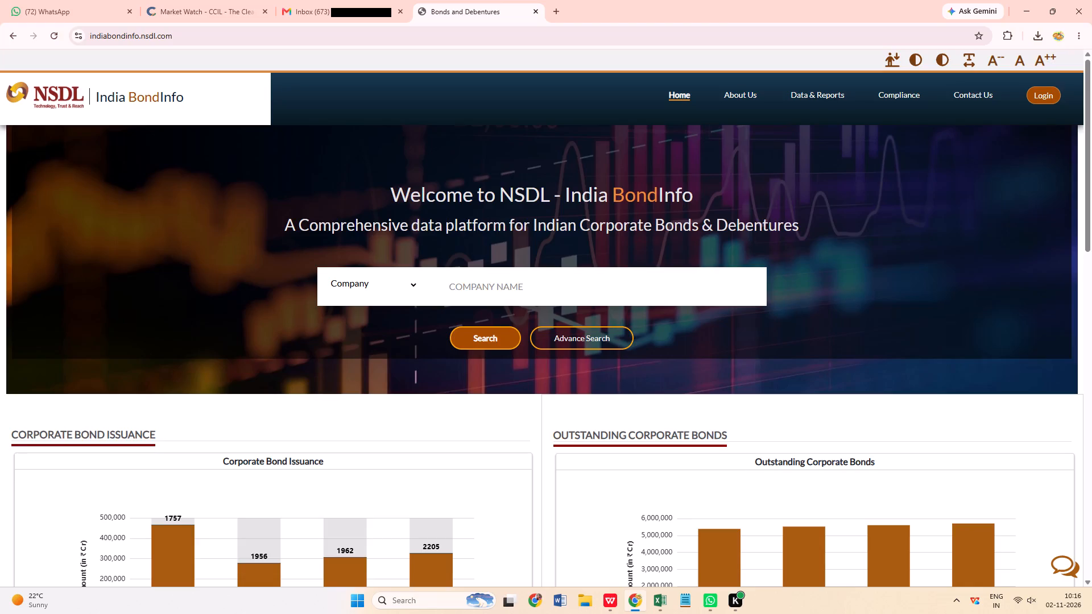
type("nhai")
key("Return")
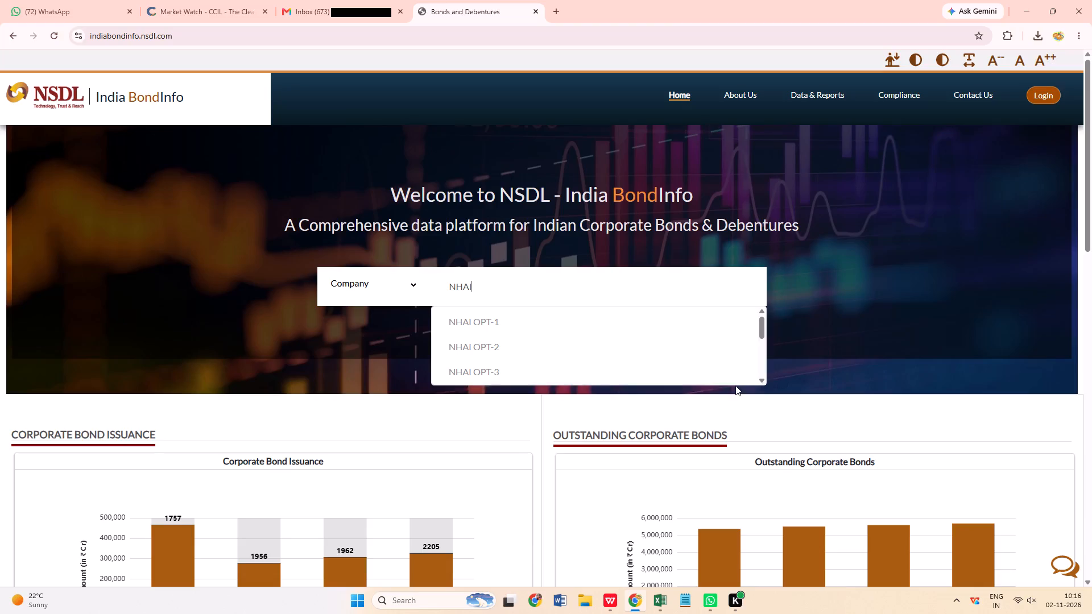
triple_click(763, 381)
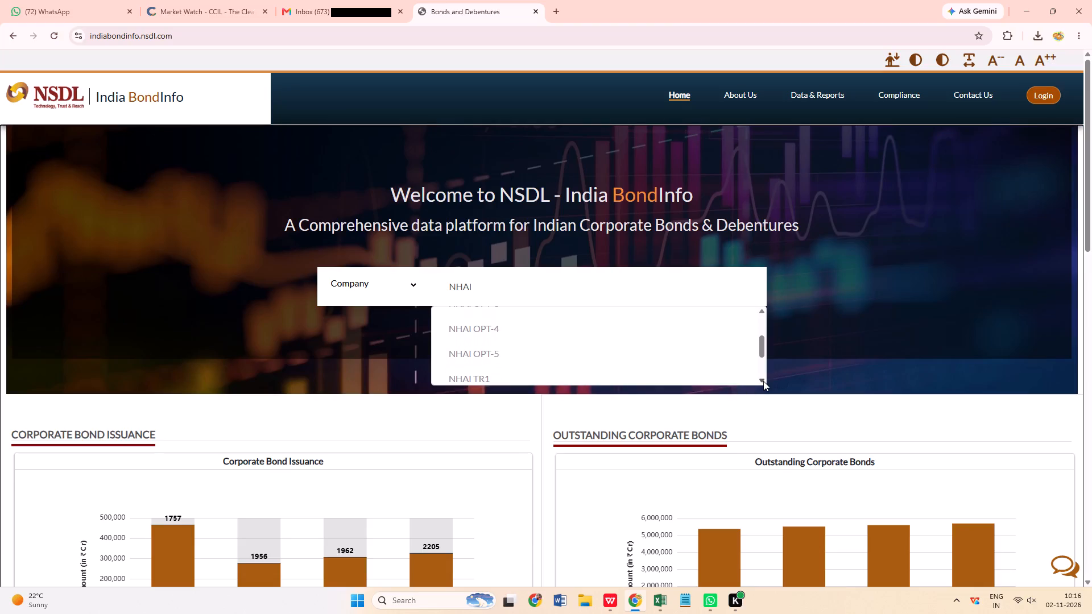
double_click(763, 381)
double_click(763, 381)
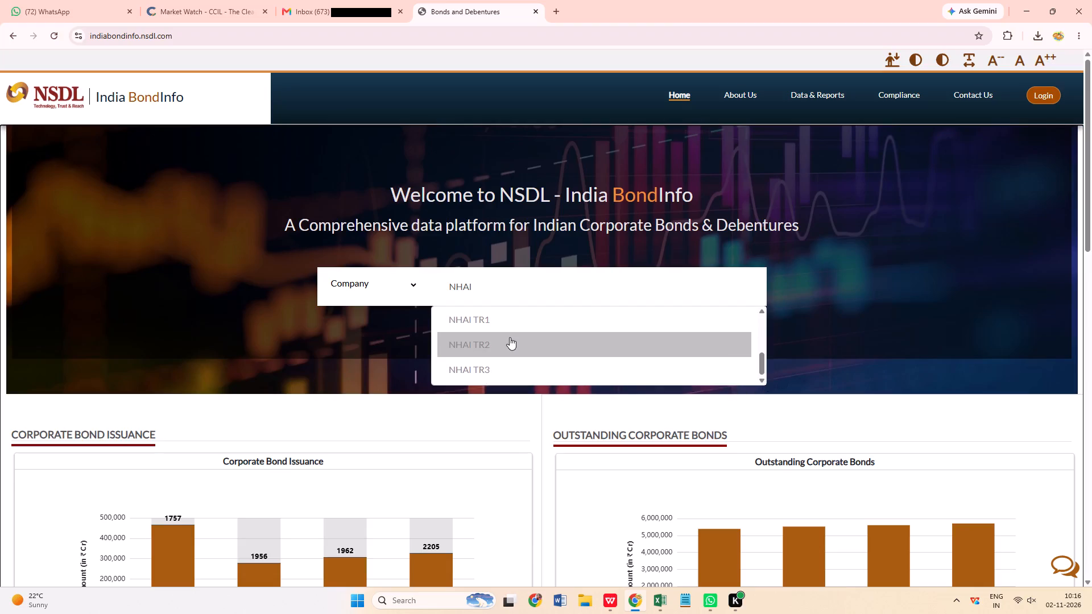
left_click(503, 342)
left_click(488, 339)
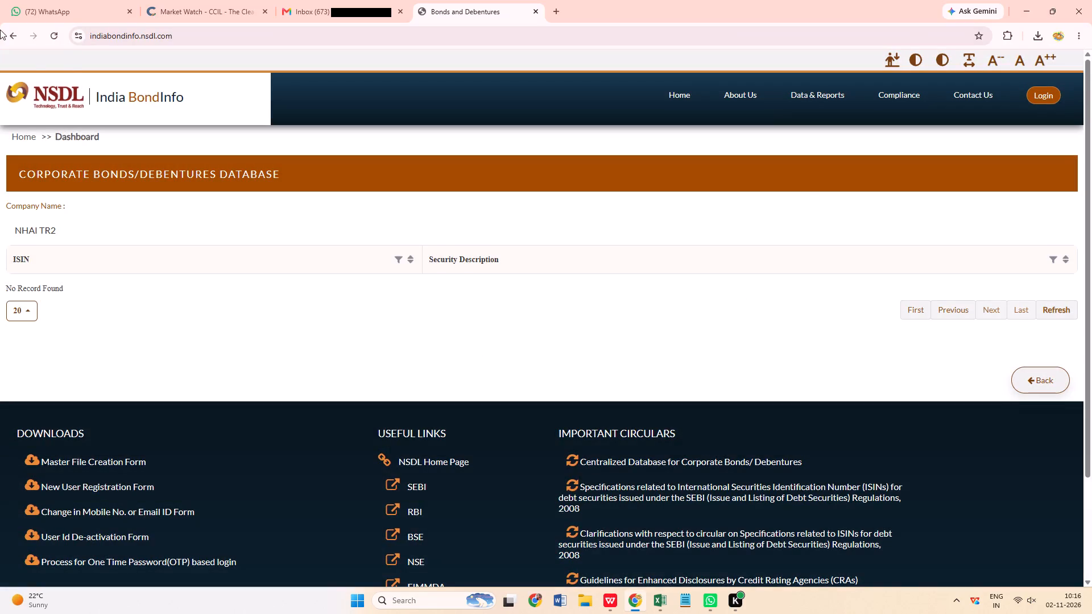
From the BondInfo home page, look up company names matching RAAJ, RAAJMAR and RAAJM.
left_click(675, 92)
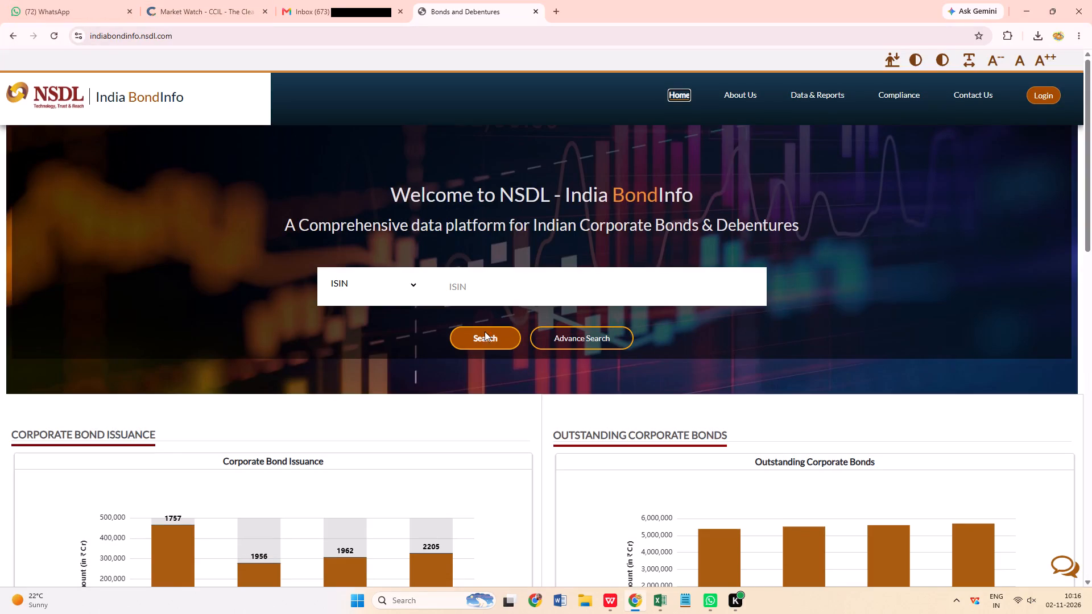
double_click(413, 288)
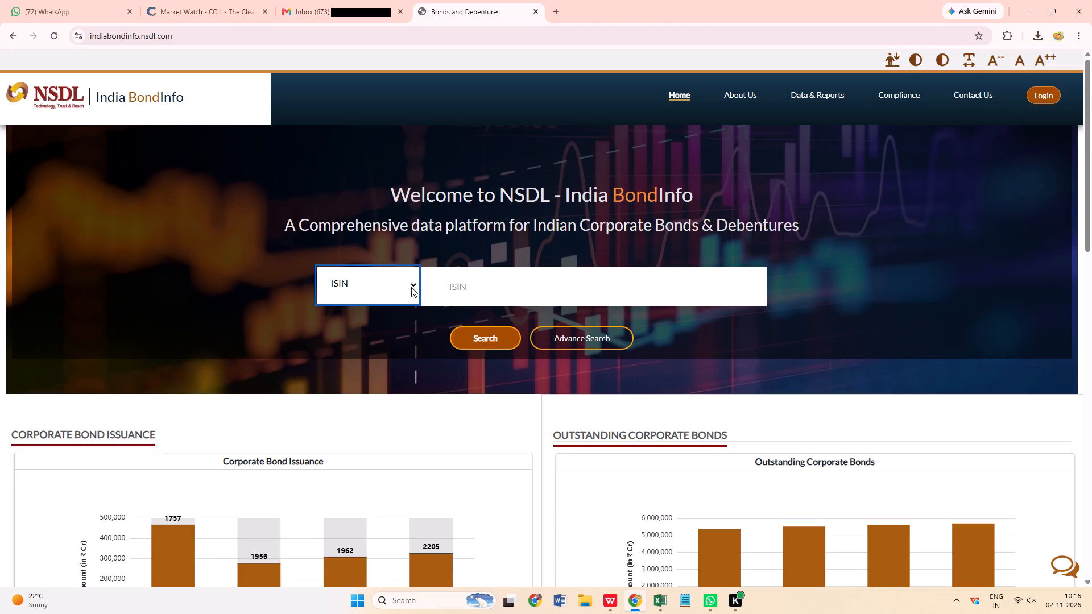
left_click(412, 284)
left_click(387, 312)
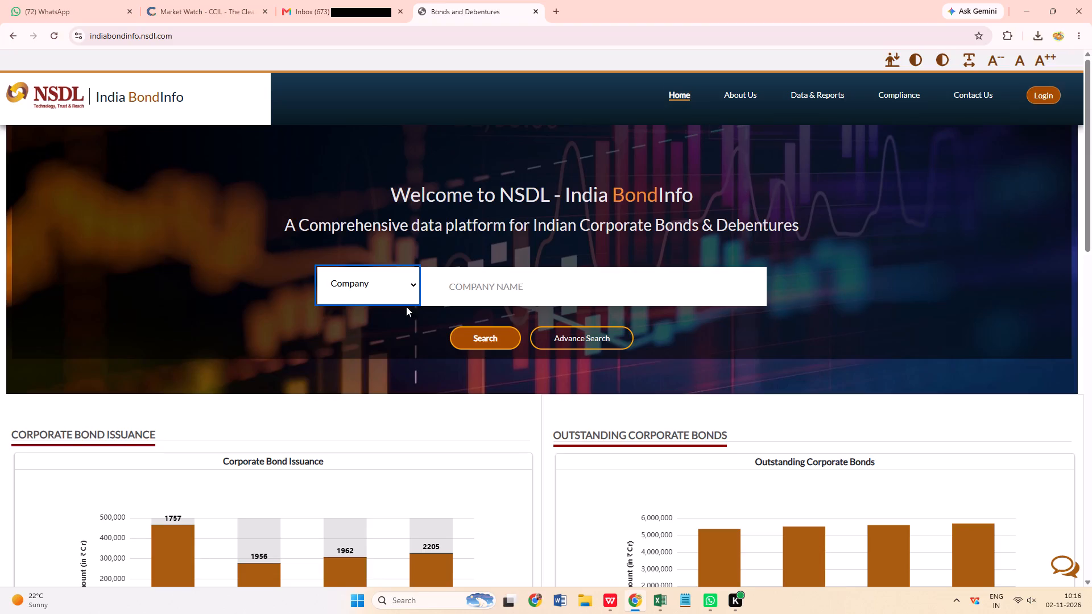
left_click(497, 282)
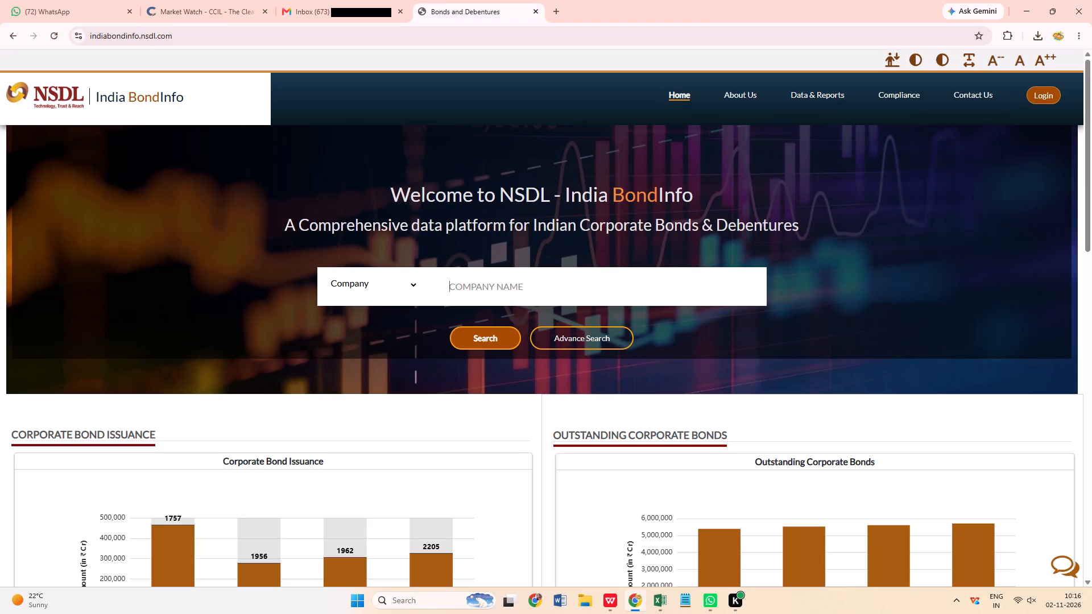
type("raaj")
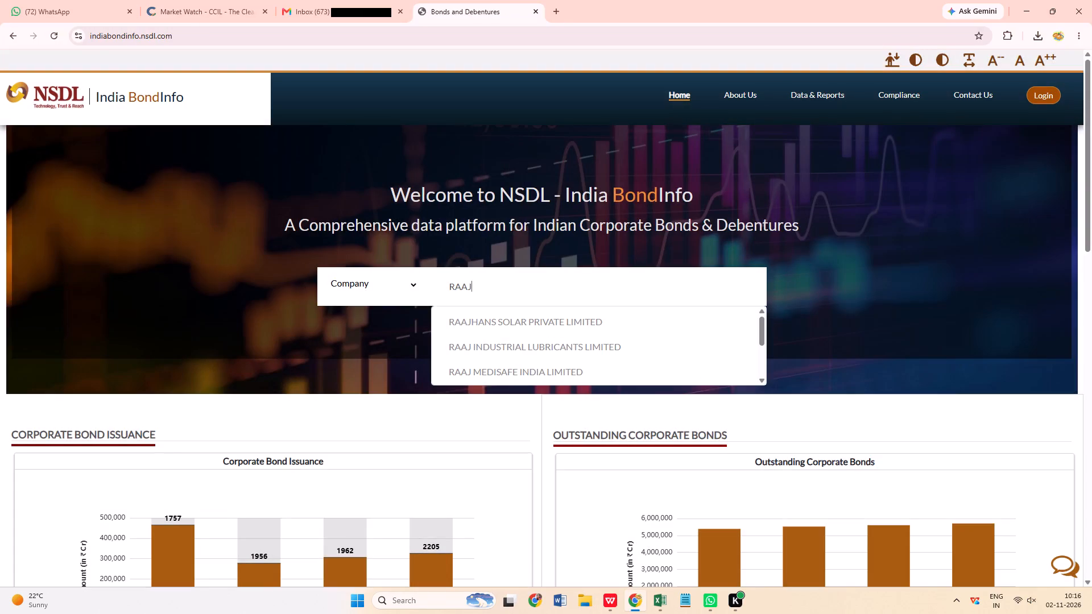
type("mar")
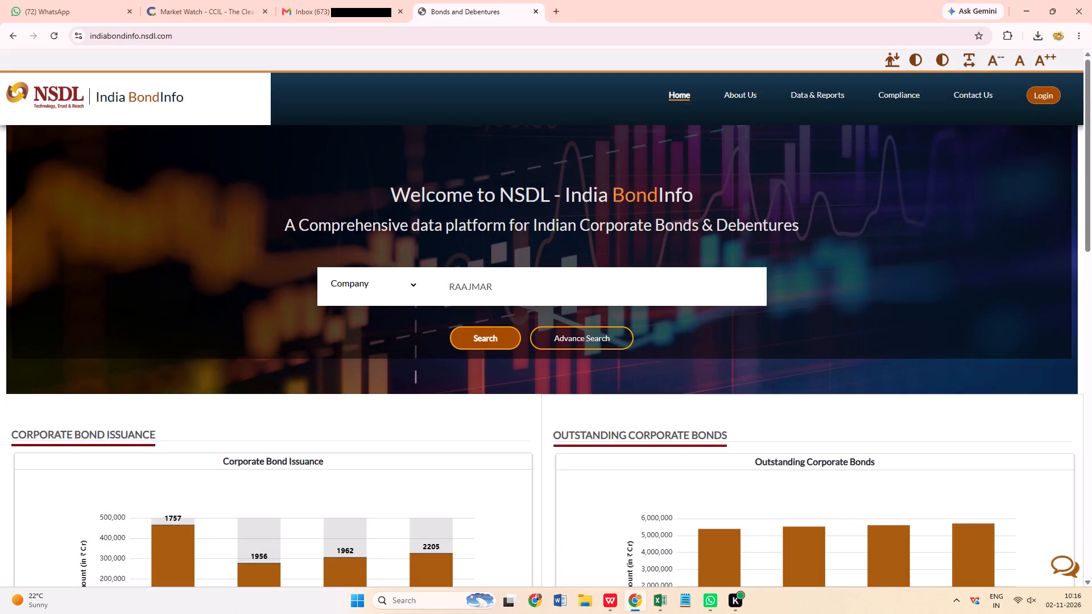
key("BackSpace")
key("BackSpace")
Search Google for "raajmarg invit" in a new browser tab.
left_click(556, 13)
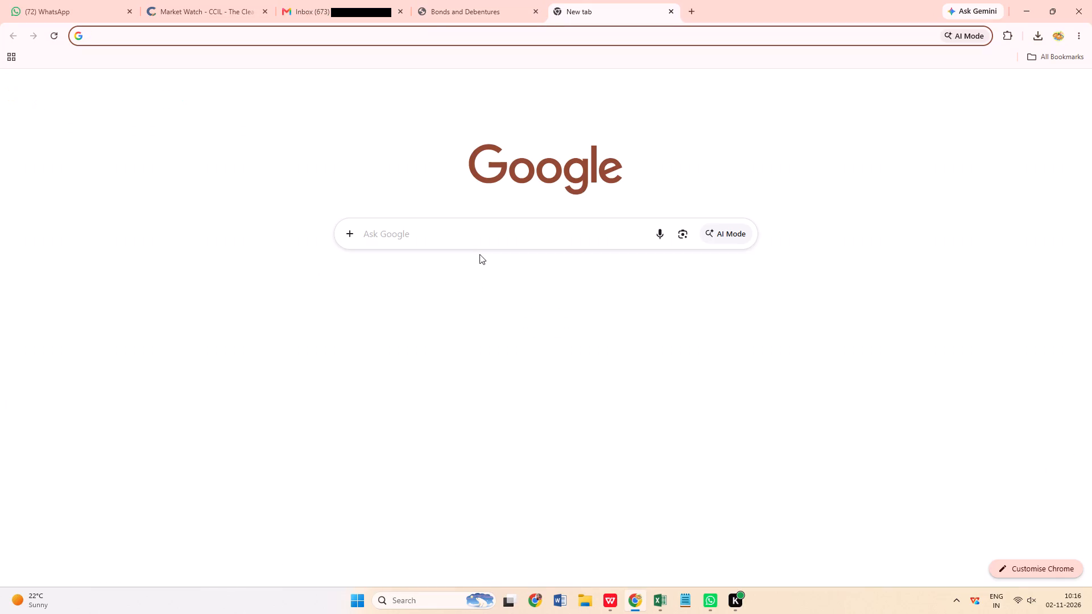
left_click(449, 239)
type("raaj")
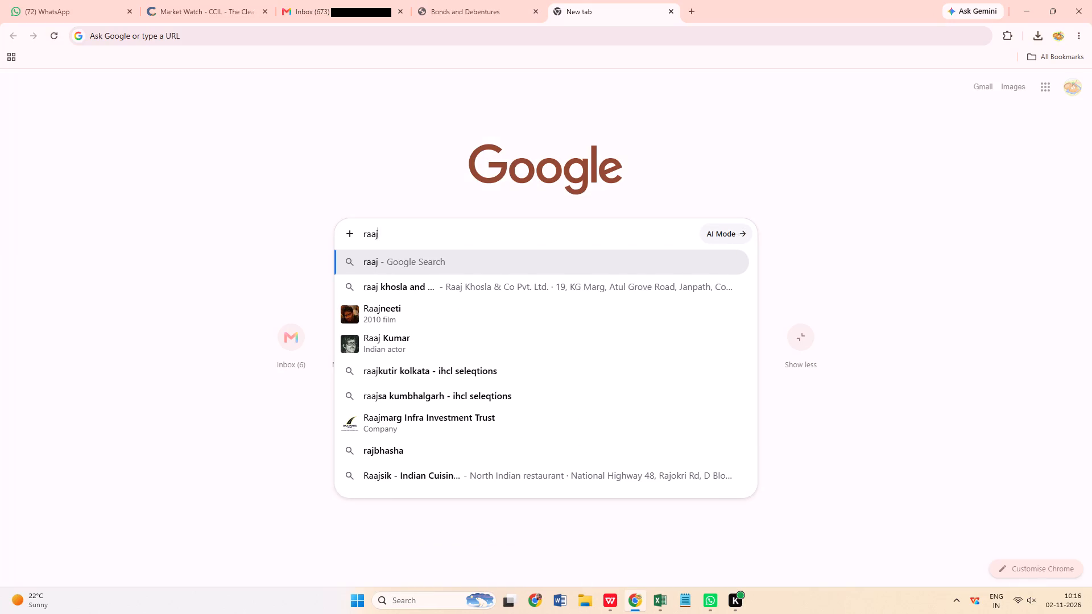
key("space")
type("marg")
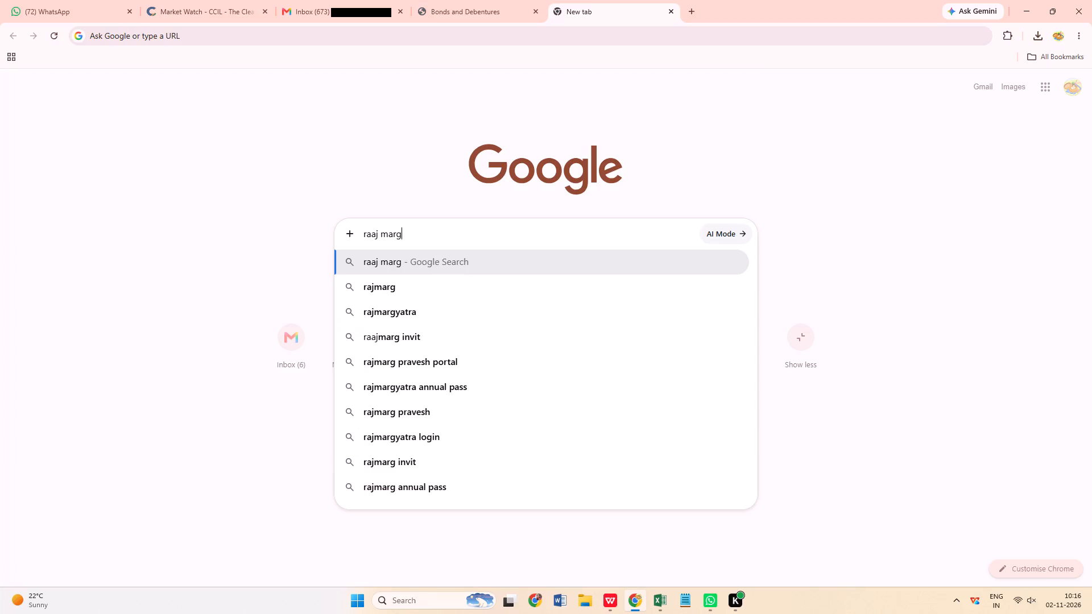
key("BackSpace")
key("BackSpace")
key("BackSpace")
key("BackSpace")
key("BackSpace")
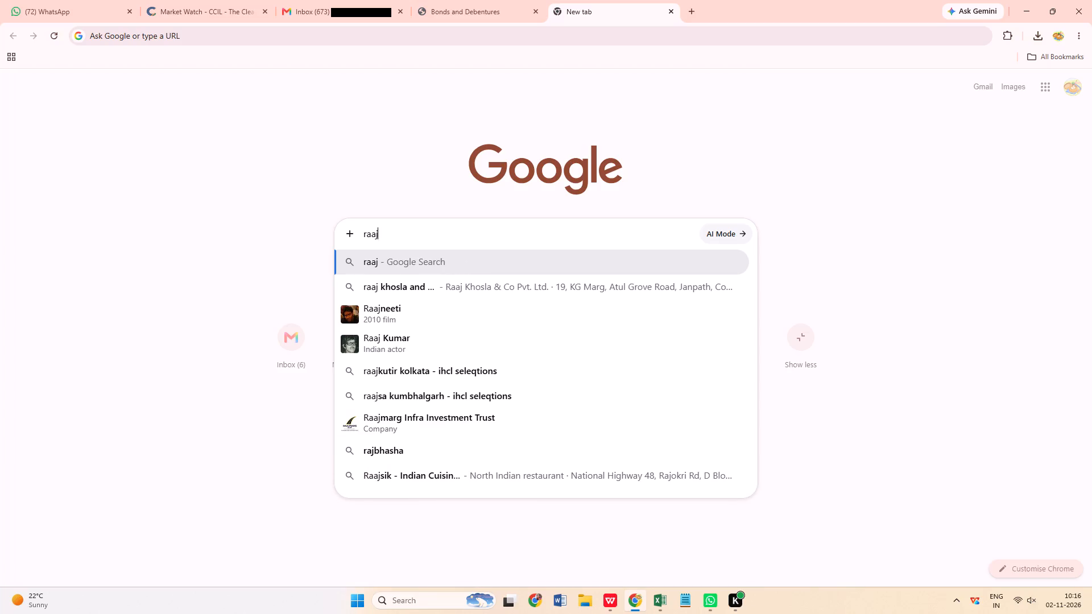
type("marg invit")
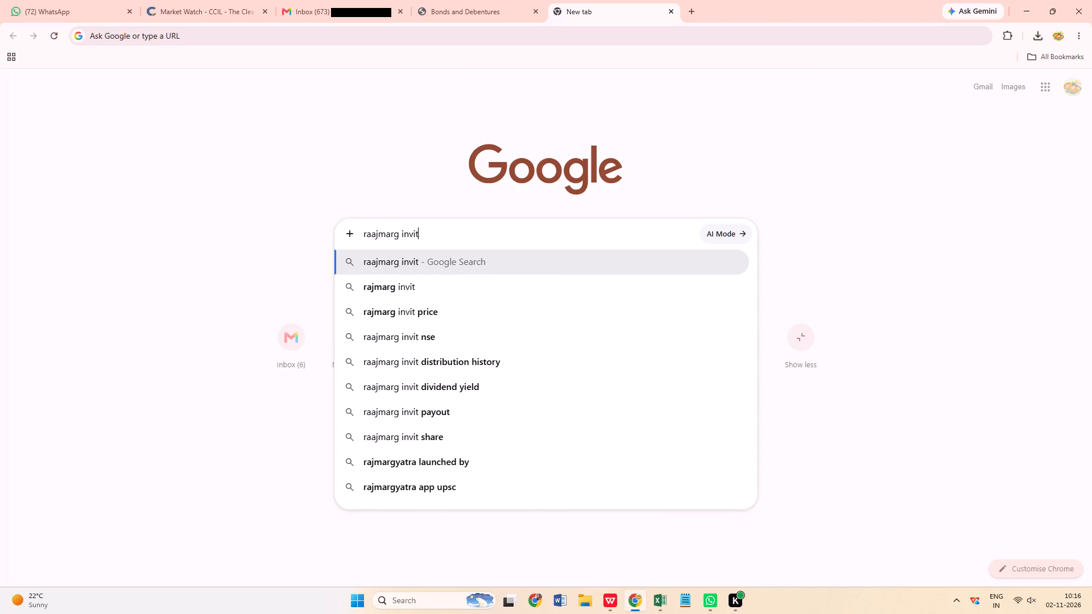
key("Return")
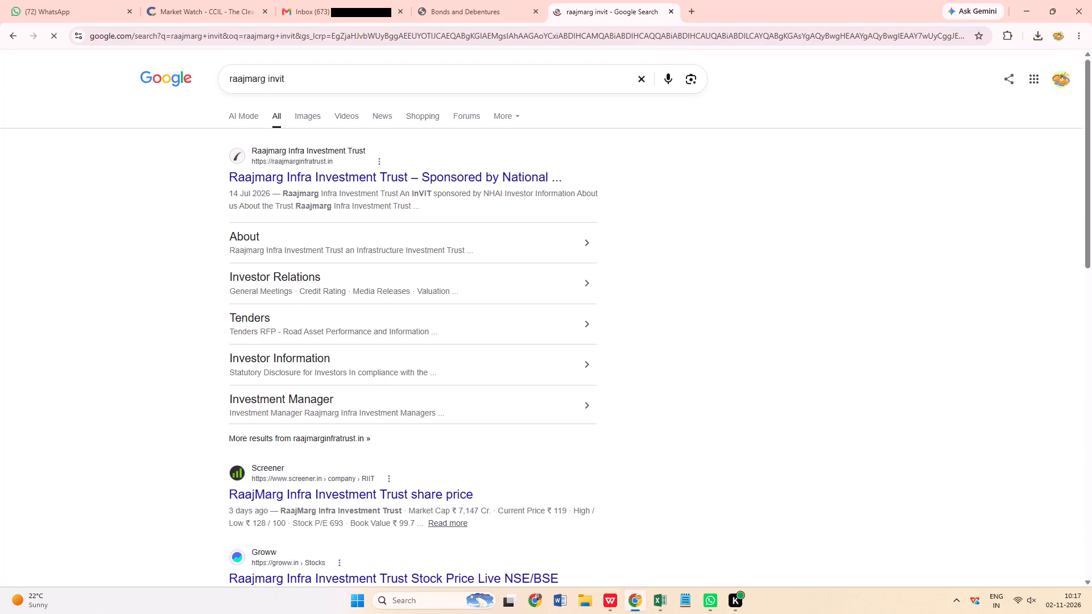
Look through the search results and try to open the Raajmarg Infra Investment Trust official website.
scroll(410, 441, "down", 3)
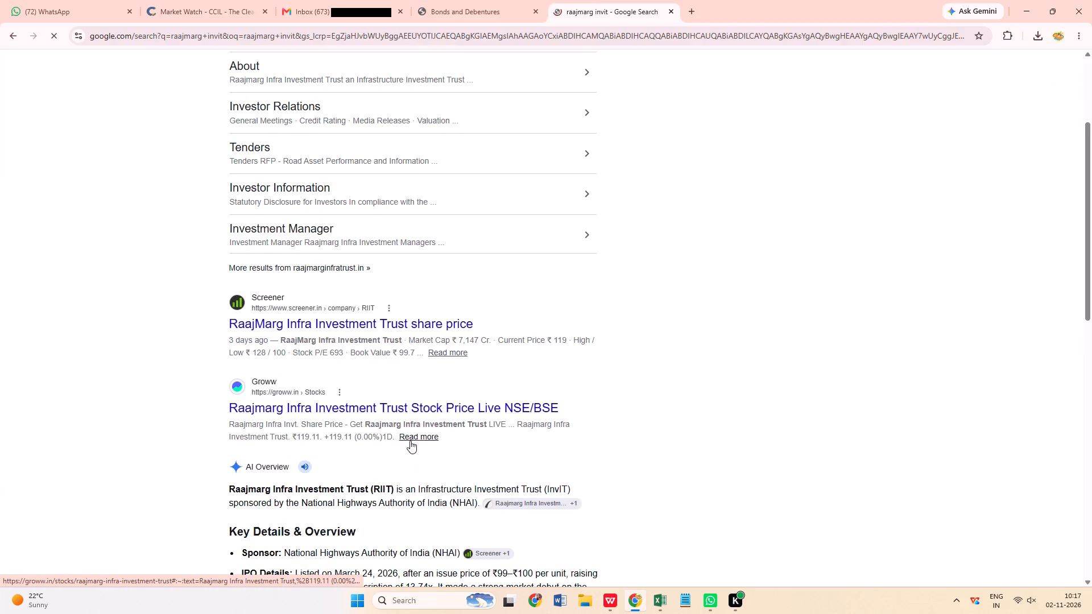
scroll(441, 421, "up", 4)
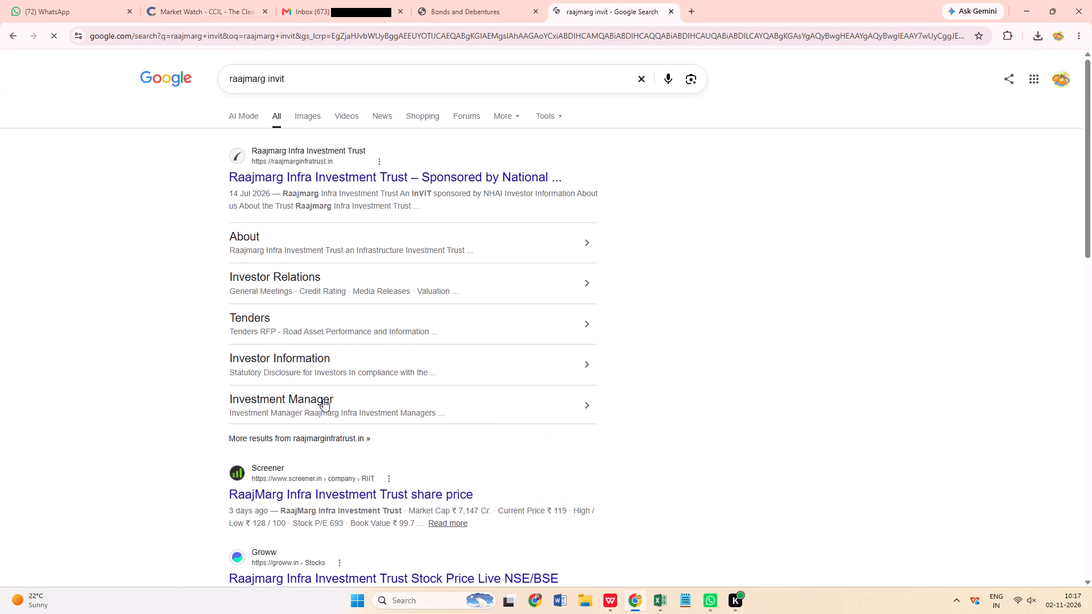
left_click(461, 179)
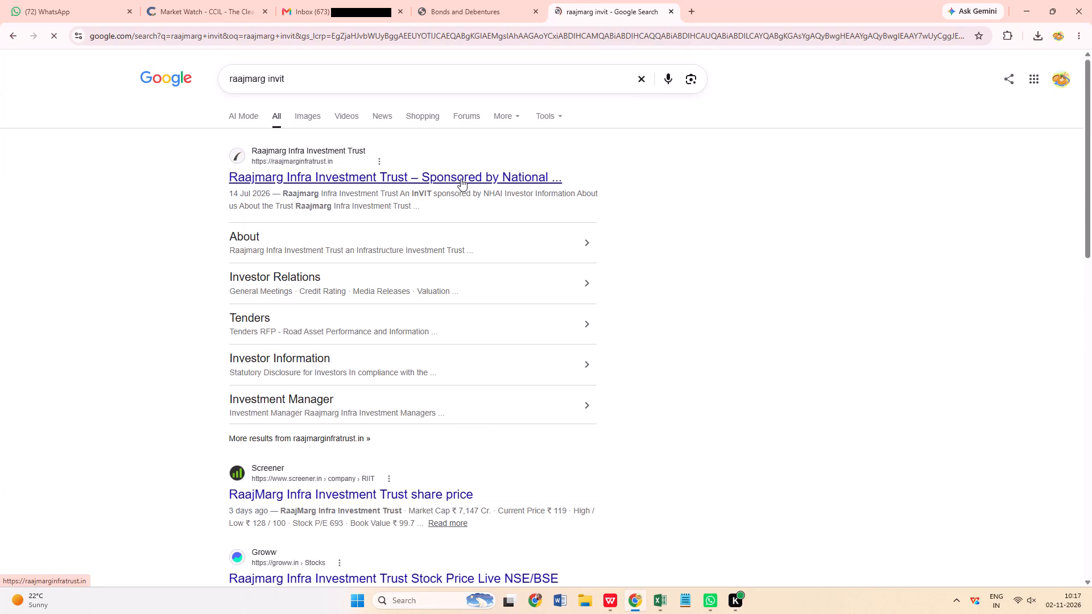
left_click(359, 177)
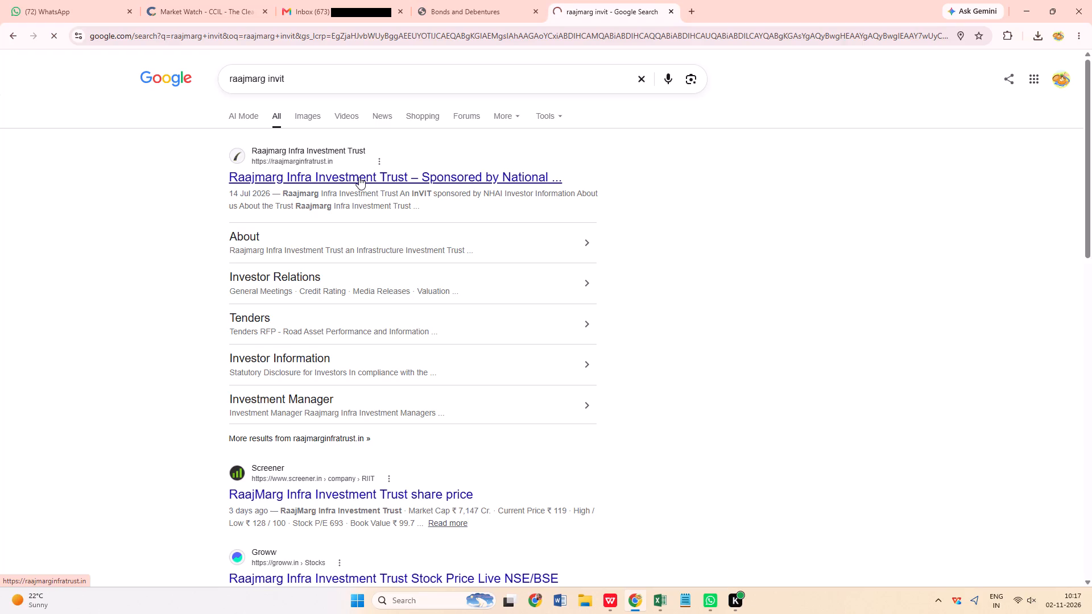
double_click(230, 179)
scroll(516, 400, "down", 2)
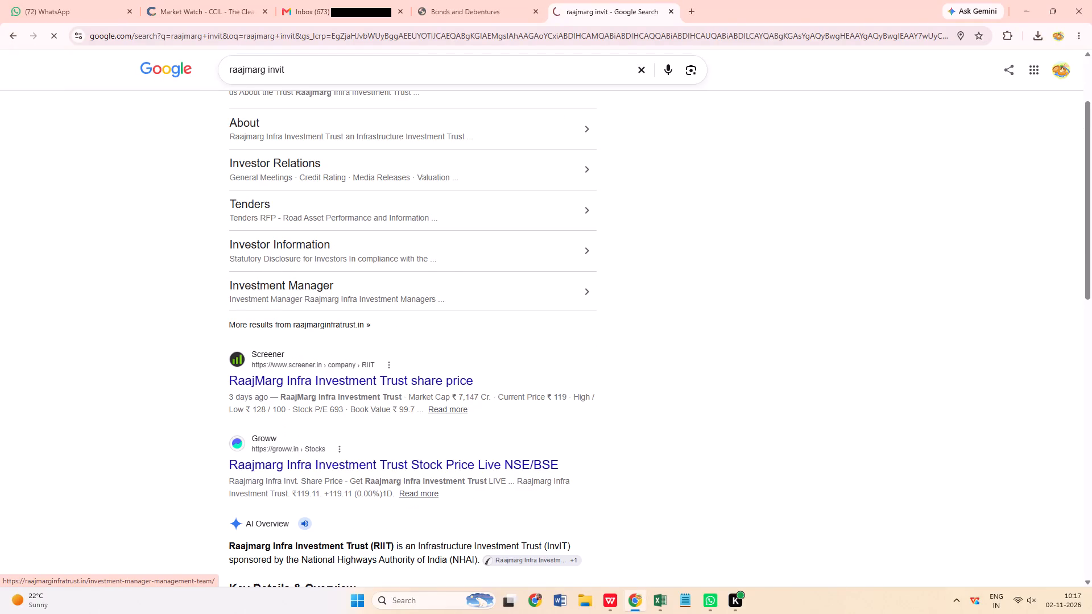
scroll(516, 400, "up", 3)
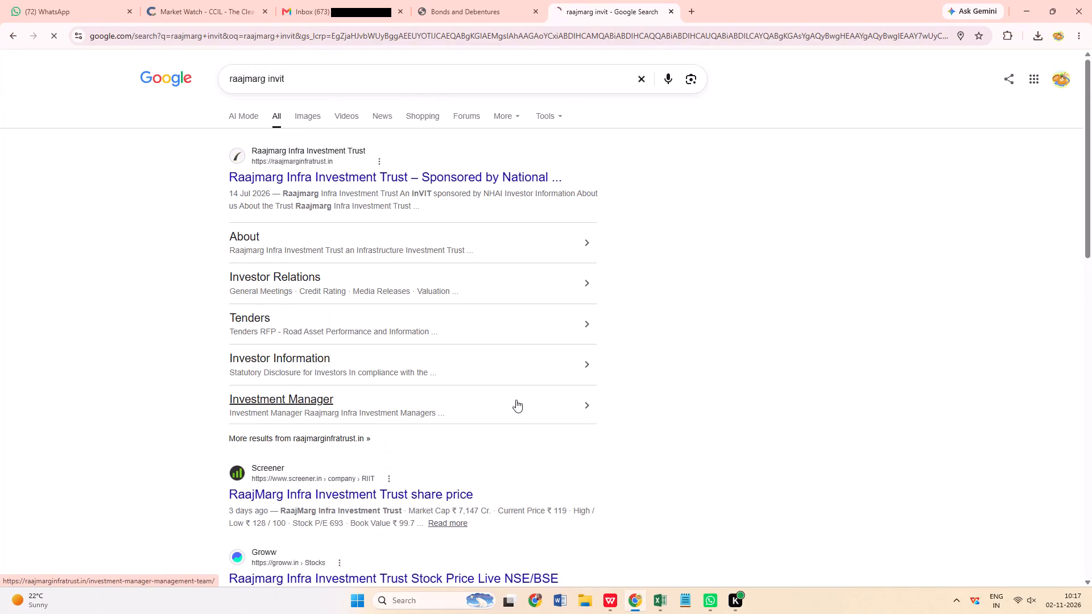
scroll(516, 400, "up", 5)
left_click(492, 180)
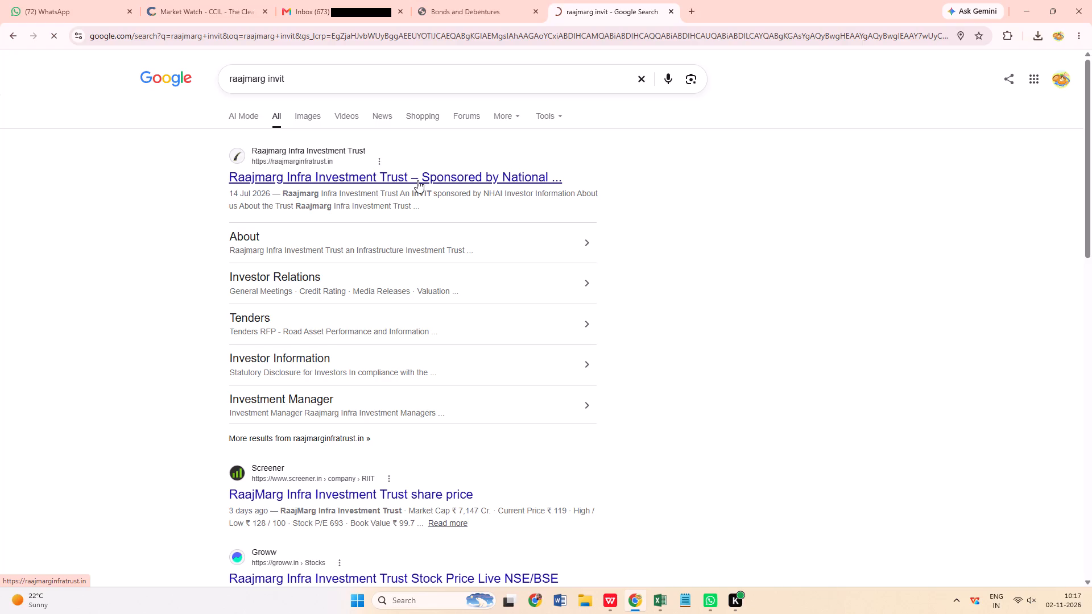
double_click(398, 174)
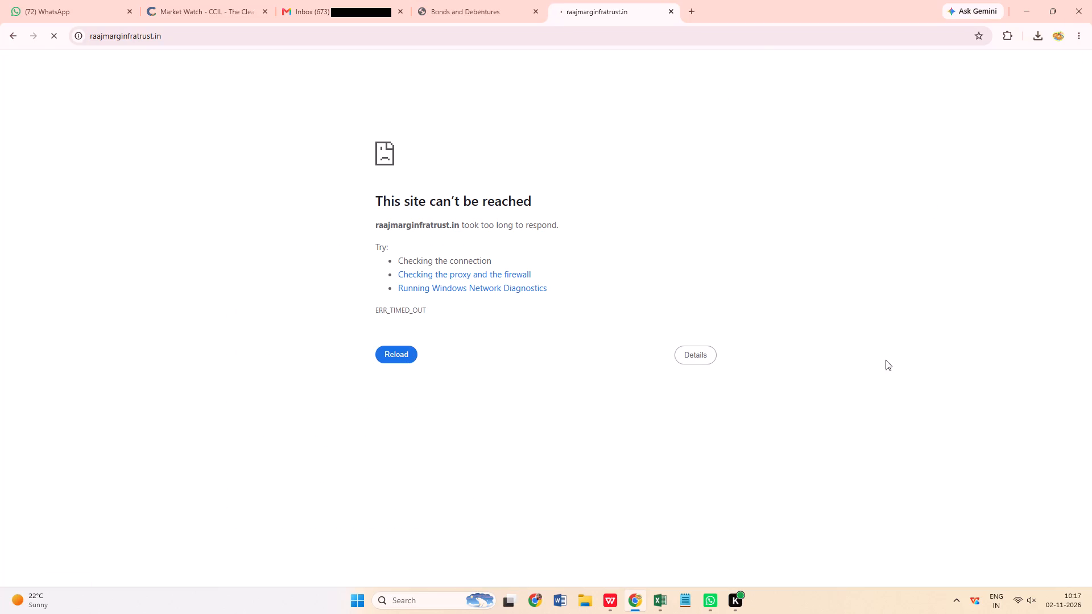
Retry loading the Raajmarg Infra Investment Trust website, checking the connection error details, and close its tab.
left_click(703, 356)
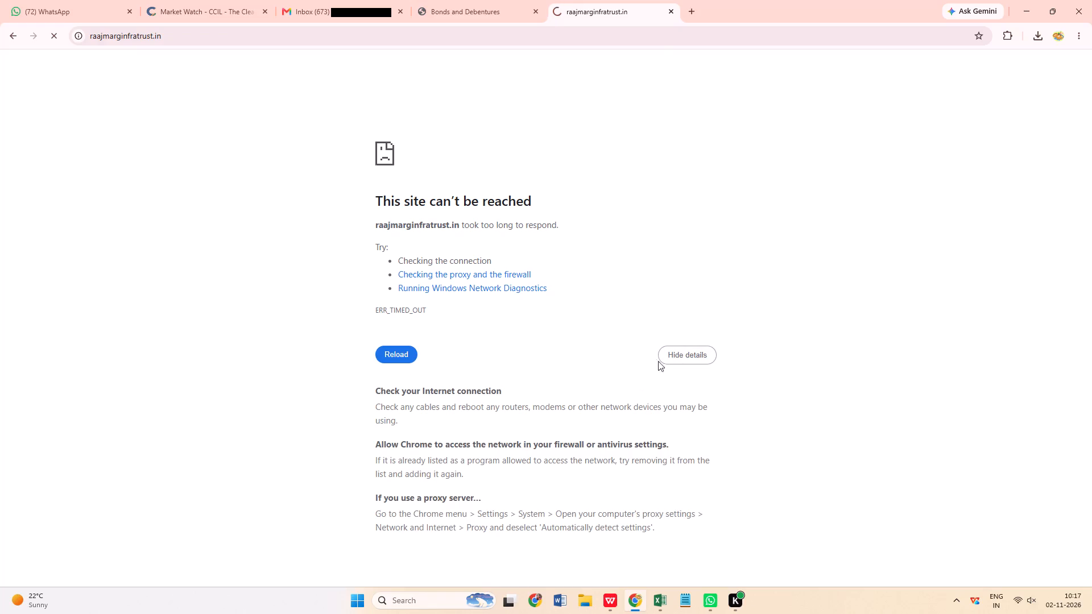
left_click(402, 356)
left_click(670, 13)
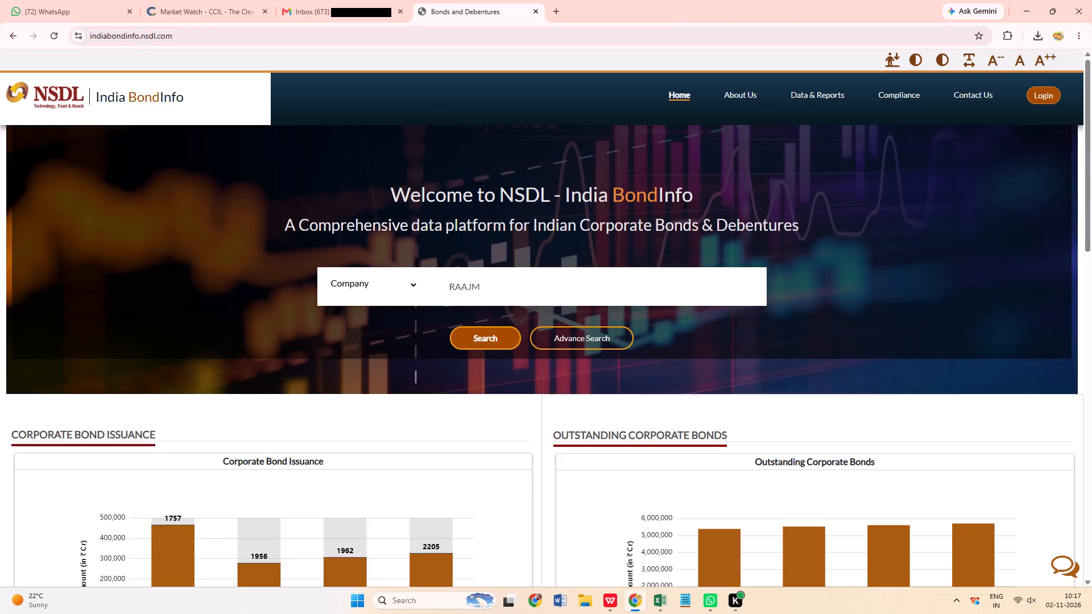
Look up company names matching RAJ on the India BondInfo home page and go through the suggestions for Raajmarg.
key("BackSpace")
key("BackSpace")
key("BackSpace")
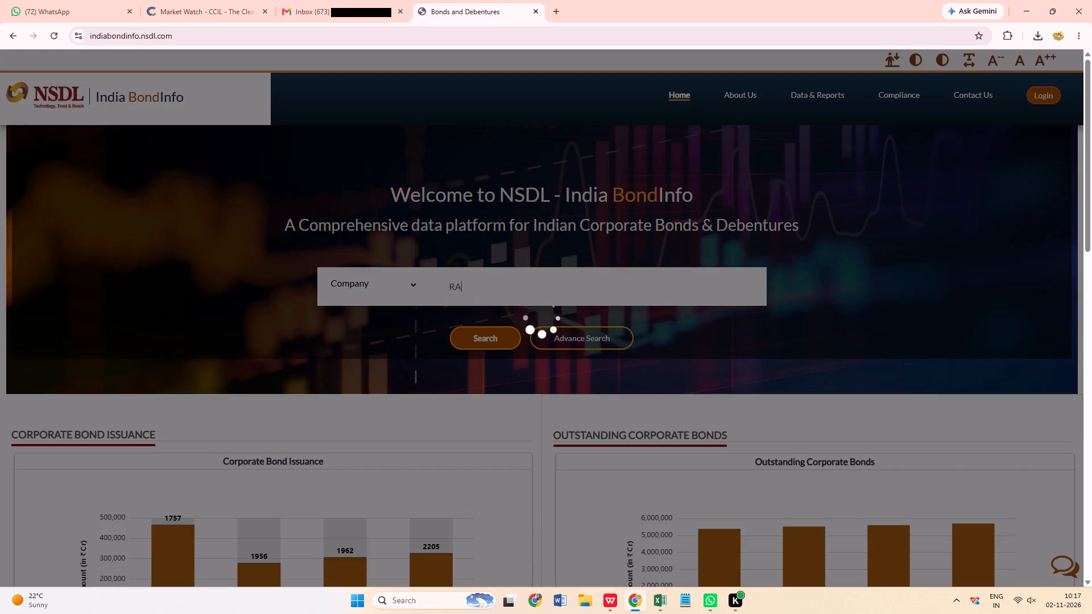
key("j")
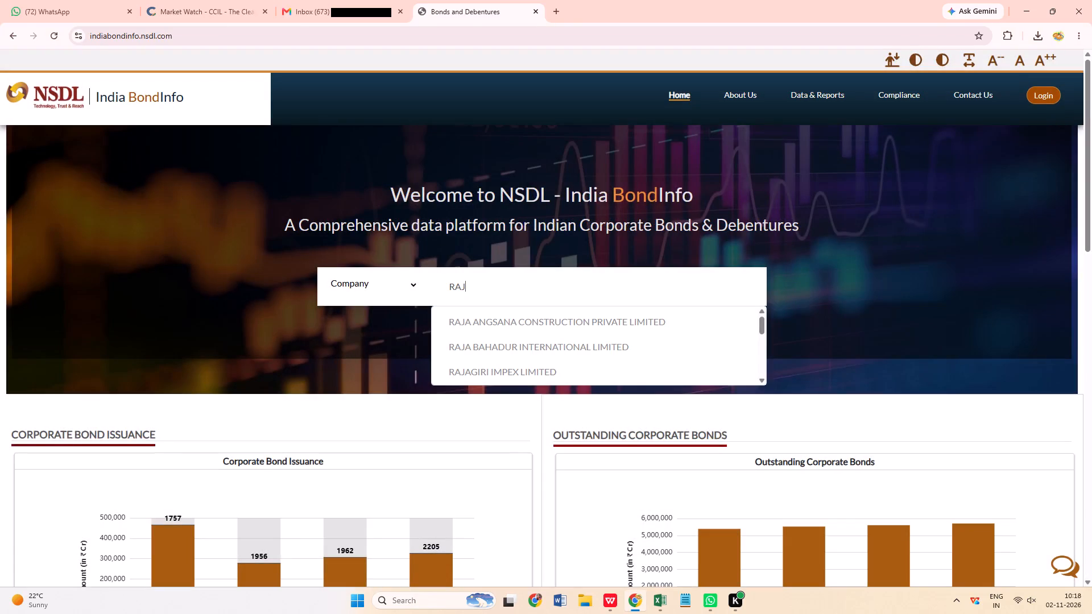
left_click(762, 377)
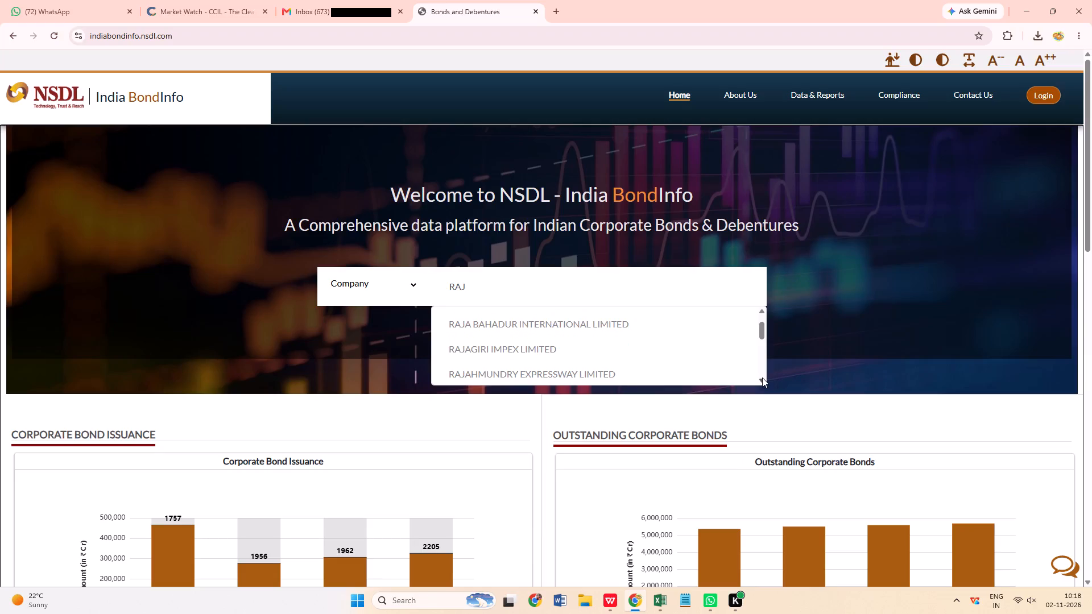
left_click(762, 377)
left_click(762, 377)
left_click(762, 377)
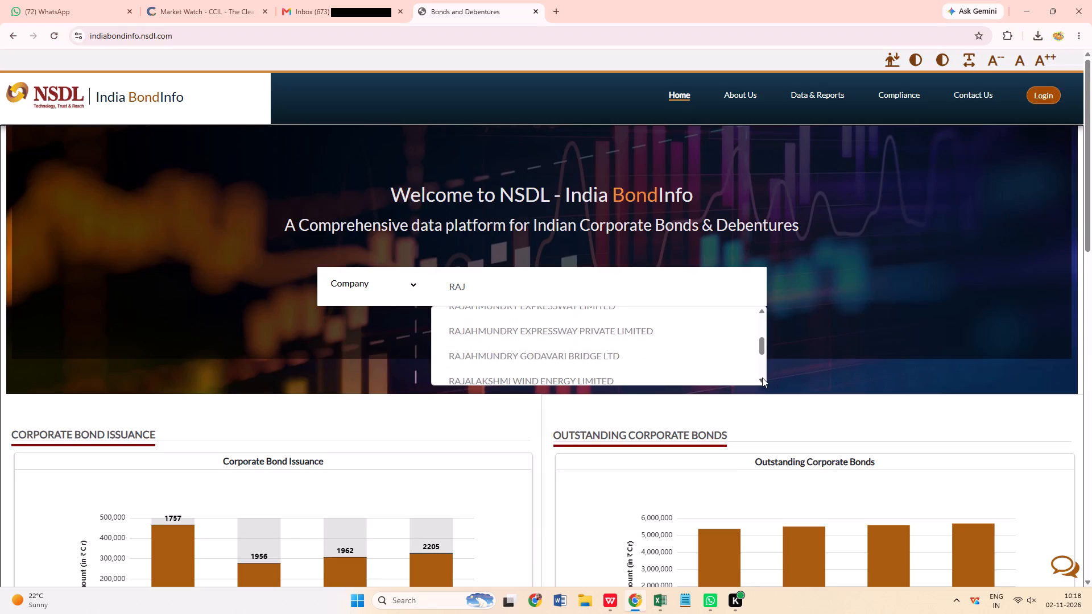
left_click(762, 377)
left_click(762, 377)
left_click(762, 377)
left_click(762, 377)
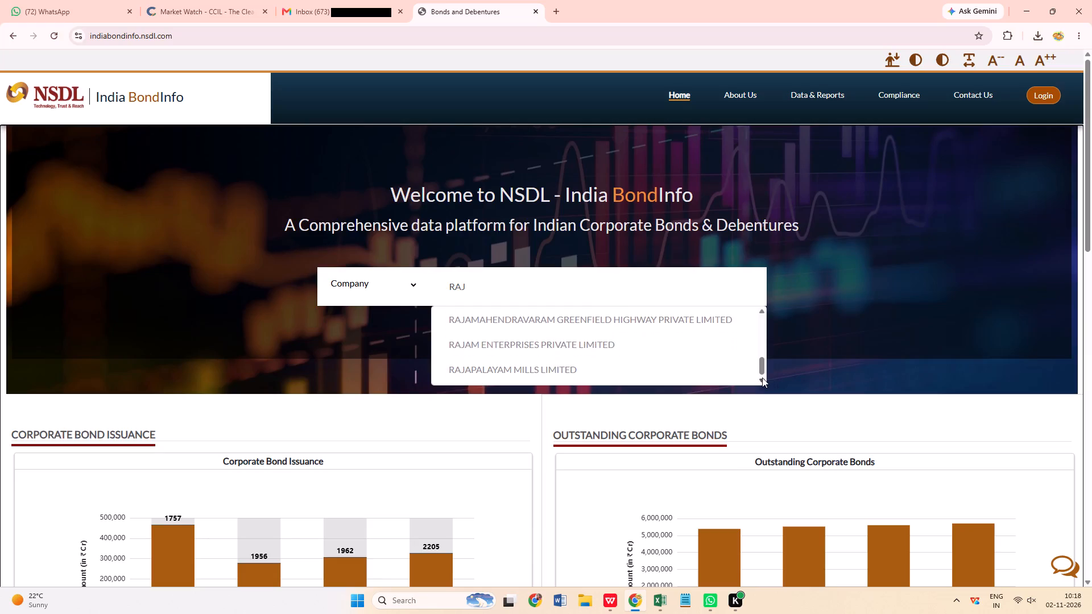
left_click(762, 377)
left_click(478, 180)
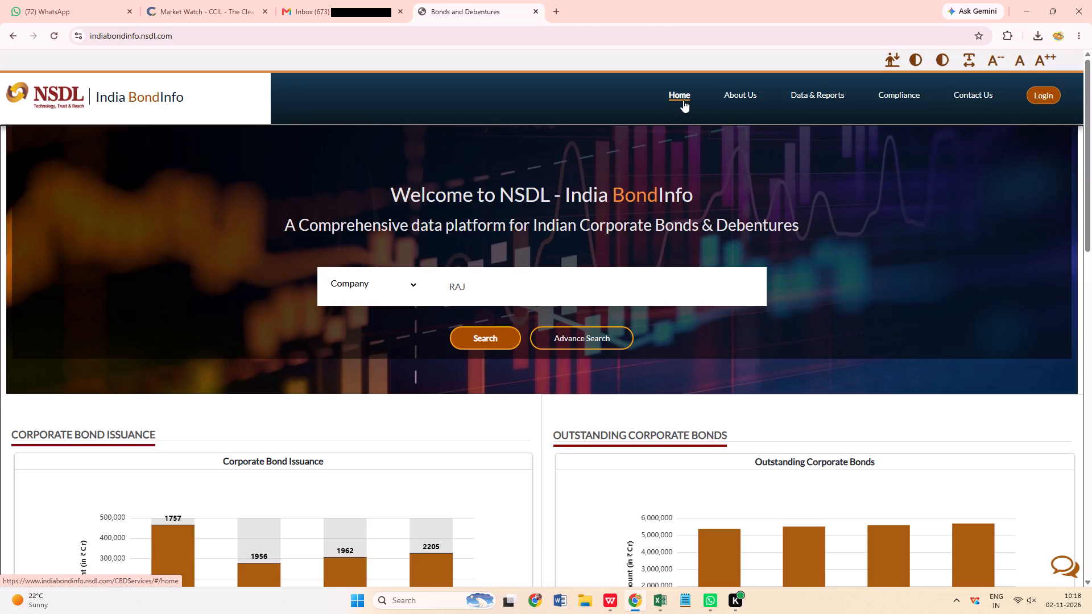
double_click(683, 100)
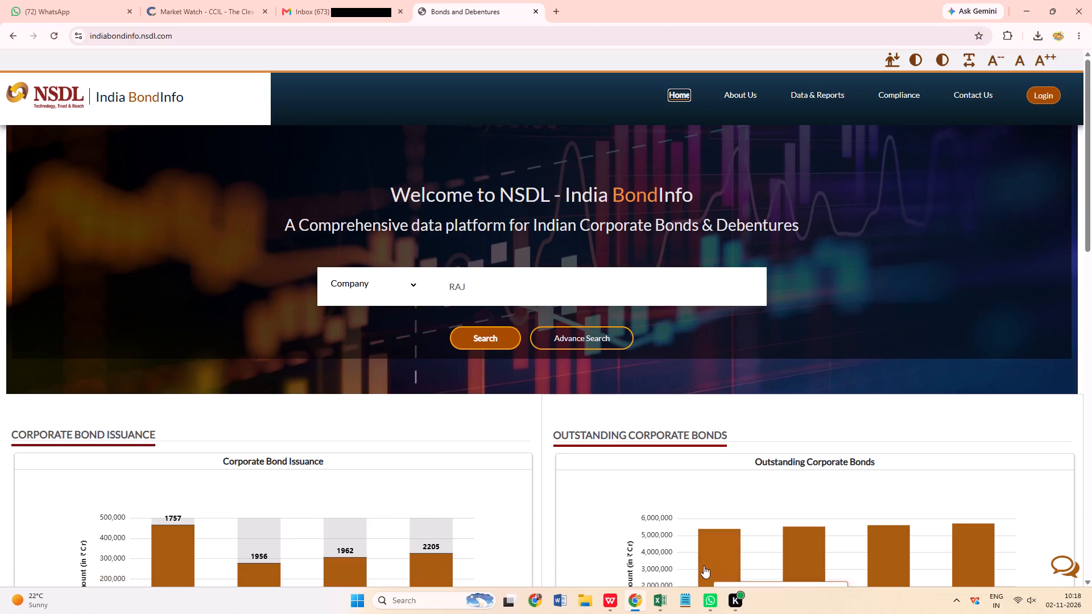
Switch to WPS Office and check the NHAI INVIT row's rate in the D 30.09 (1).xlsx workbook.
left_click(636, 599)
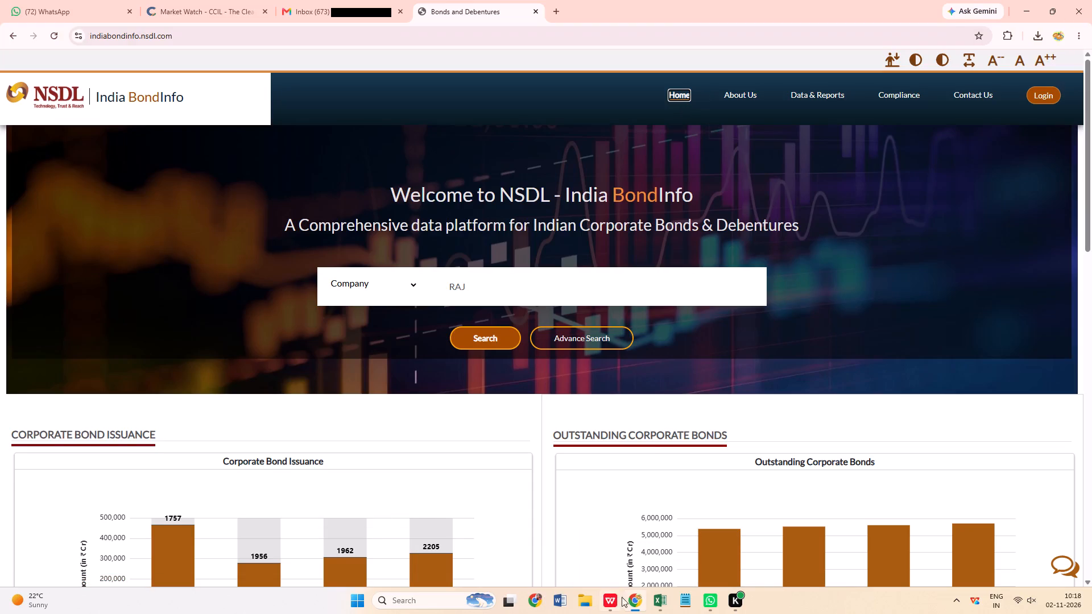
left_click(636, 600)
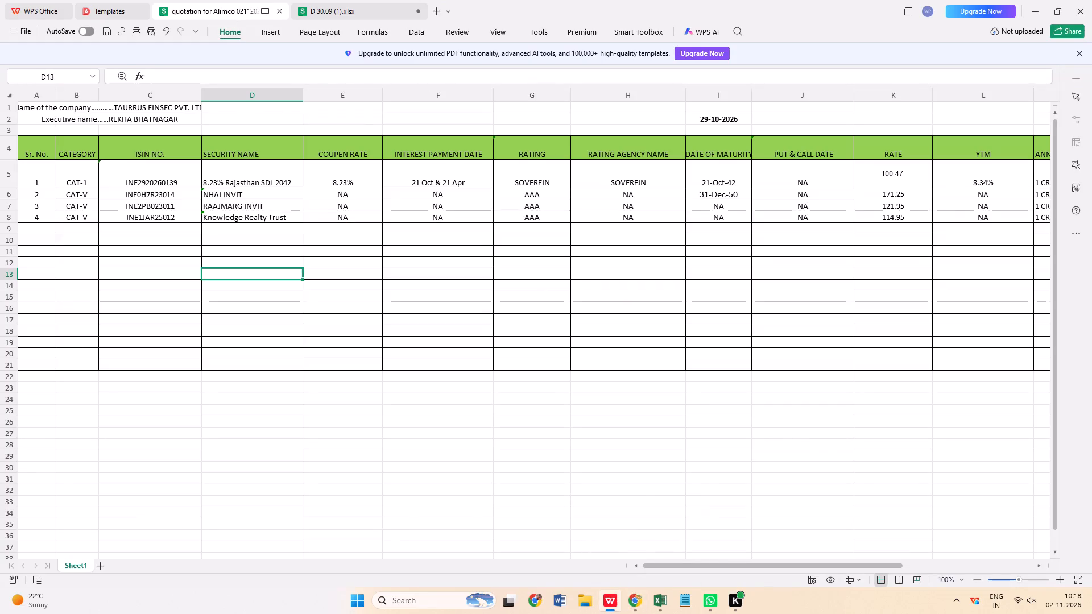
left_click(337, 16)
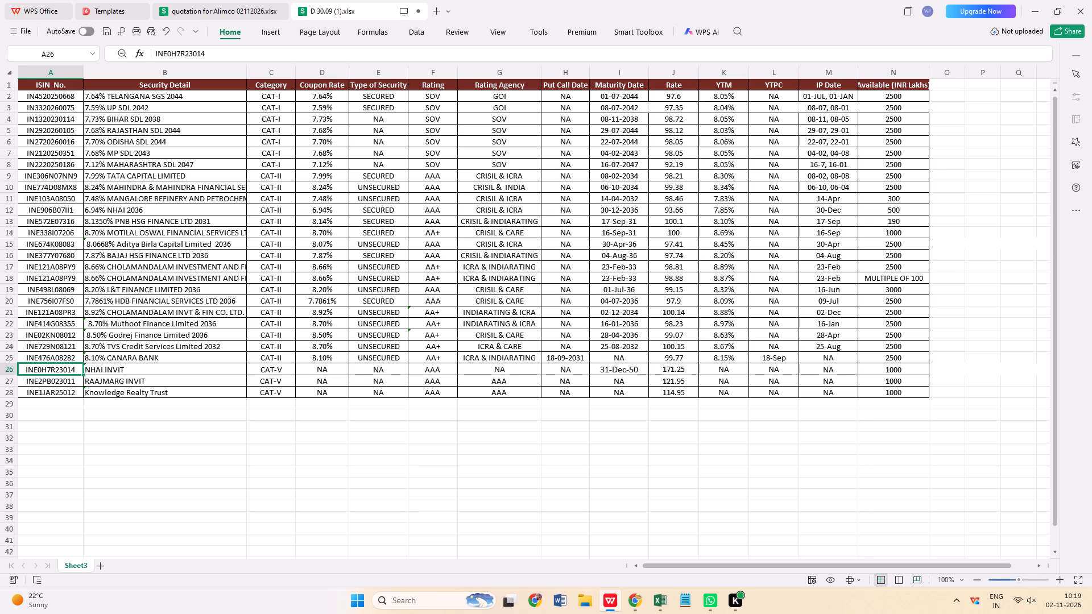
left_click(680, 369)
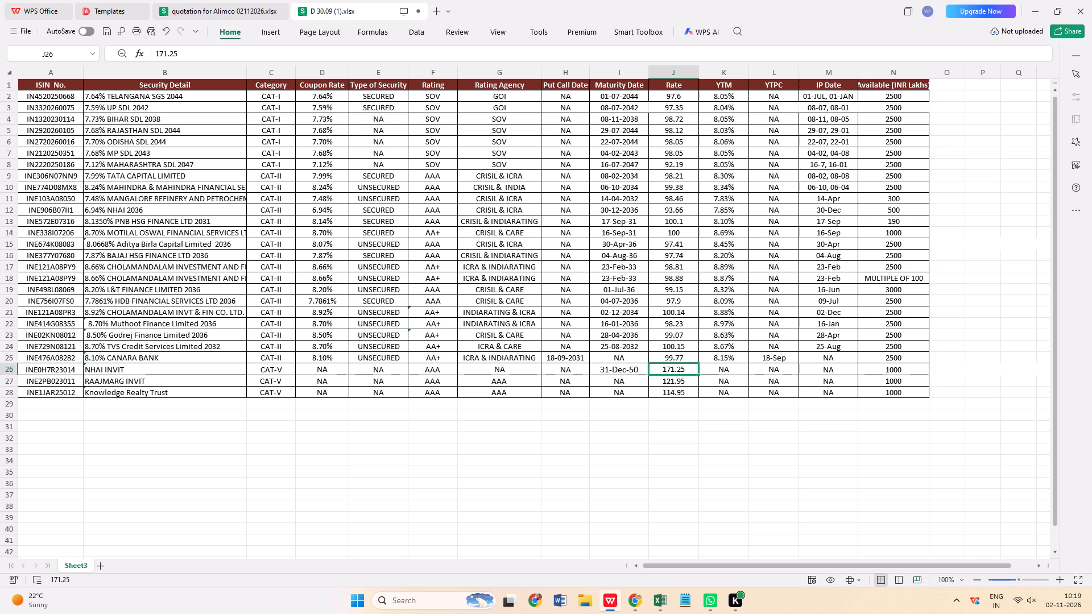
Switch to Chrome and search Google for "raajmarg invit which type of bond" in a new tab.
left_click(632, 598)
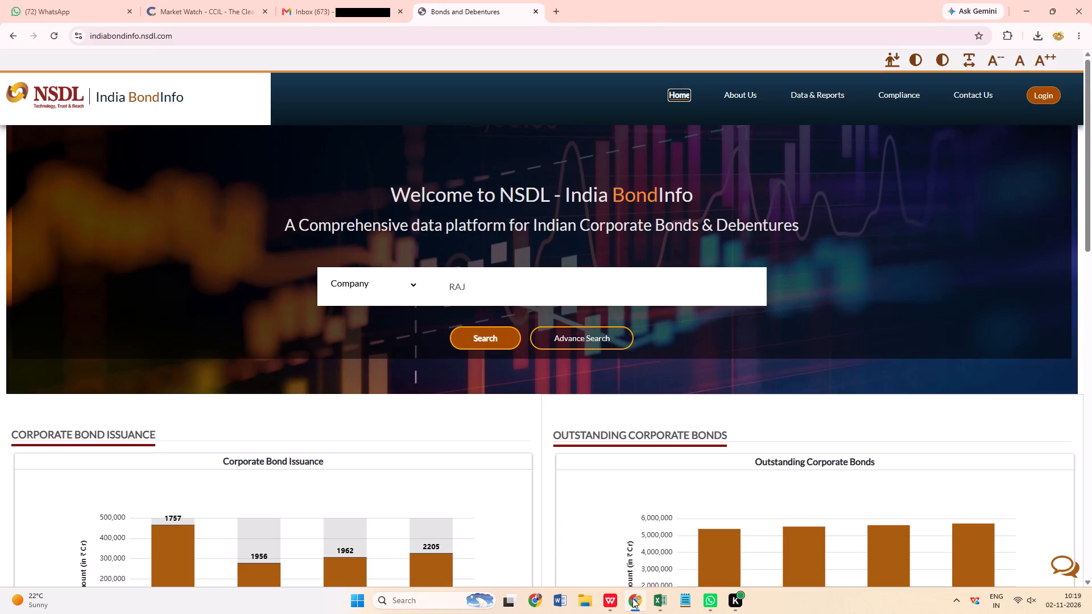
left_click(559, 10)
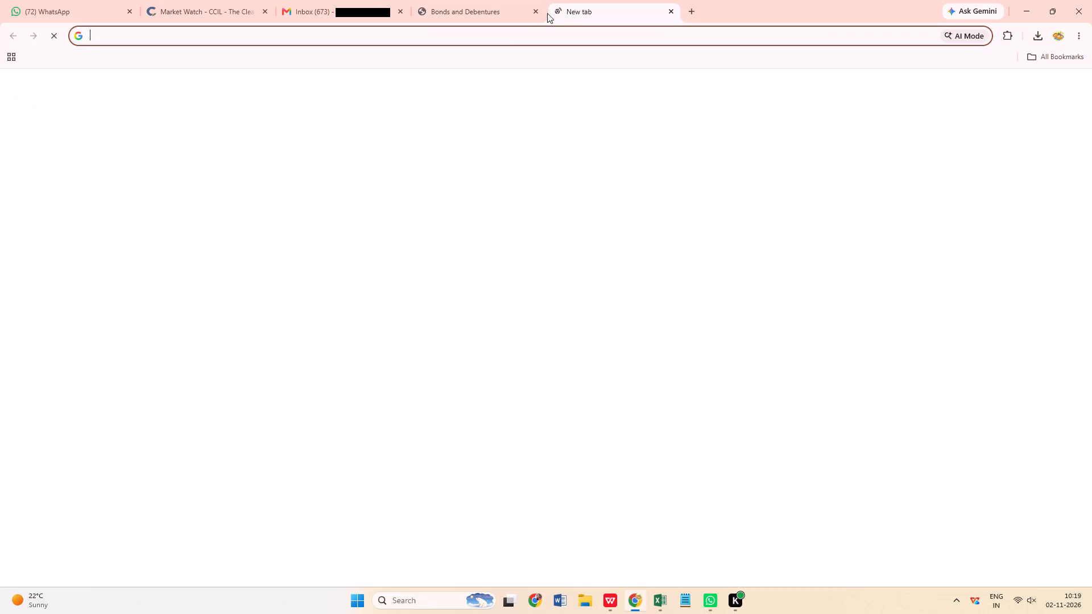
left_click(452, 231)
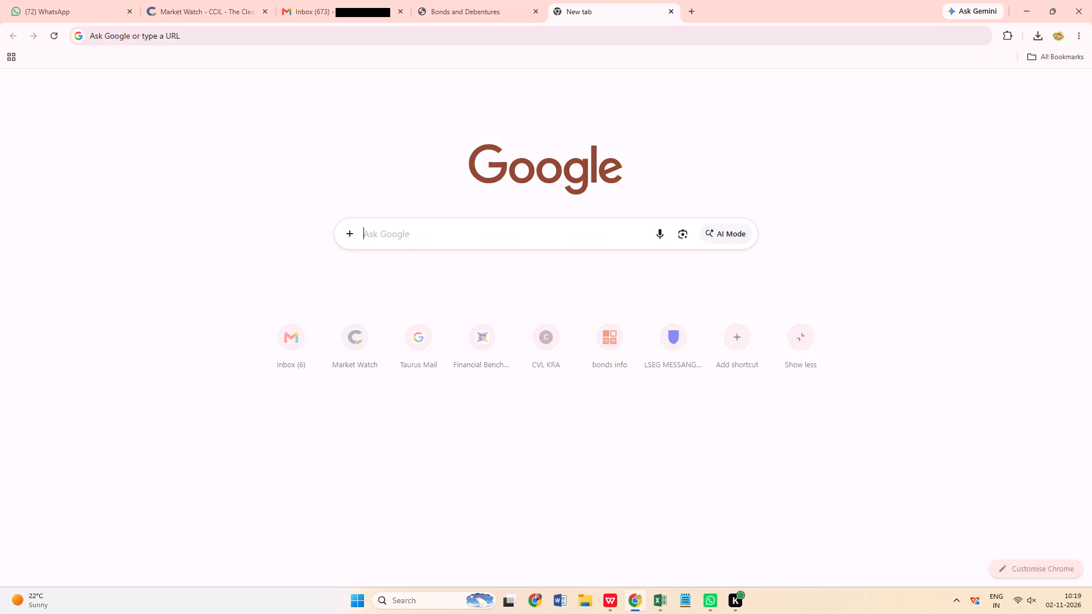
type("raajmarg invit which type of")
key("space")
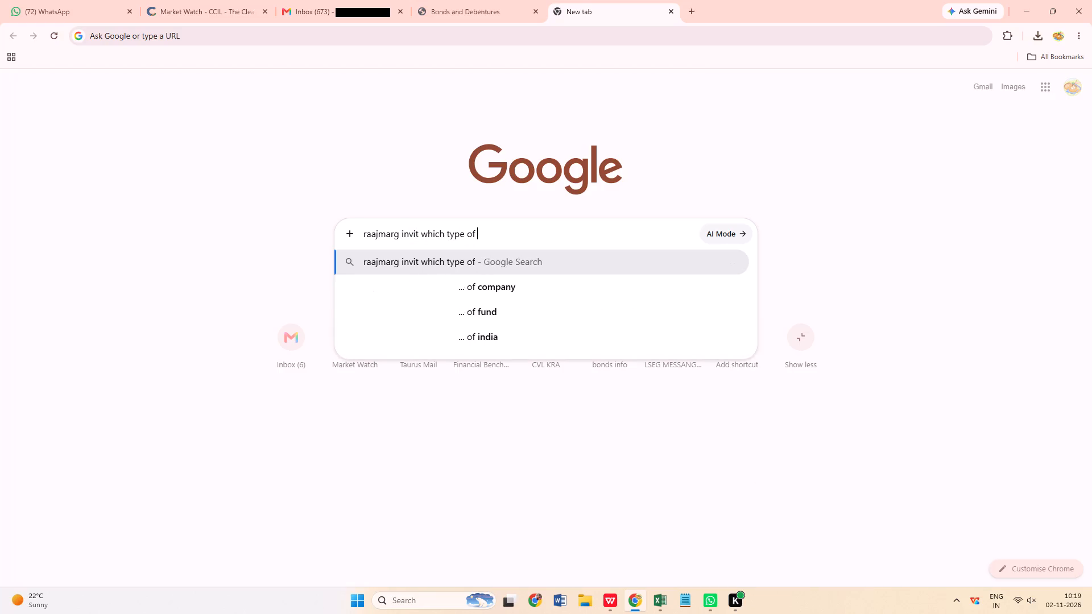
type("bod")
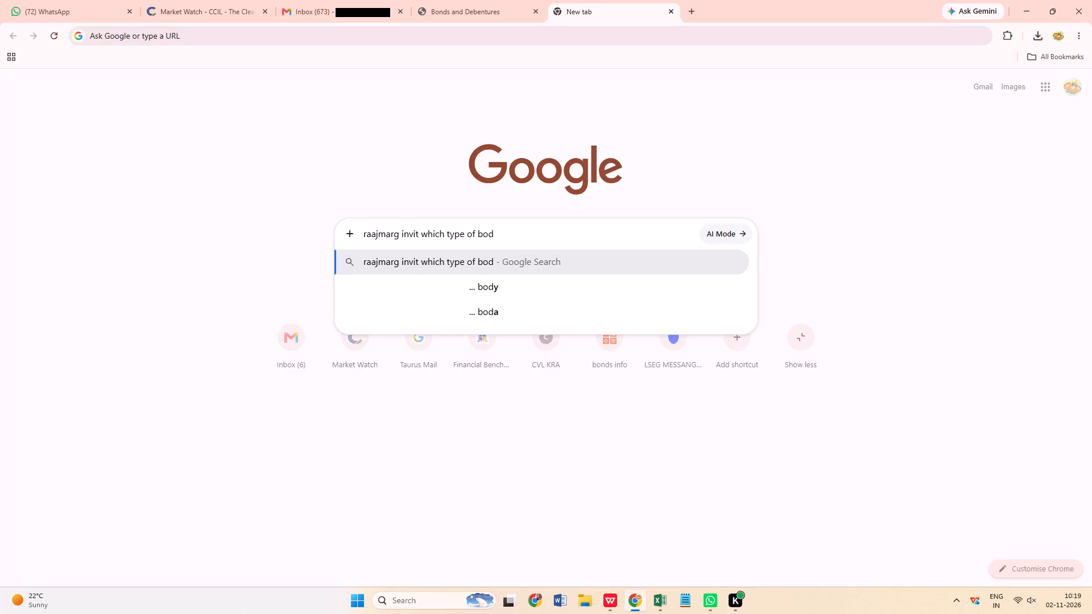
key("BackSpace")
type("nd or")
key("space")
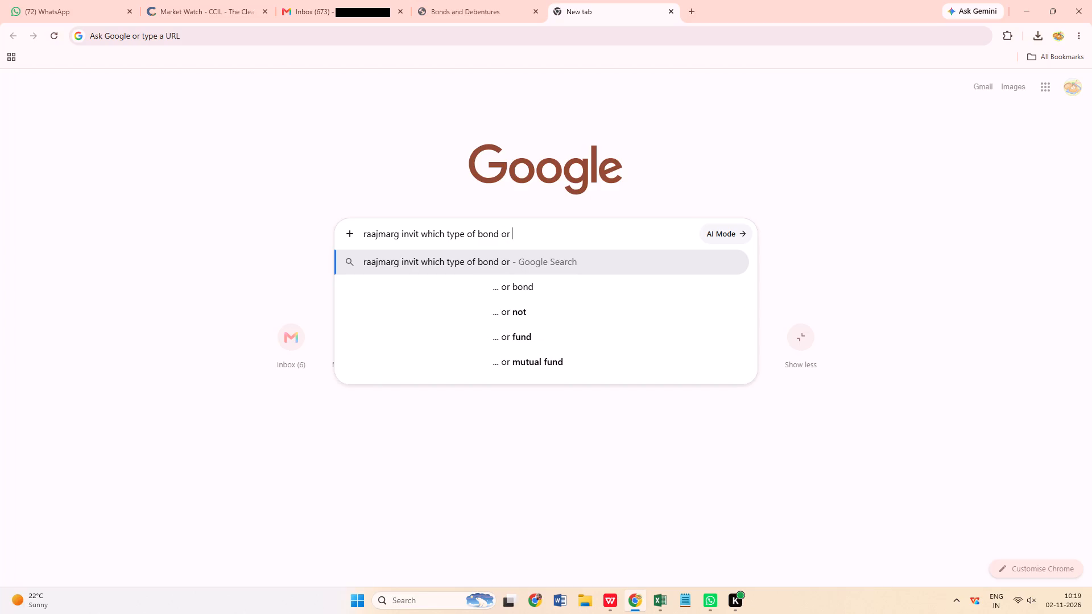
key("BackSpace")
key("BackSpace")
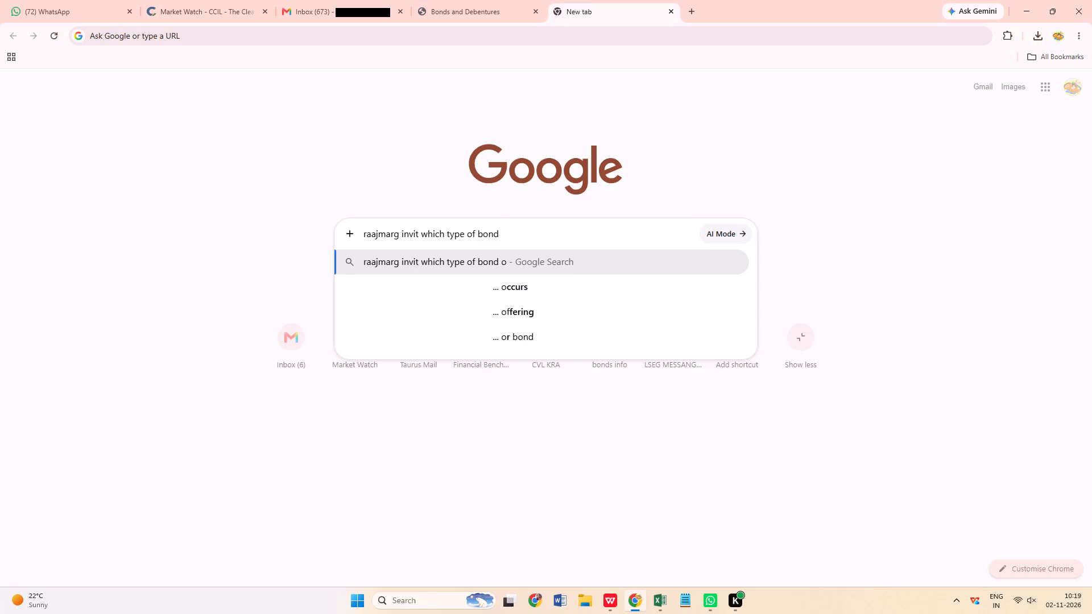
key("BackSpace")
key("Return")
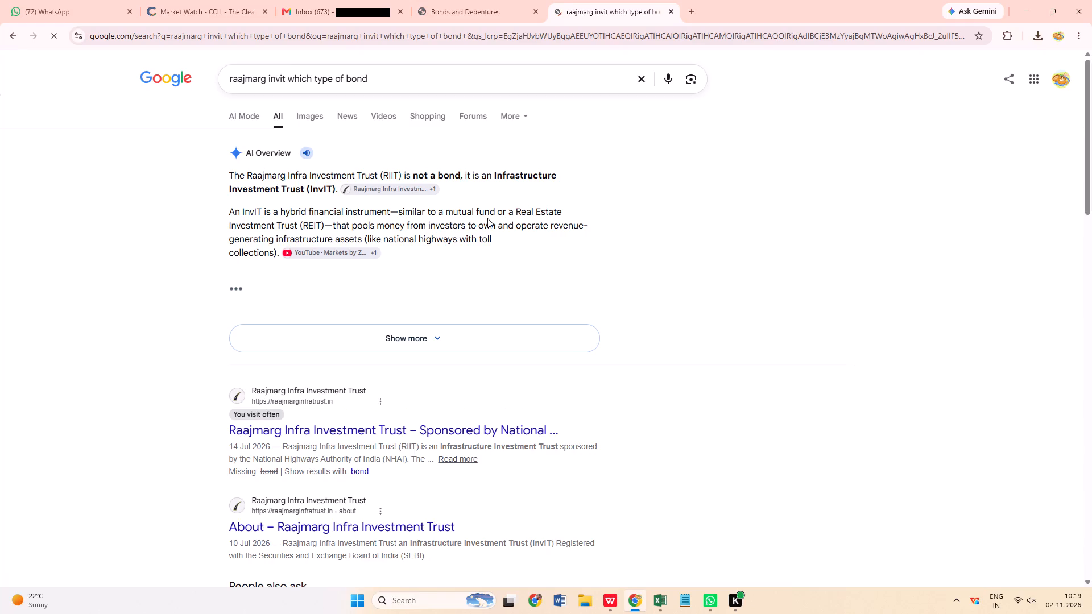
Expand the AI Overview and read it along with the search results for what type of security Raajmarg InvIT is.
left_click(436, 341)
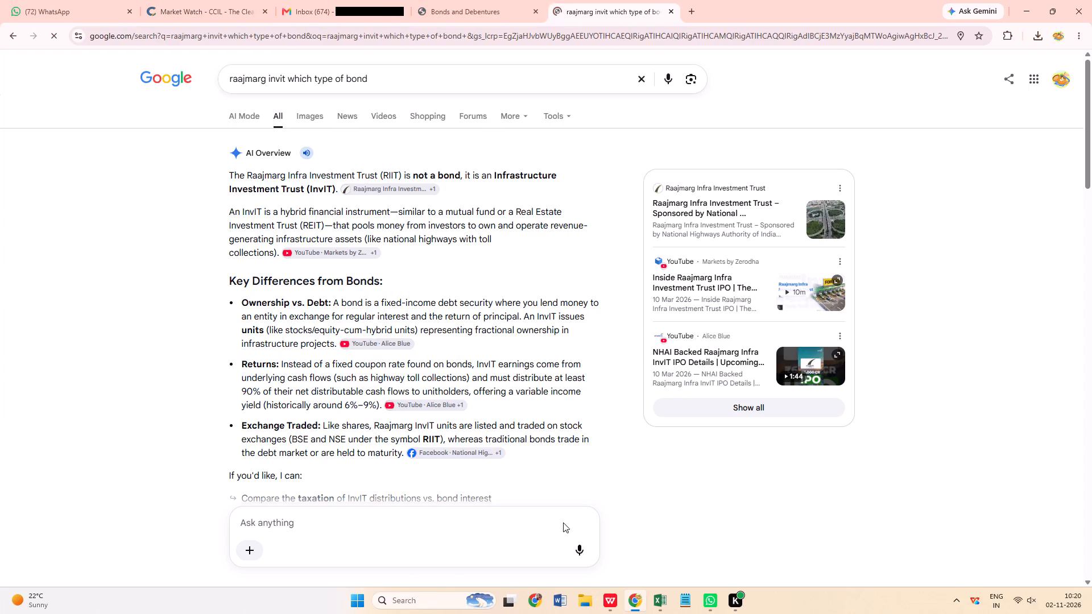
scroll(747, 494, "down", 1)
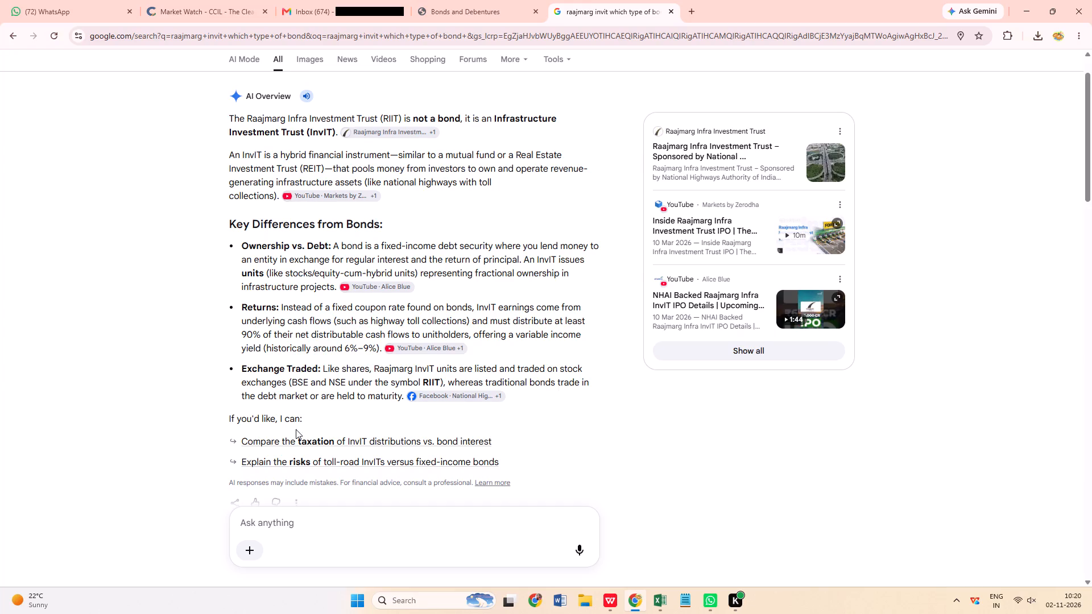
scroll(316, 402, "down", 2)
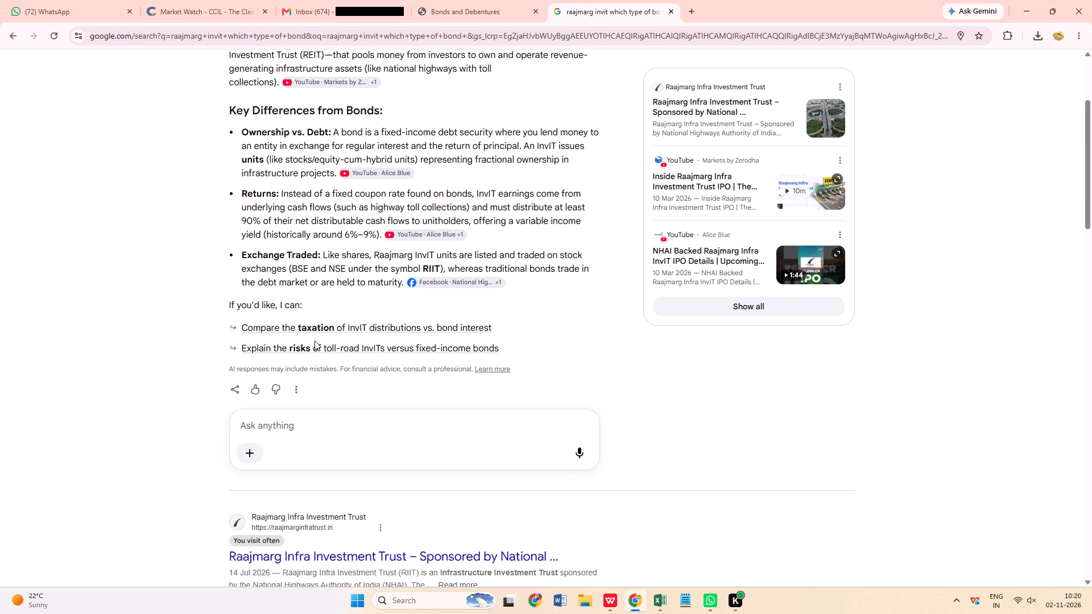
scroll(367, 327, "down", 3)
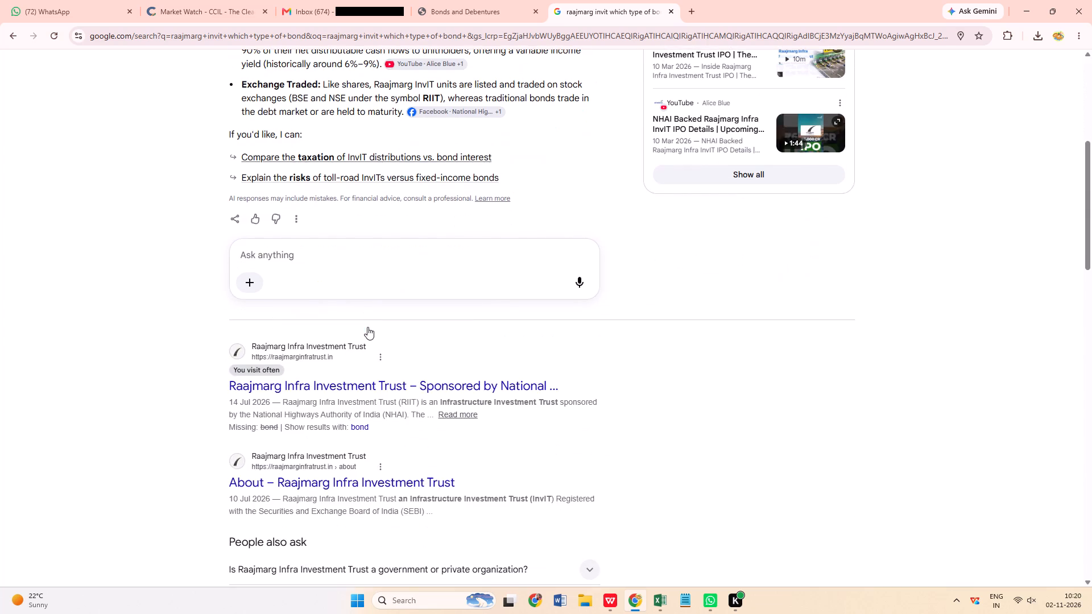
scroll(369, 326, "up", 9)
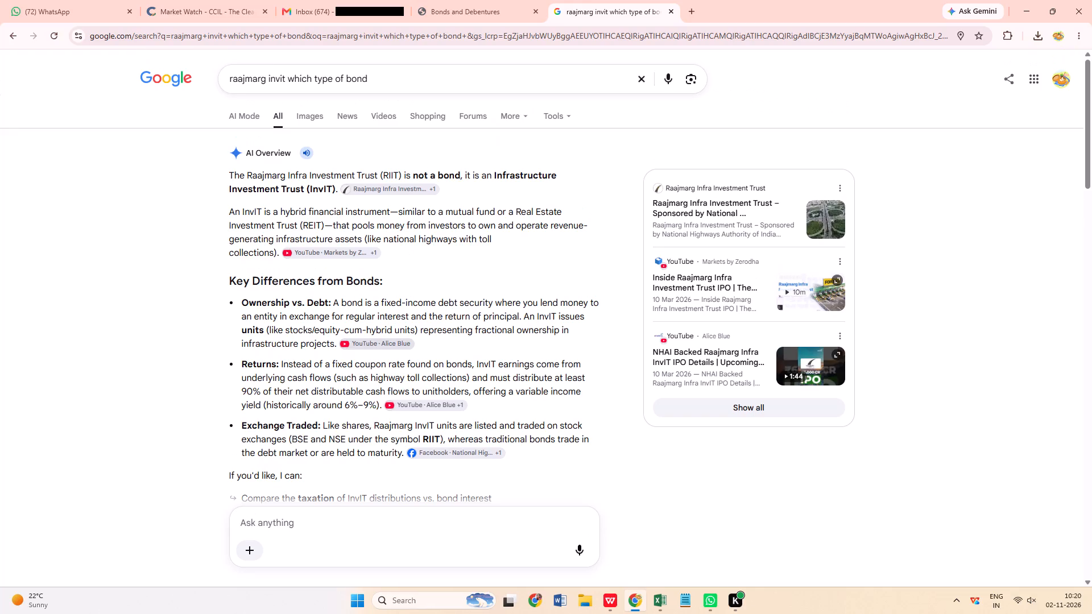
scroll(416, 307, "down", 6)
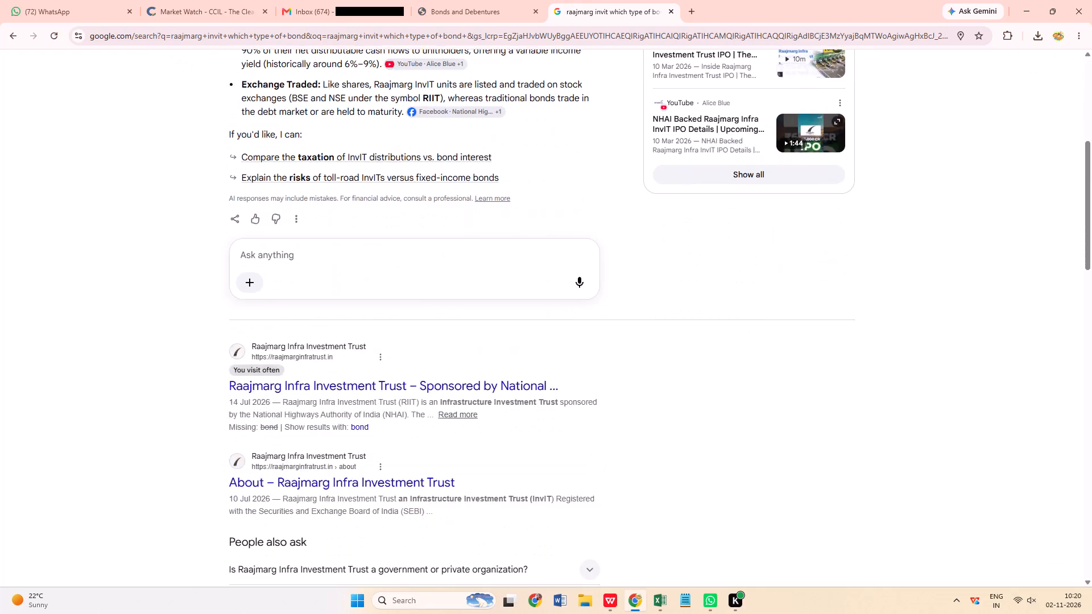
scroll(416, 307, "down", 2)
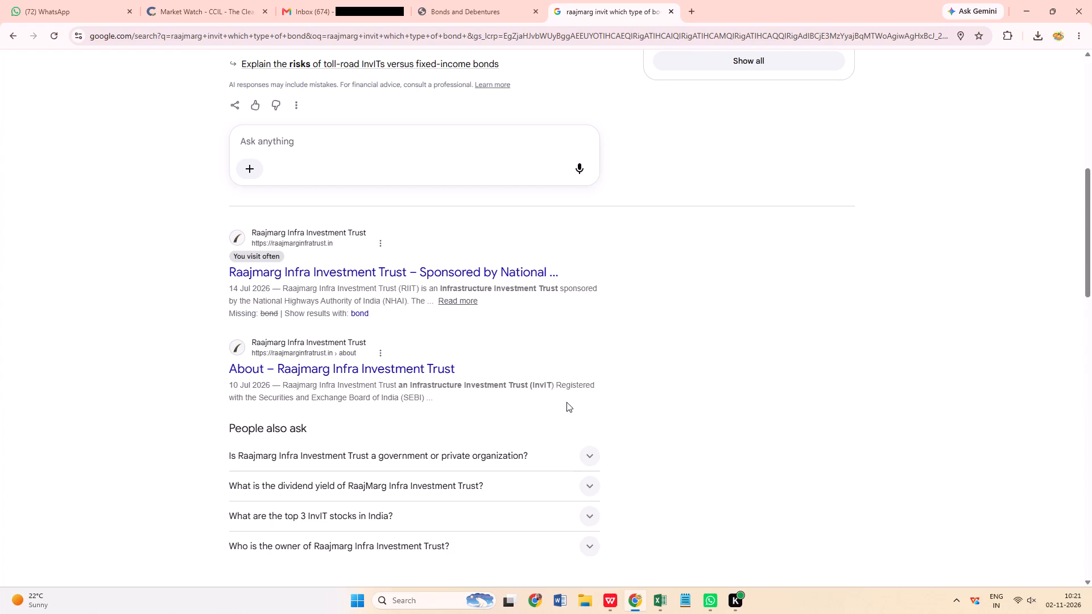
scroll(340, 404, "down", 3)
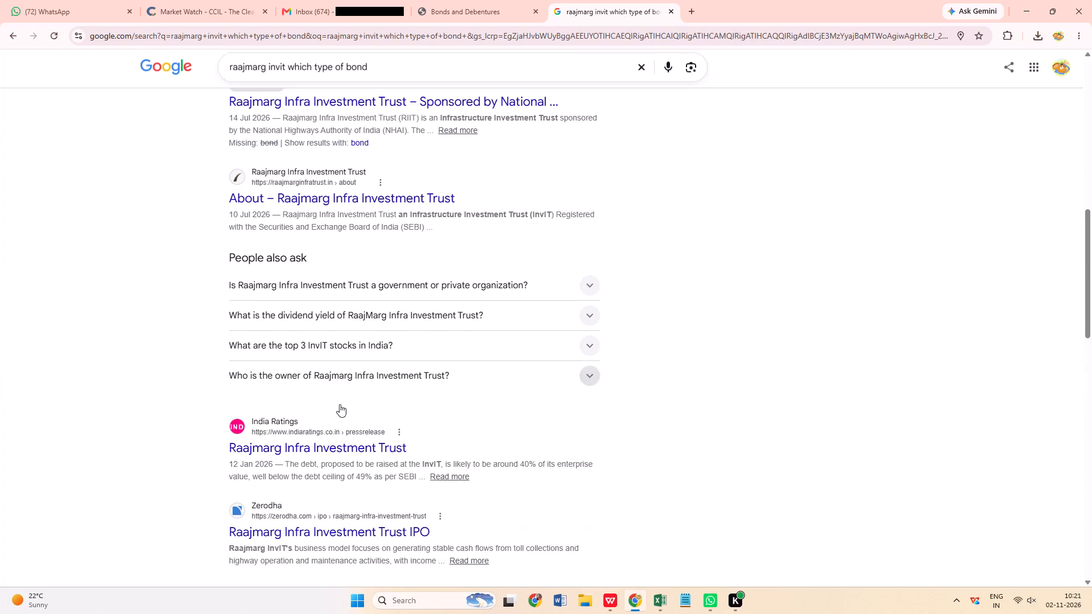
scroll(340, 404, "up", 7)
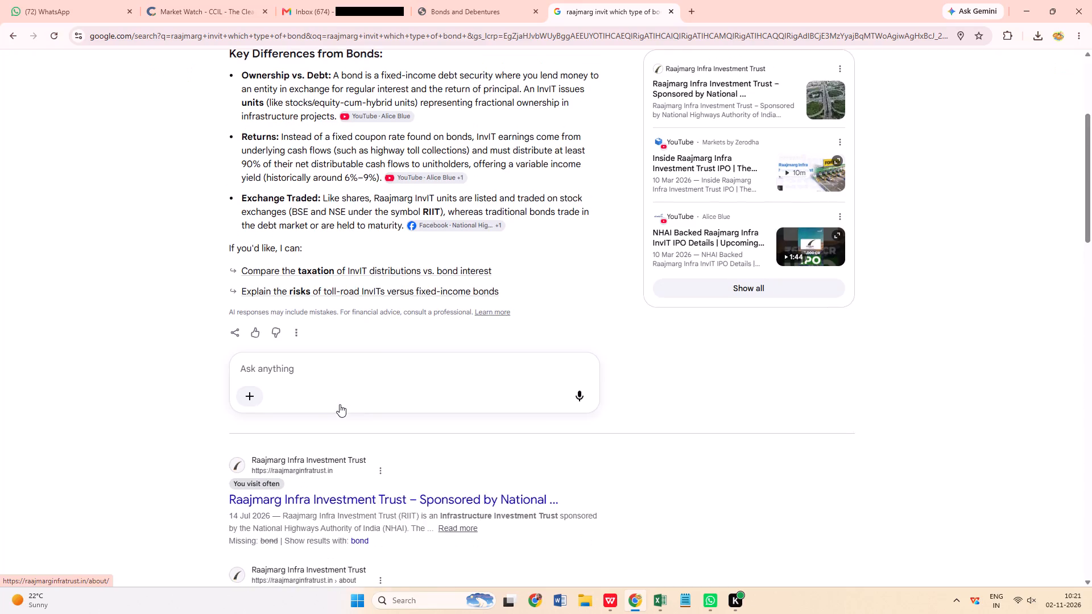
scroll(340, 404, "up", 1)
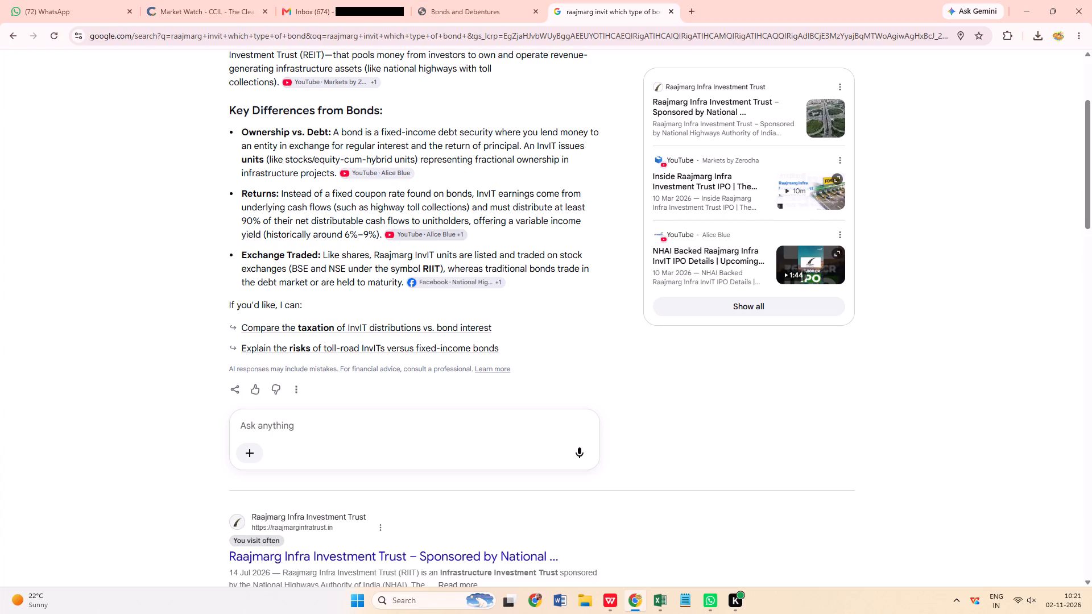
scroll(392, 203, "up", 1)
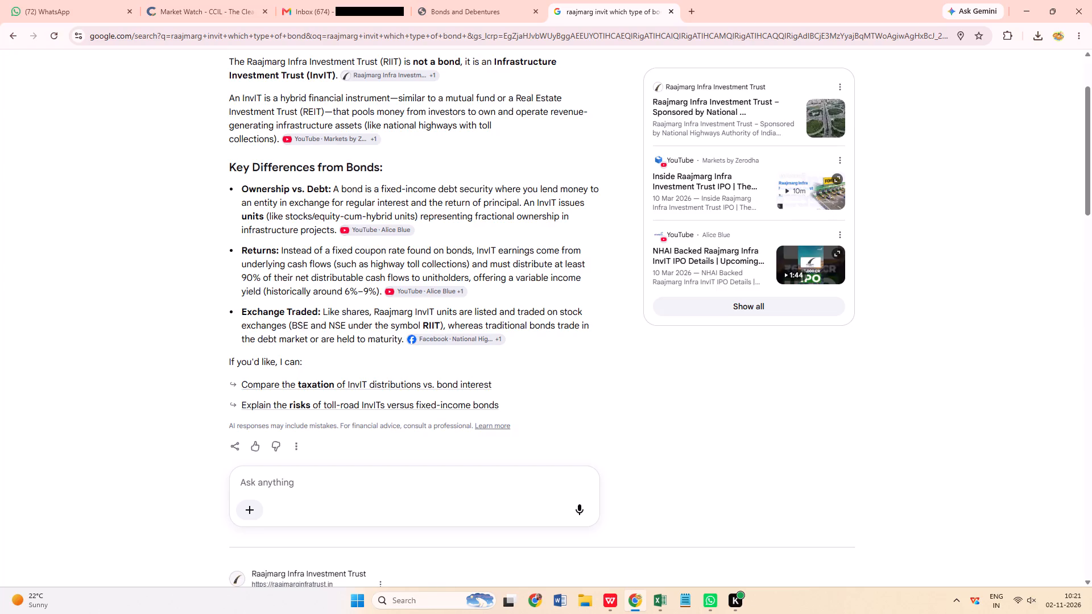
scroll(334, 291, "up", 2)
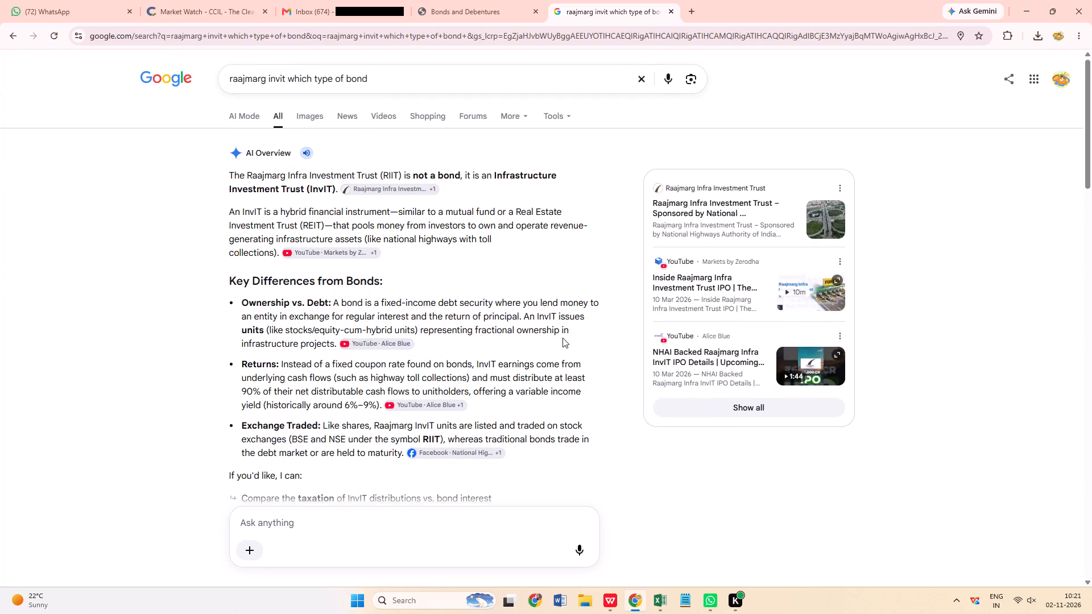
scroll(474, 393, "up", 6)
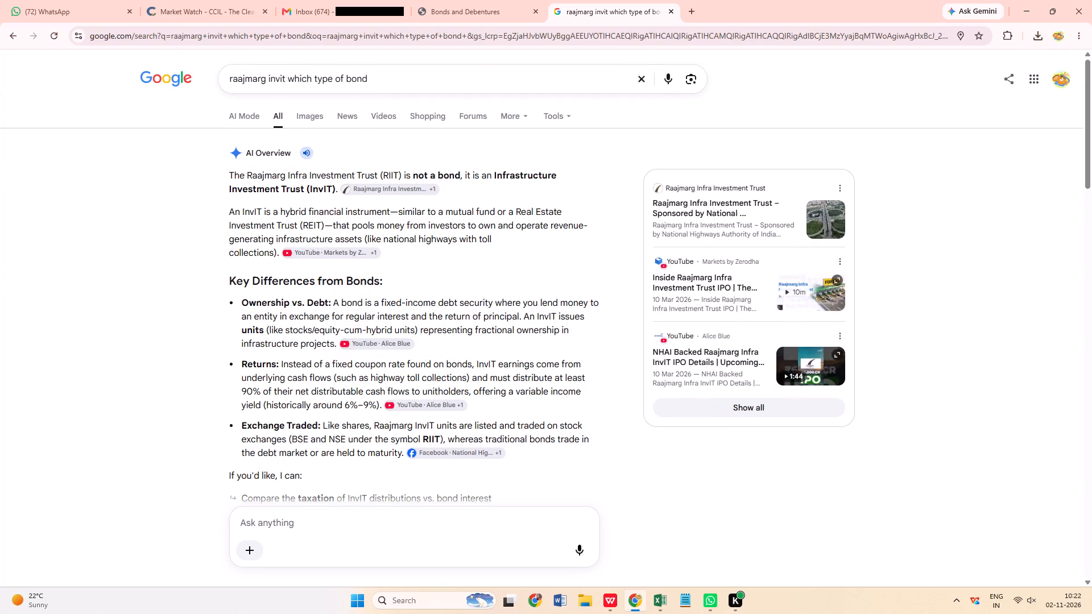
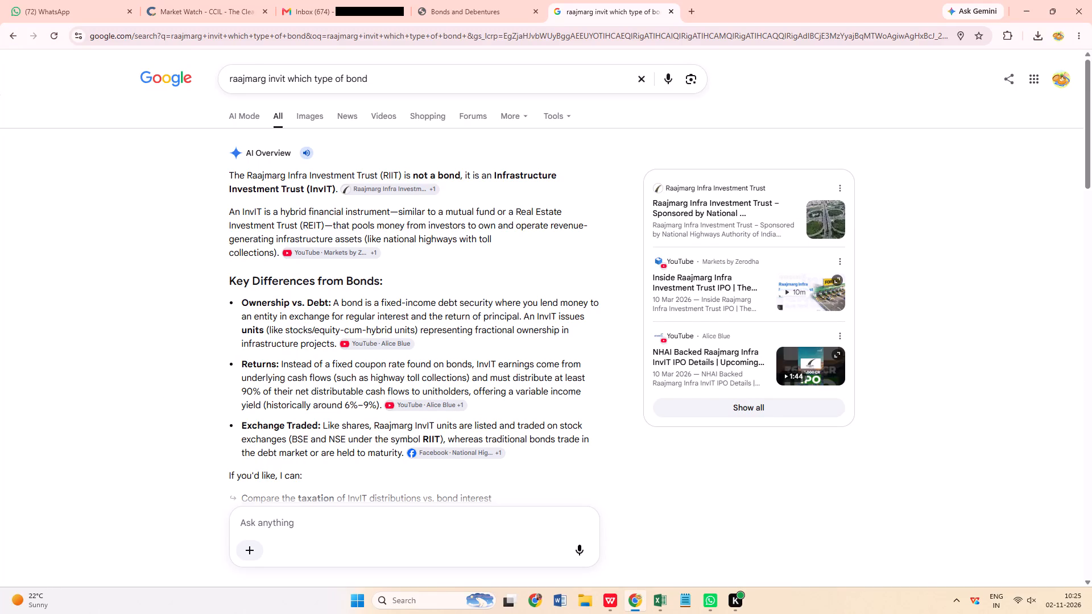
Read the rest of the AI Overview and the results below it for Raajmarg InvIT's security type.
scroll(432, 424, "down", 4)
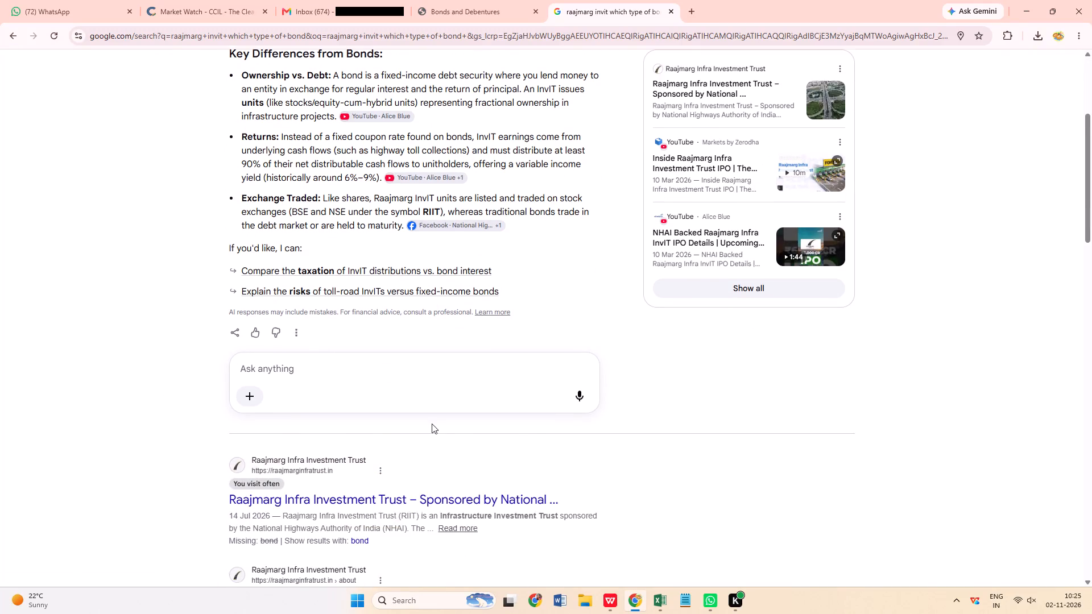
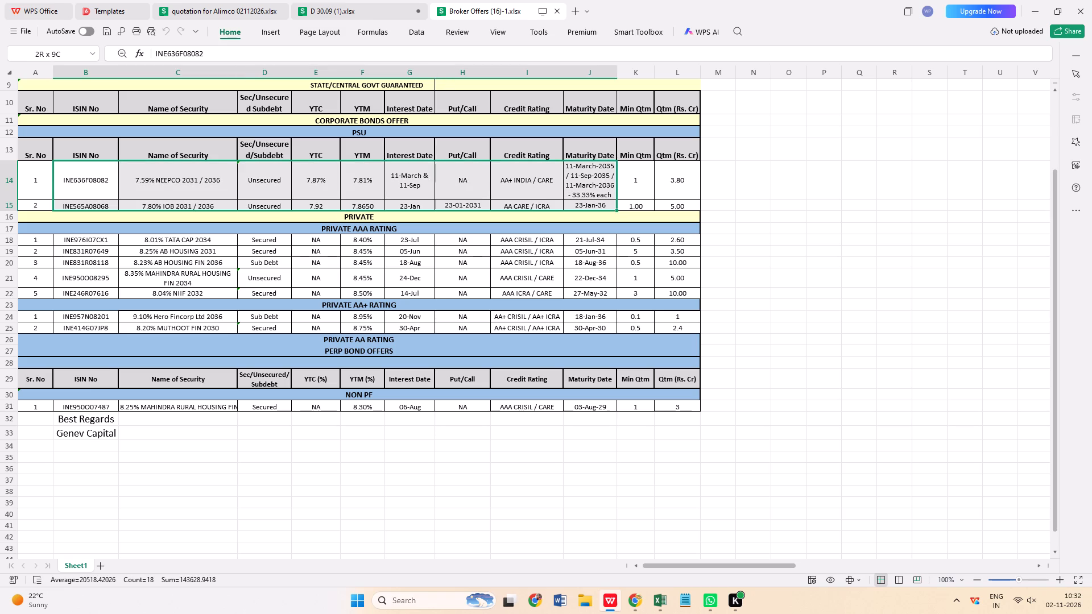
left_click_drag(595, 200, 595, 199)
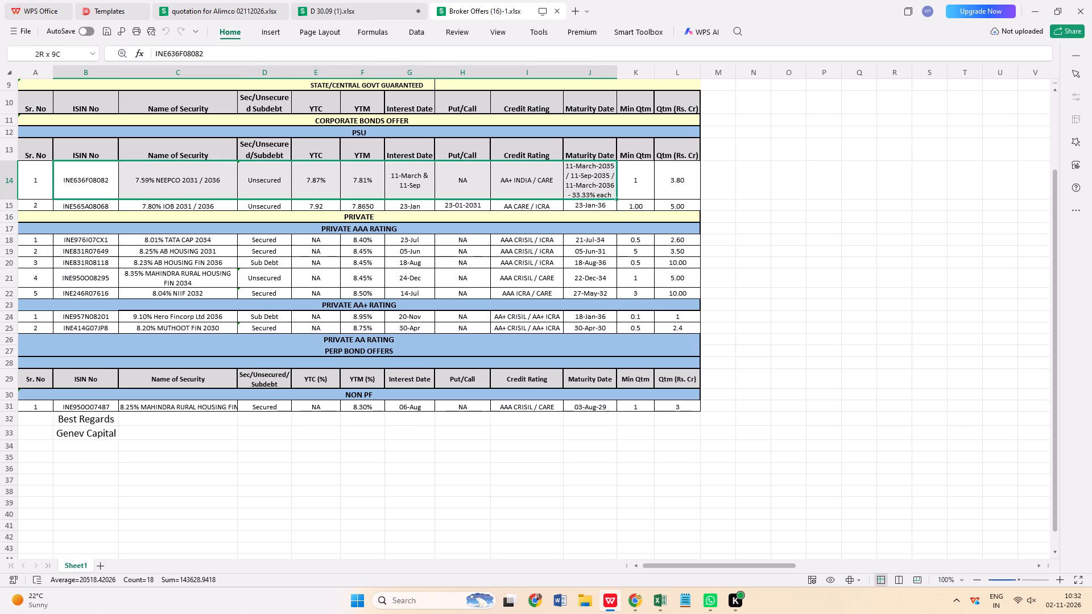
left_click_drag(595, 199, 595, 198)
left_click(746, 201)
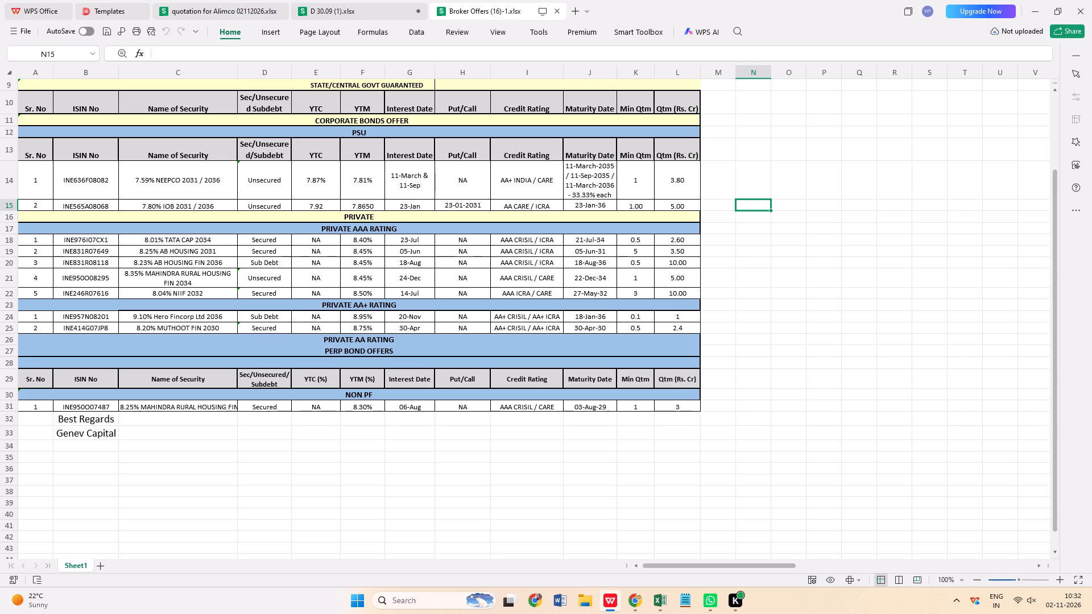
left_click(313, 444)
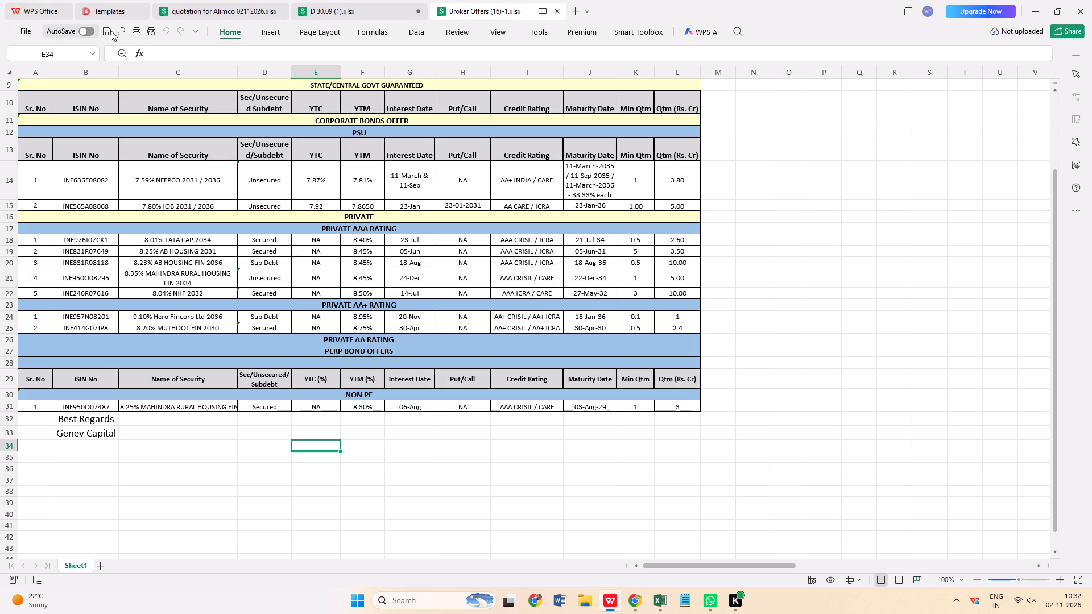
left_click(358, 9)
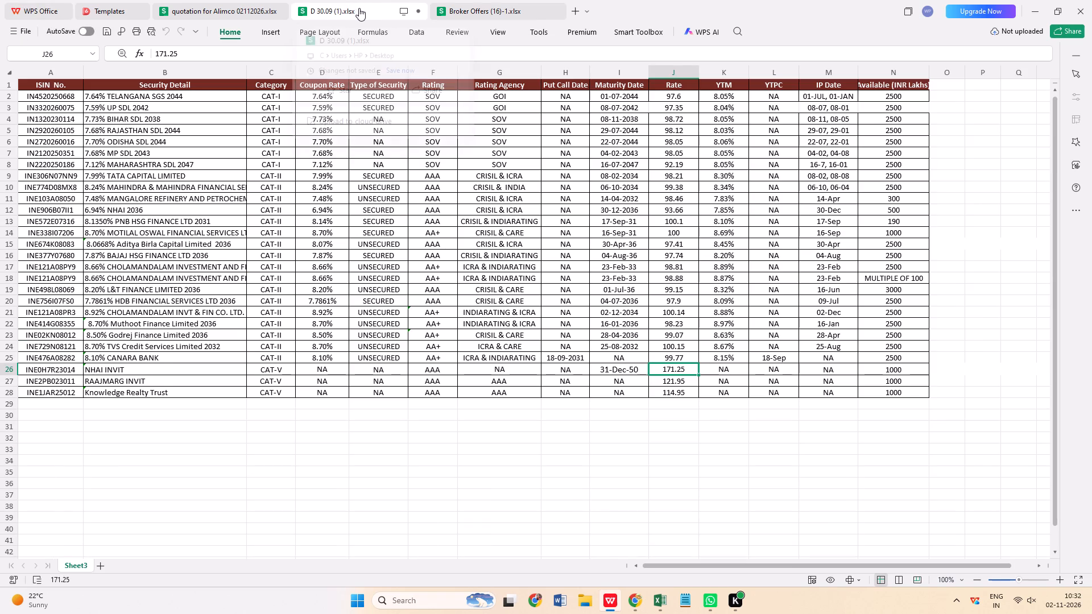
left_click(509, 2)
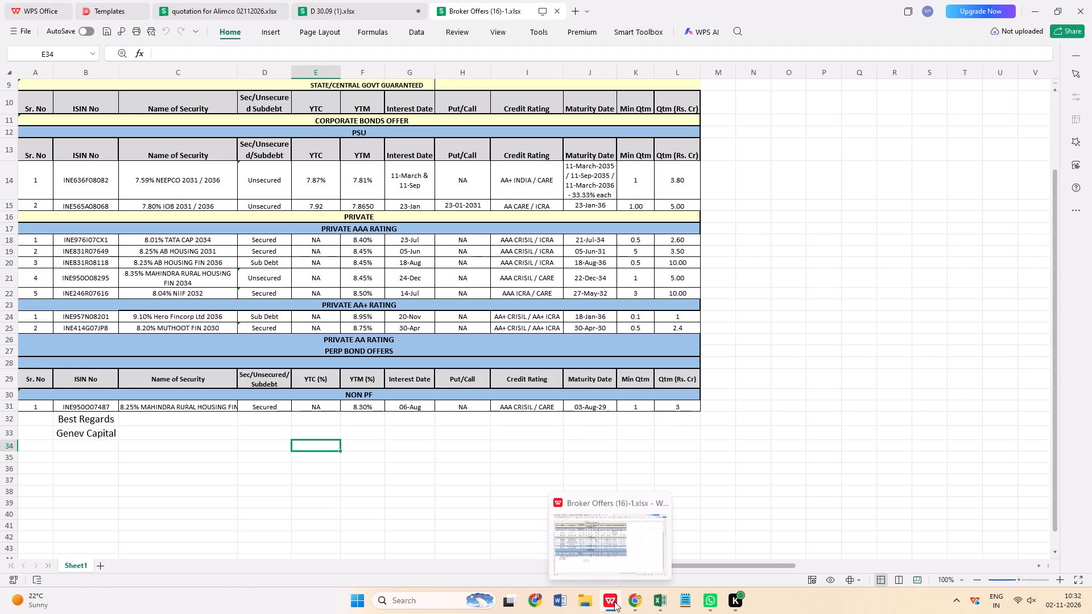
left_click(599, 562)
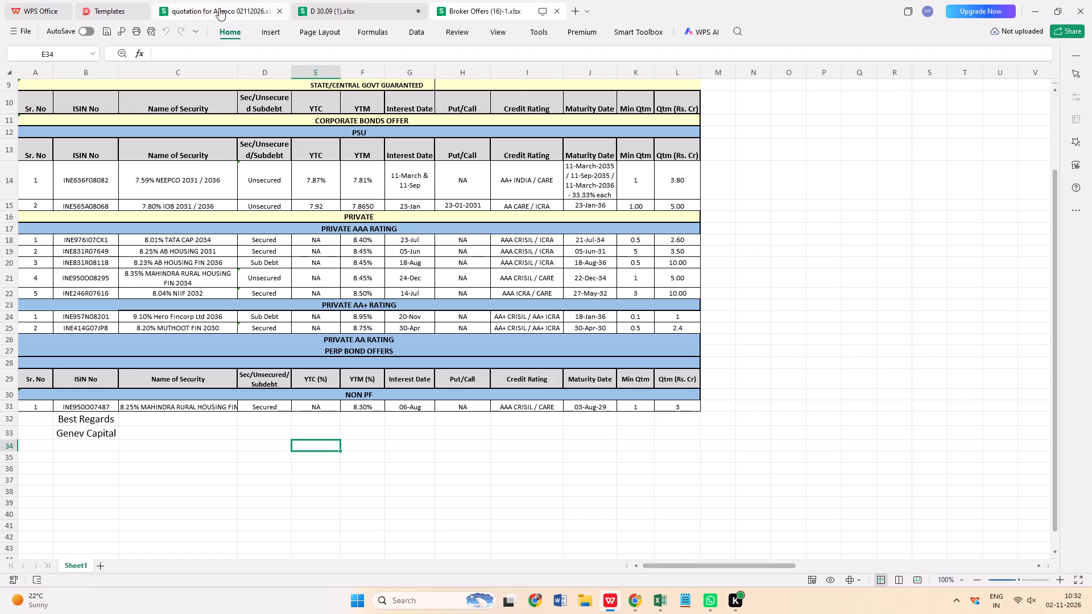
In the Alimco quotation workbook, delete the entire 8.23% Rajasthan SDL 2042 row.
left_click(205, 11)
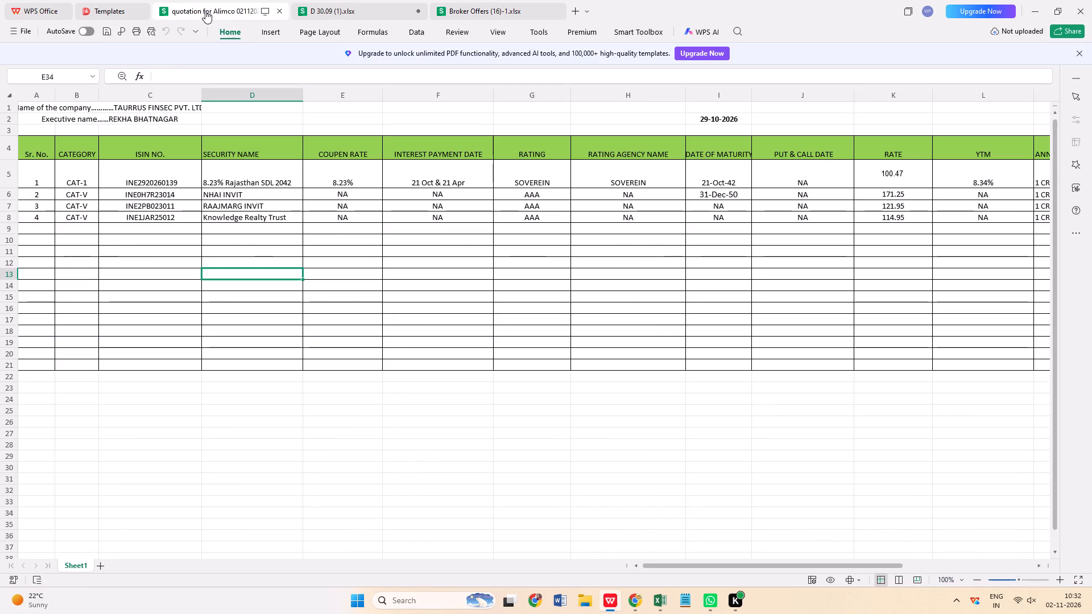
left_click(15, 174)
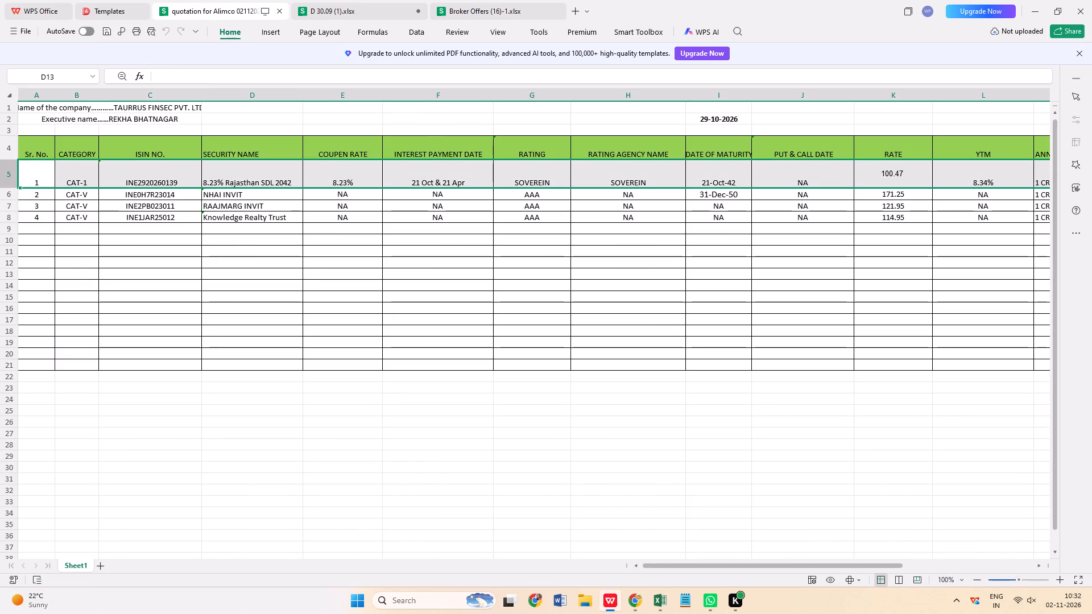
right_click(15, 174)
left_click(31, 209)
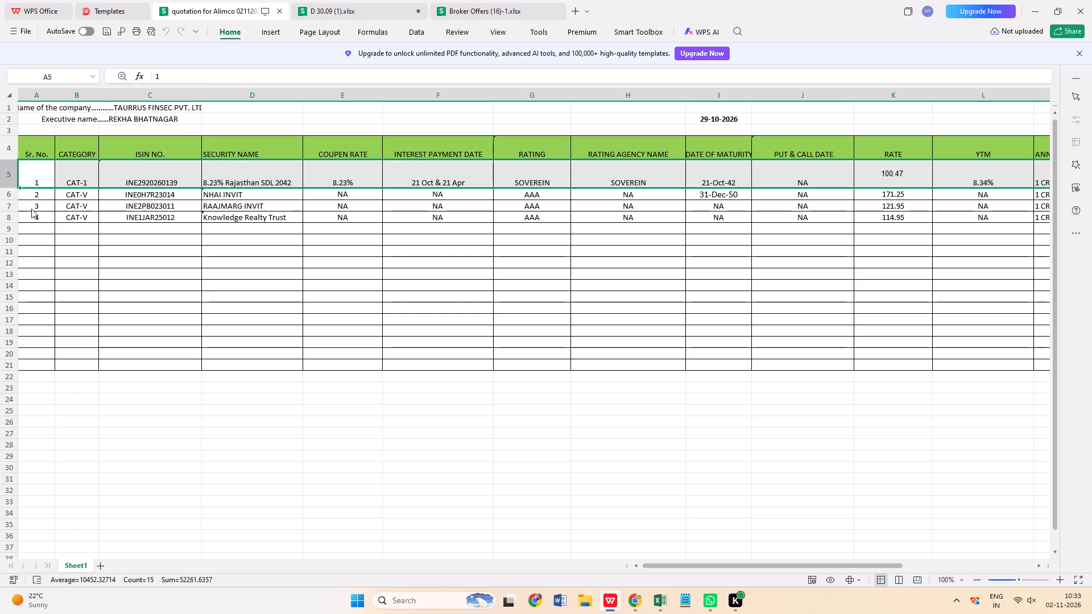
left_click(218, 225)
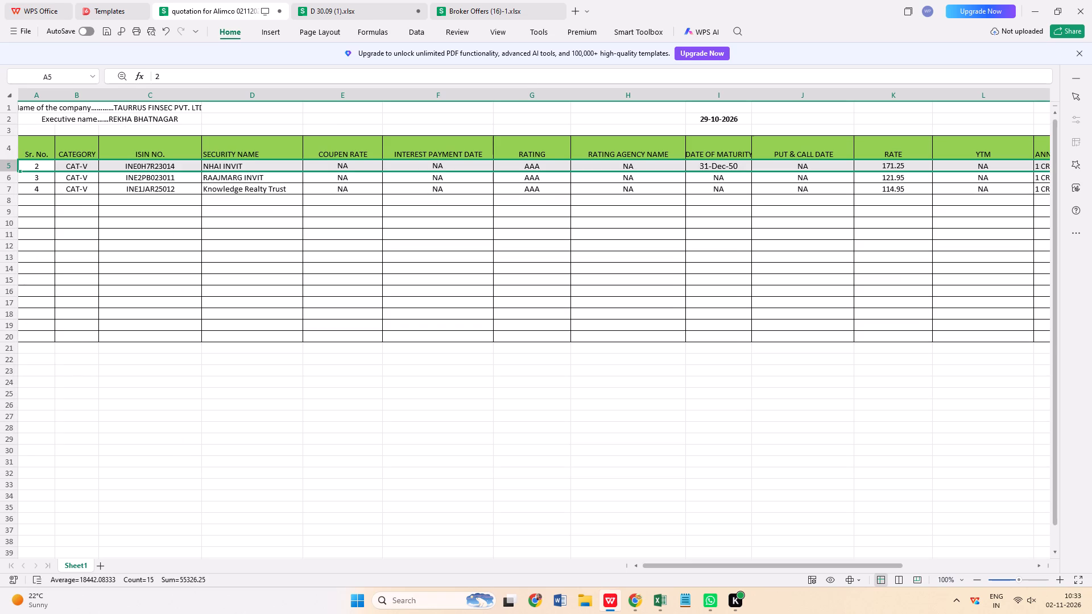
Renumber the serial numbers of NHAI InvIT, Raajmarg InvIT and Knowledge Realty Trust as 1, 2 and 3.
left_click(35, 167)
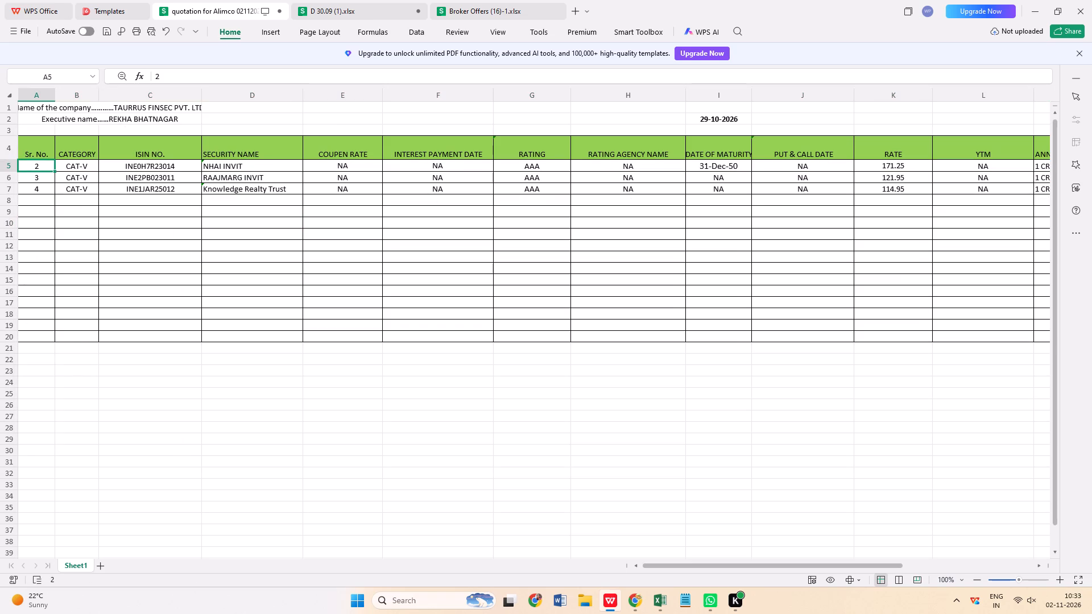
key("1")
key("Return")
key("2")
key("Return")
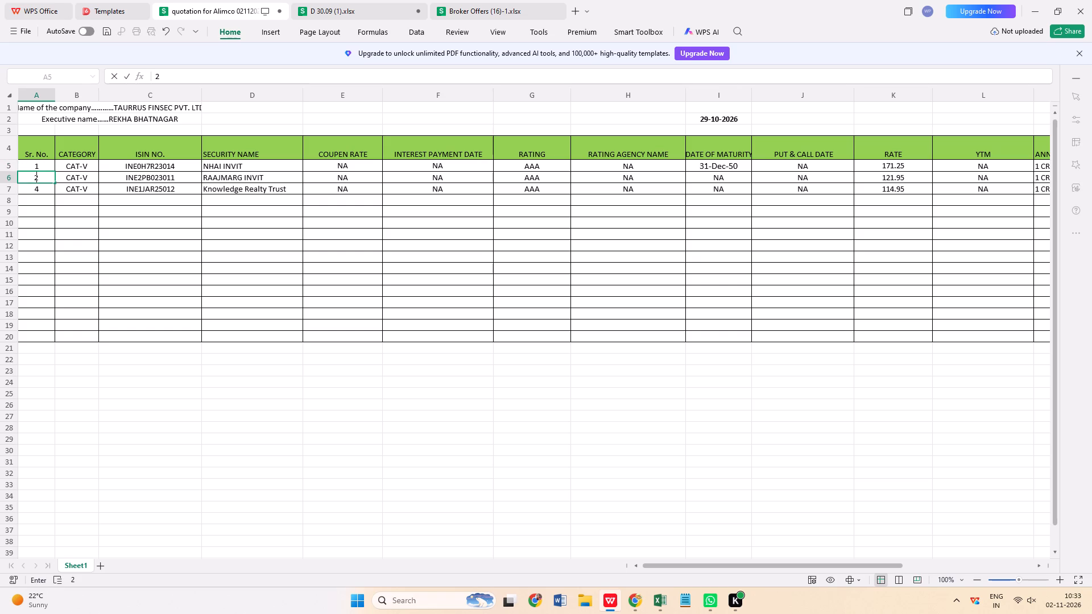
key("3")
key("Return")
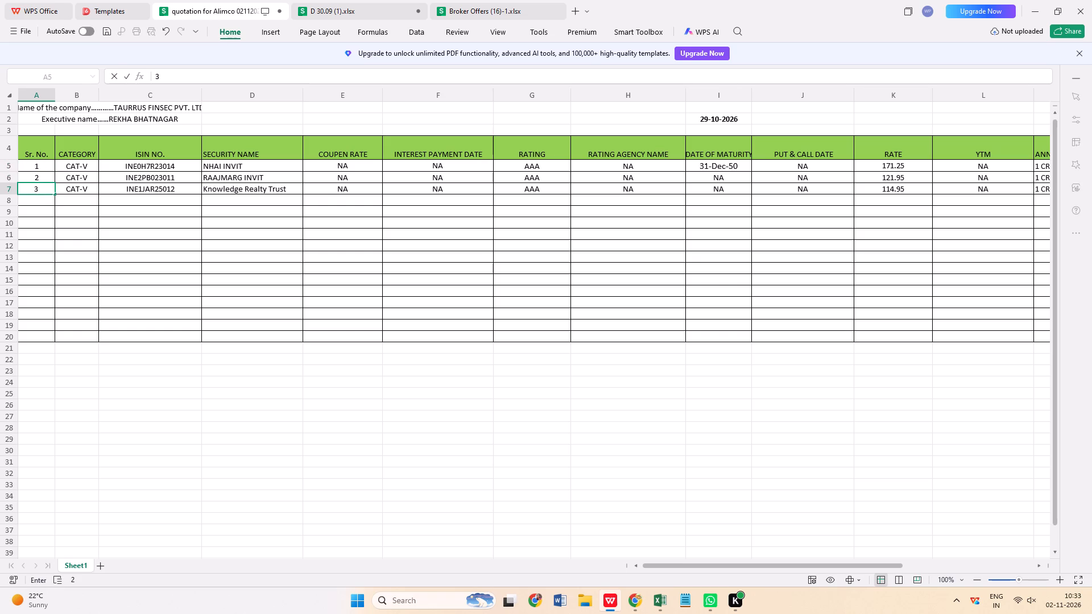
key("Return")
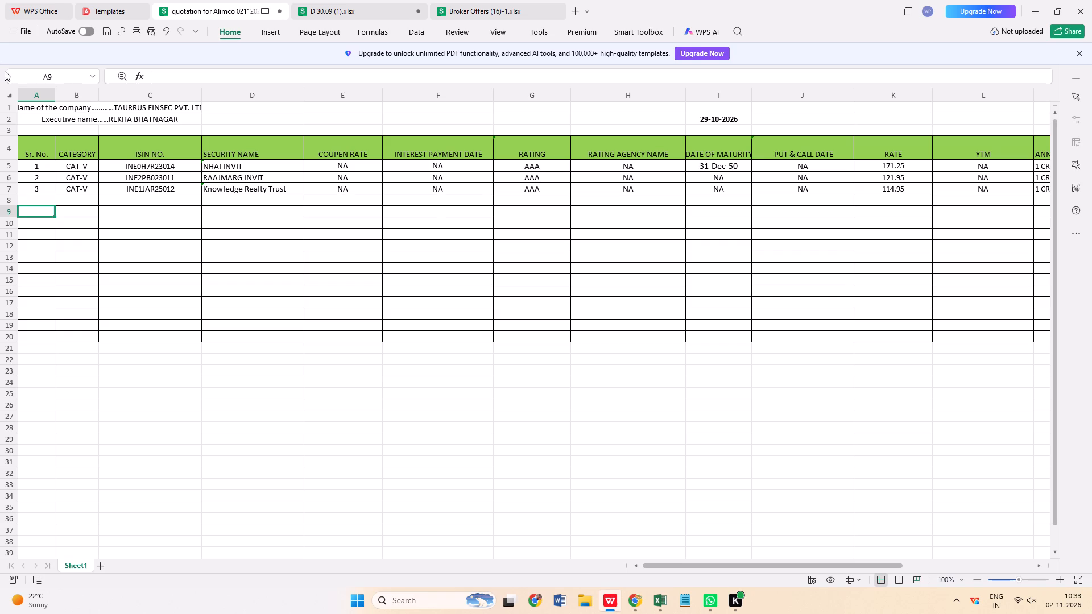
Save the edited Alimco quotation workbook.
left_click(21, 30)
left_click(40, 103)
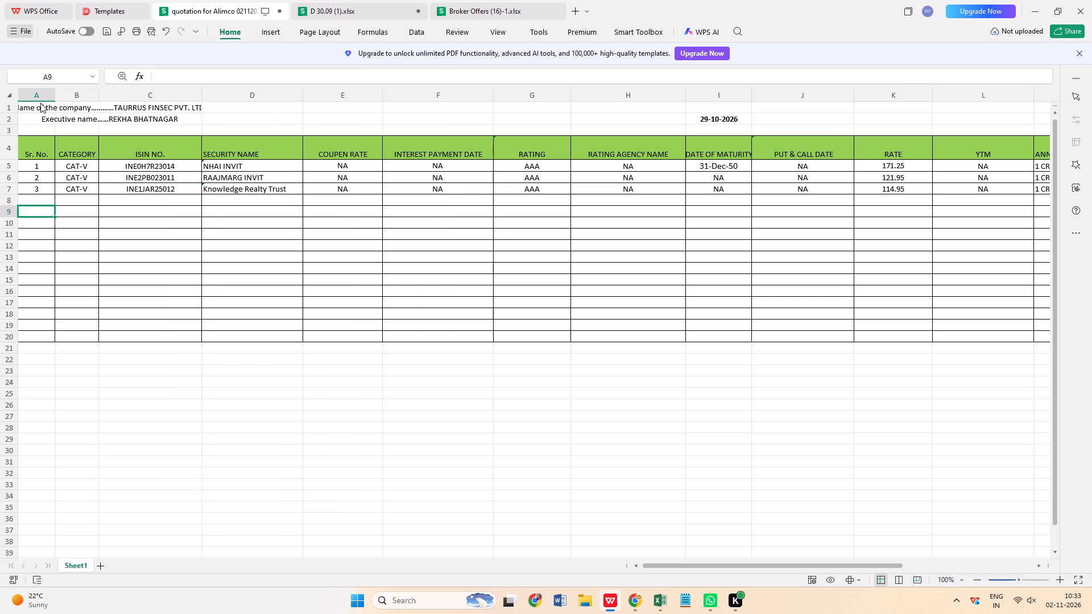
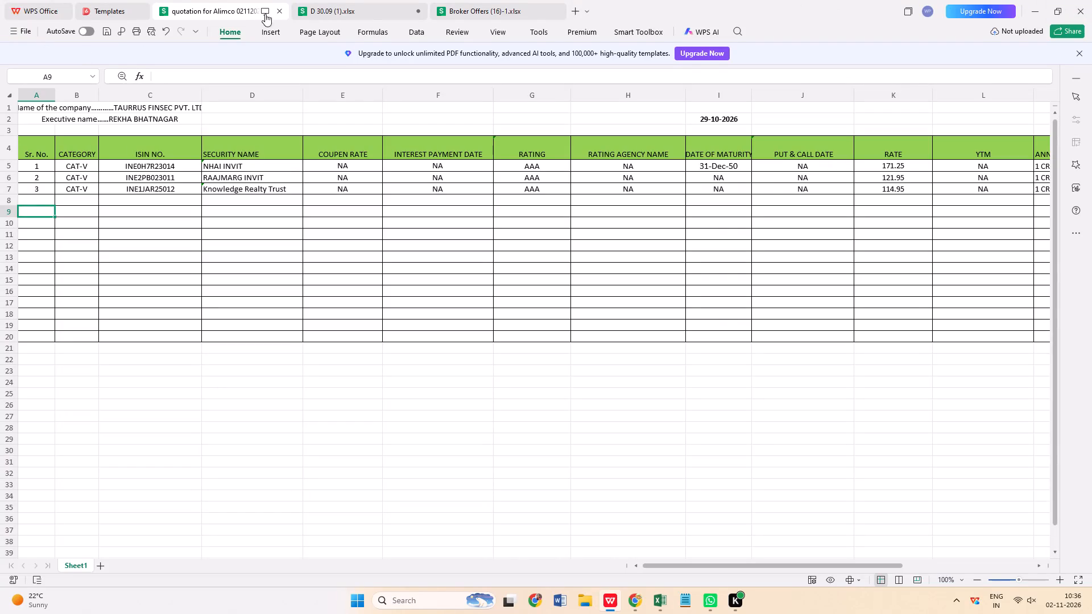
Check the Alimco quotation against the D 30.09 and Broker Offers workbooks, and copy the AAA rating into RAAJMARG INVIT's rating agency cell.
left_click(224, 3)
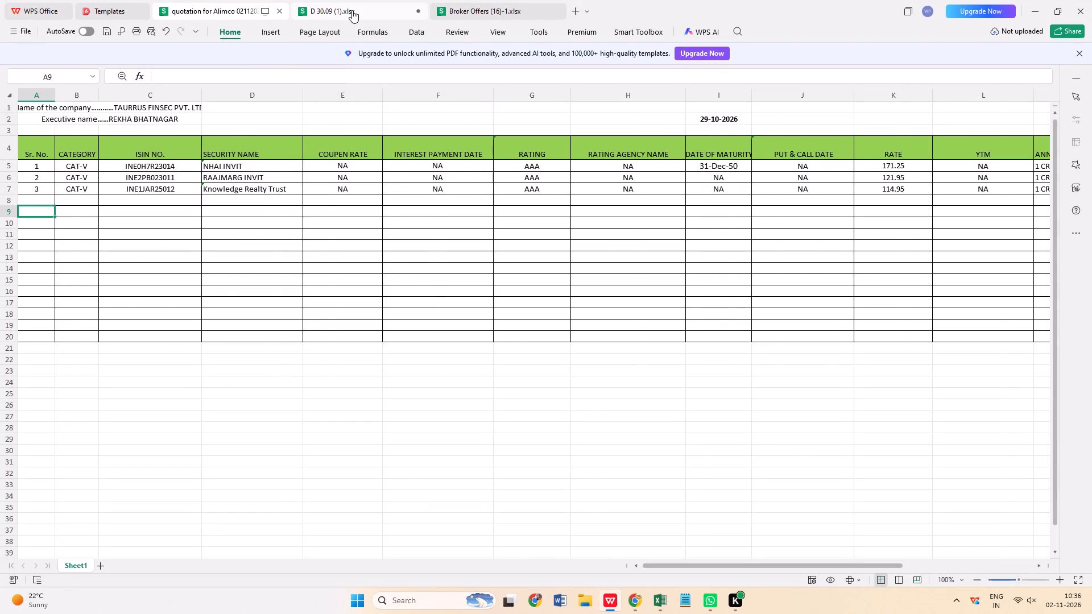
left_click(352, 10)
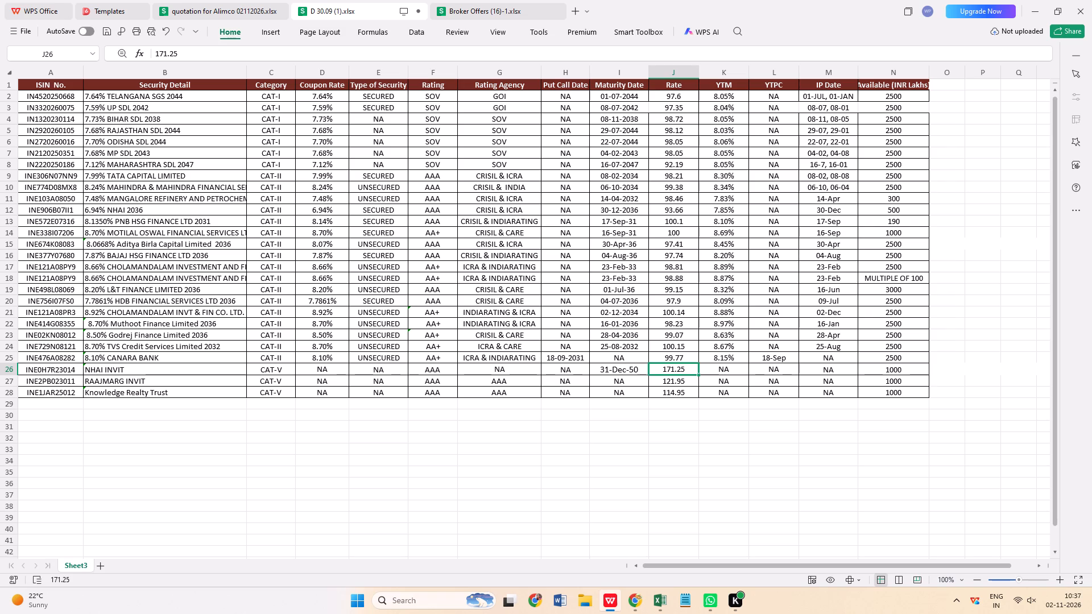
left_click(191, 10)
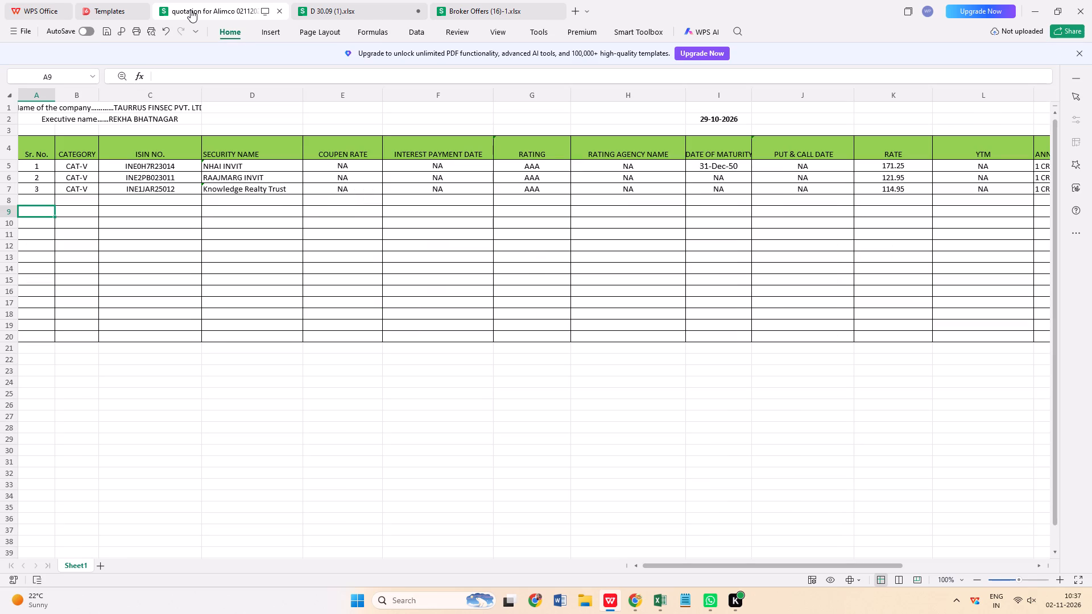
left_click(487, 9)
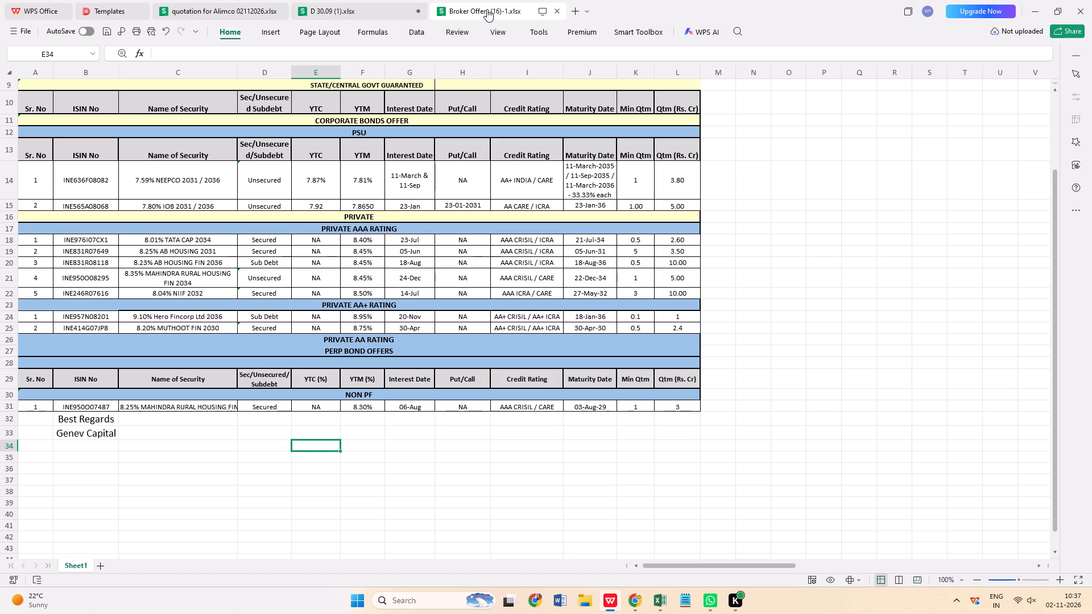
left_click(365, 6)
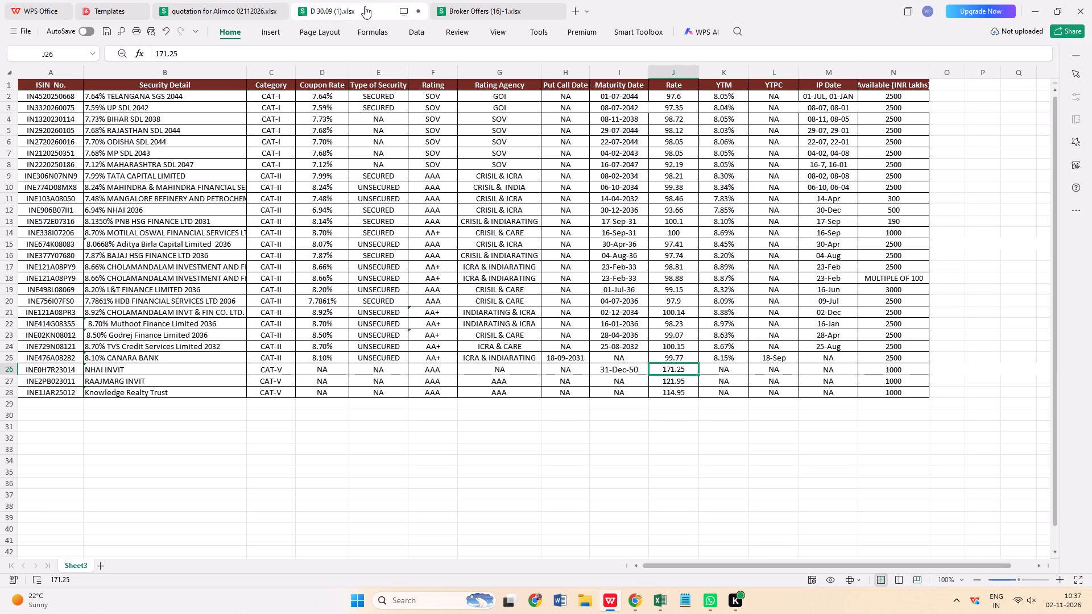
left_click(244, 7)
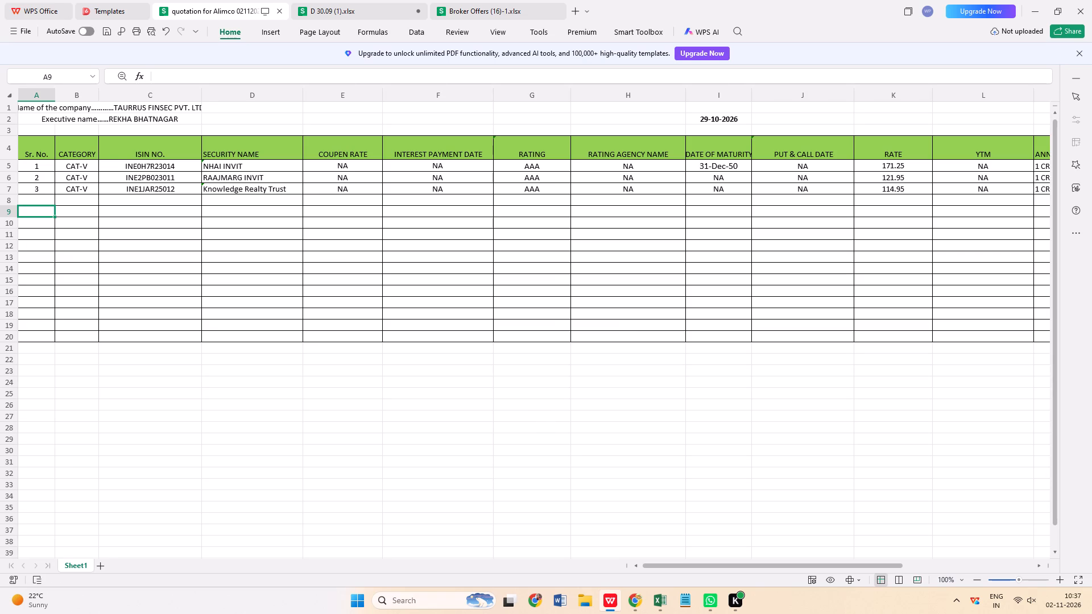
left_click_drag(553, 178, 542, 189)
left_click(542, 189)
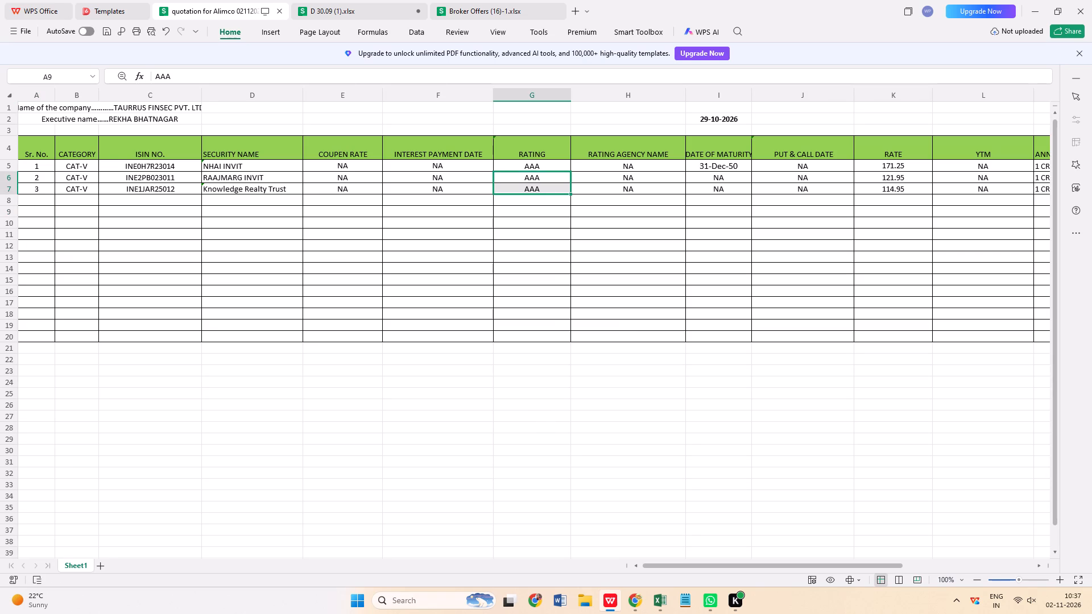
key("ctrl+c")
left_click(647, 175)
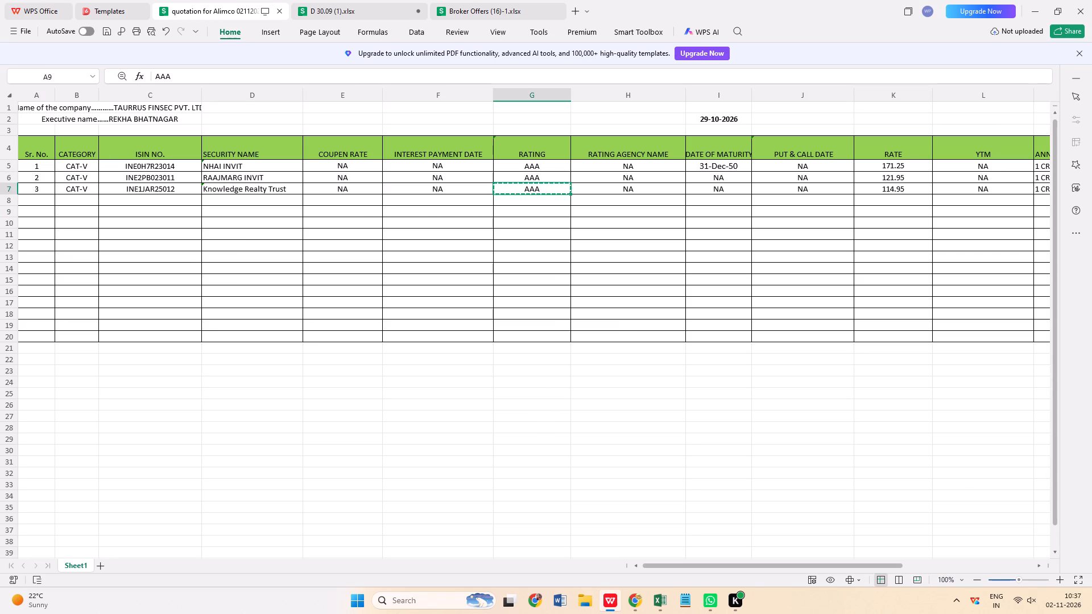
key("ctrl+v")
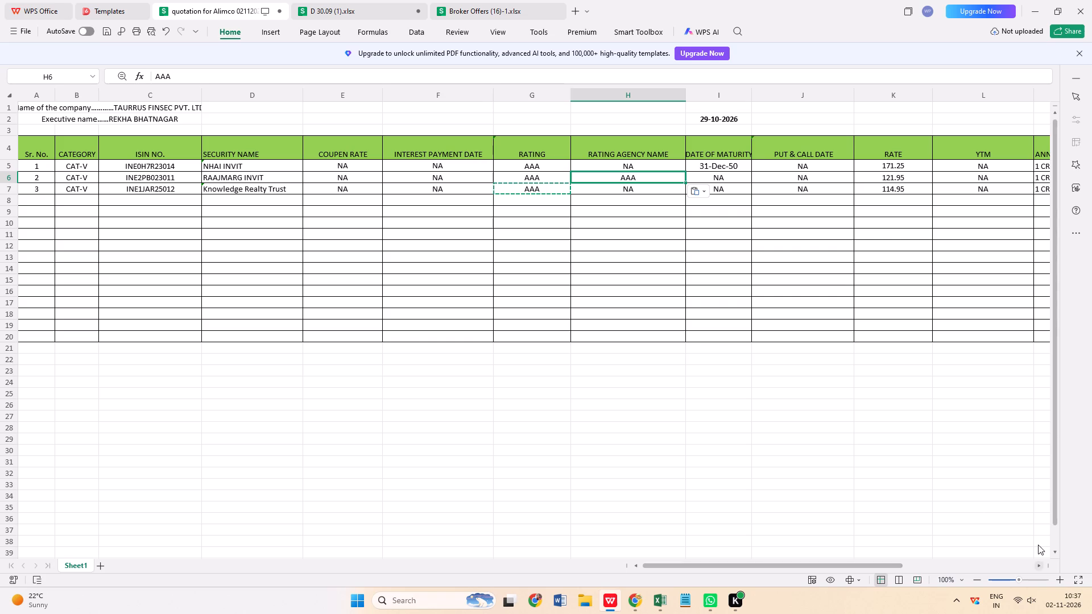
Replace the lot size of NHAI InvIT, Raajmarg InvIT and Knowledge Realty Trust with the annual quantam text "1 CR".
left_click(1039, 566)
left_click(1039, 566)
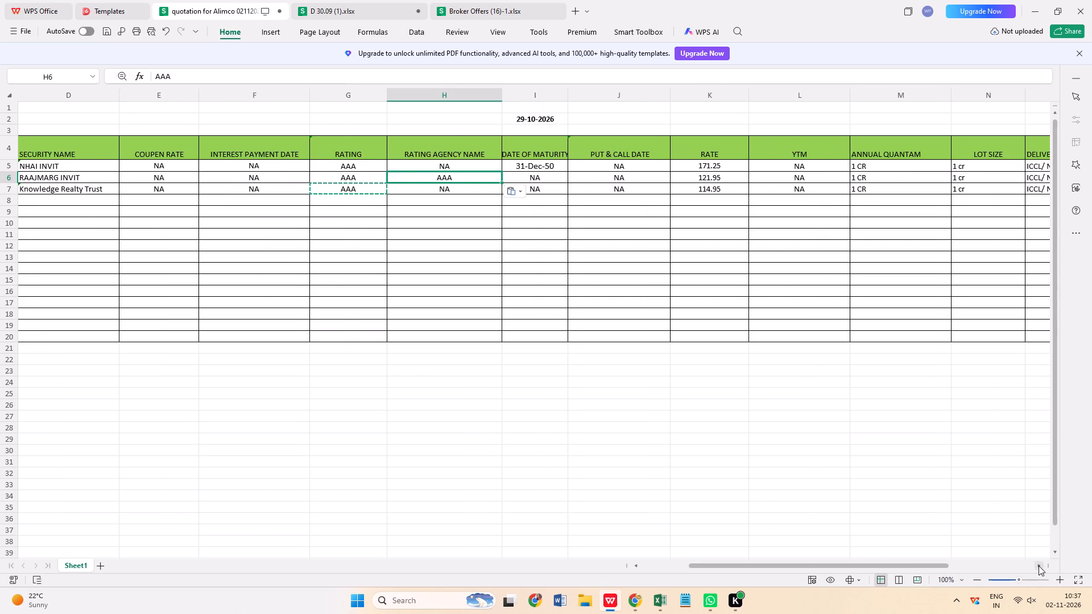
left_click(1039, 566)
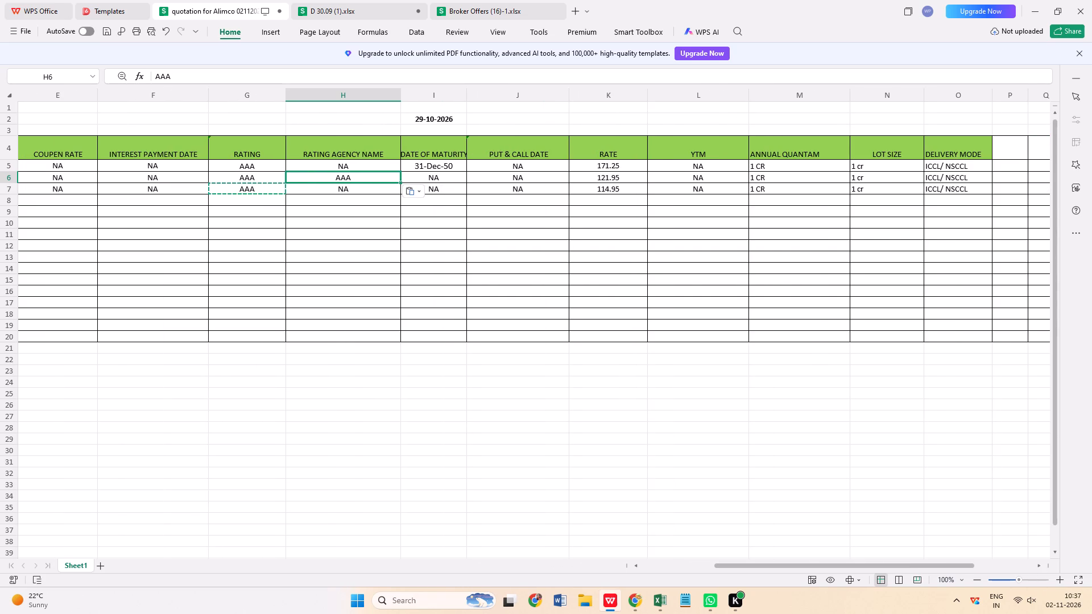
triple_click(771, 165)
left_click_drag(771, 165, 758, 164)
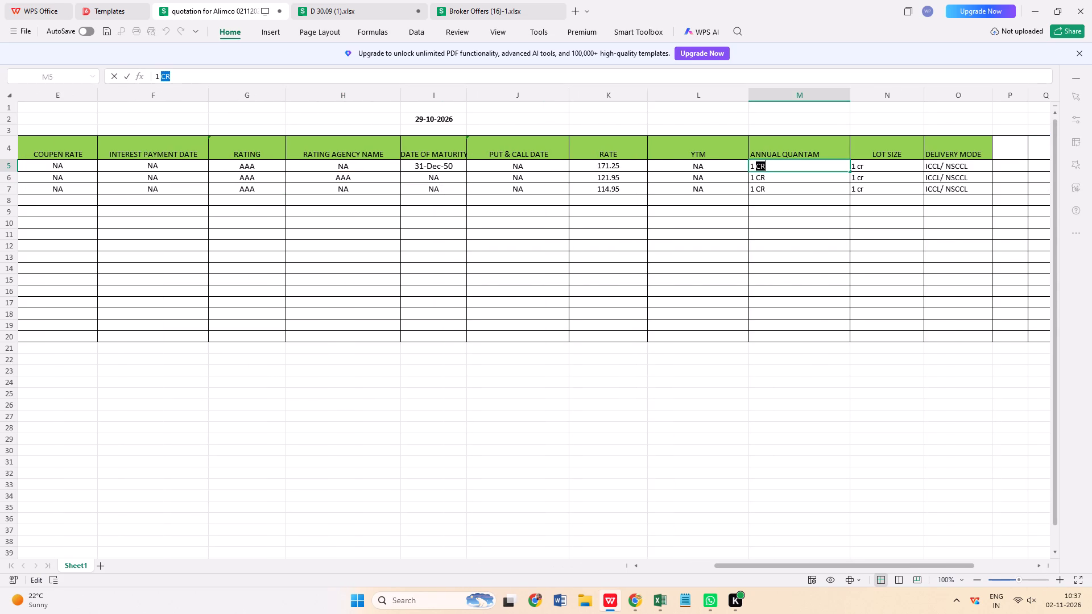
left_click_drag(758, 164, 744, 163)
key("ctrl+c")
left_click(879, 168)
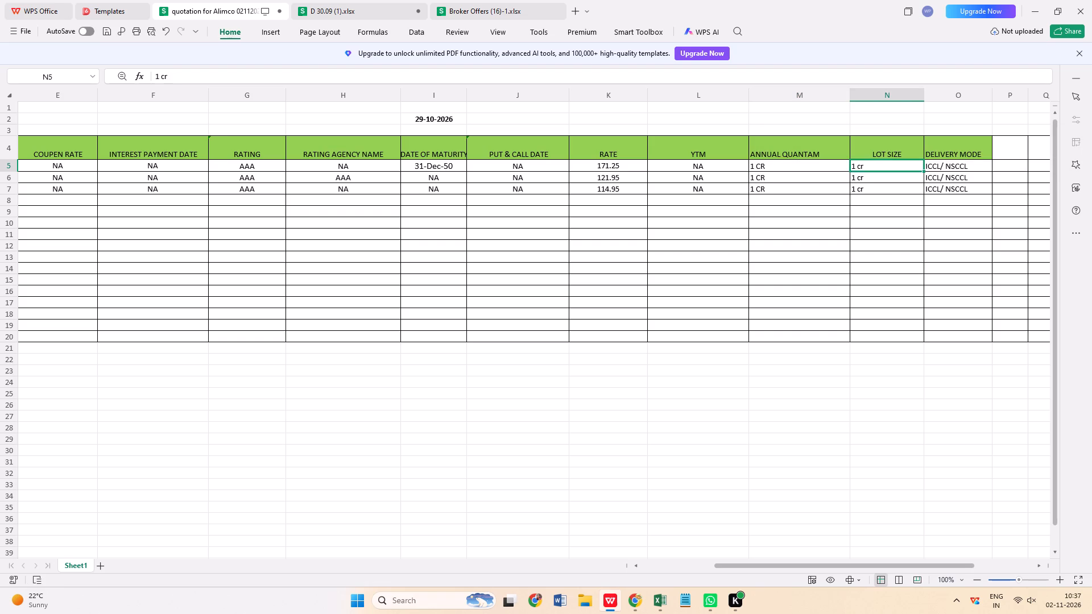
key("ctrl+v")
left_click(865, 180)
key("ctrl+v")
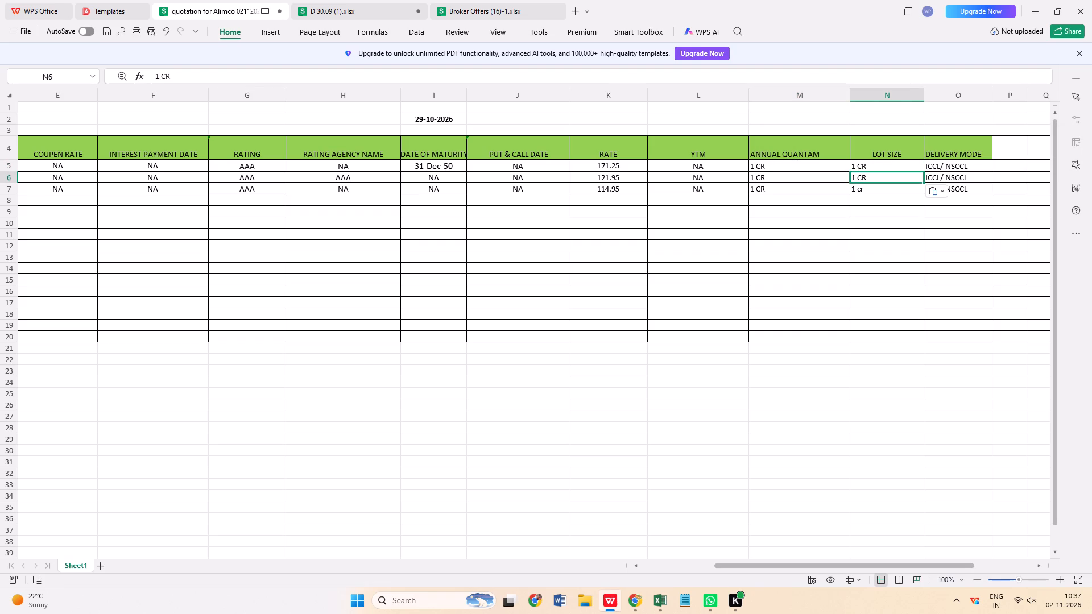
left_click(866, 192)
key("ctrl+v")
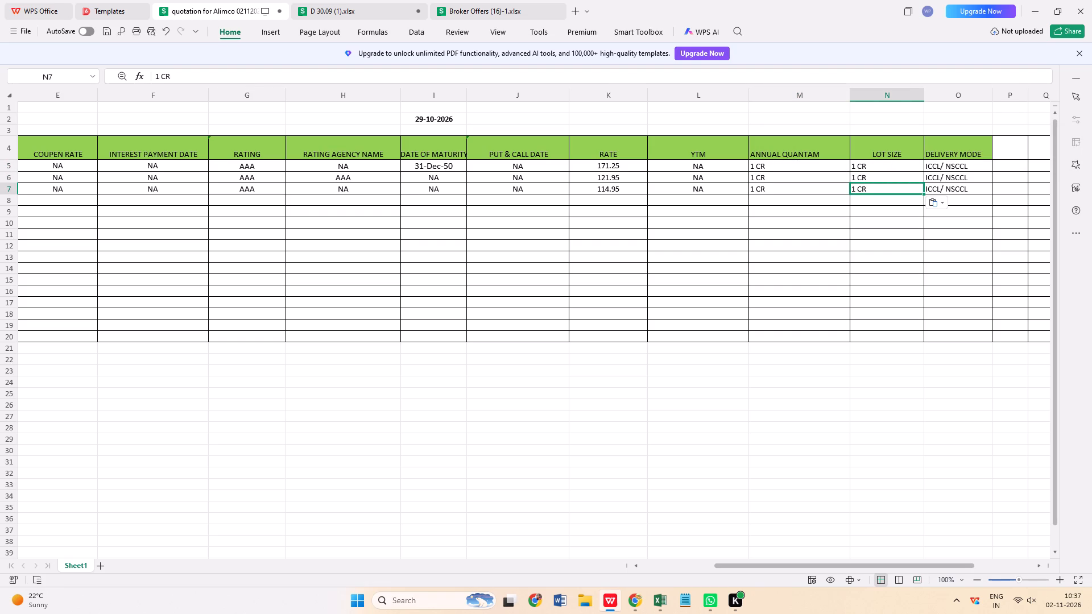
Save the updated Alimco quotation workbook.
left_click(810, 346)
left_click(24, 31)
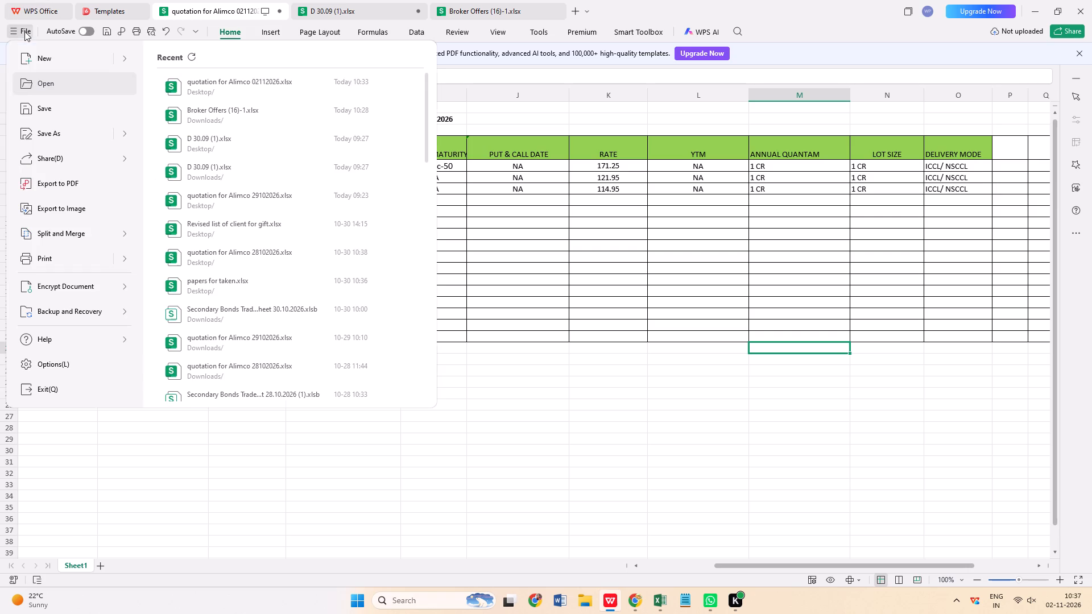
left_click(34, 114)
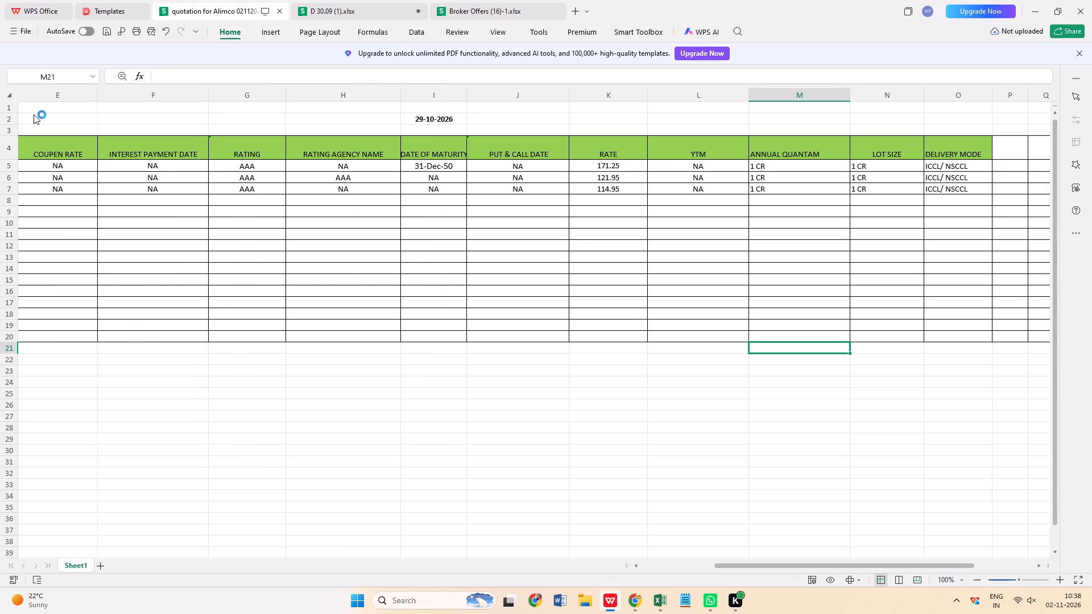
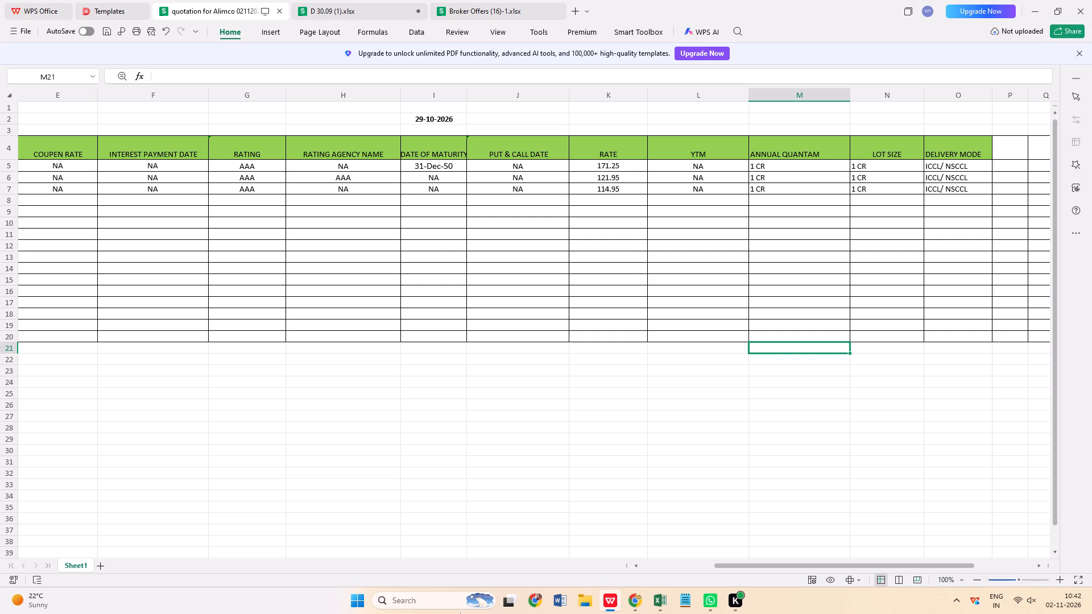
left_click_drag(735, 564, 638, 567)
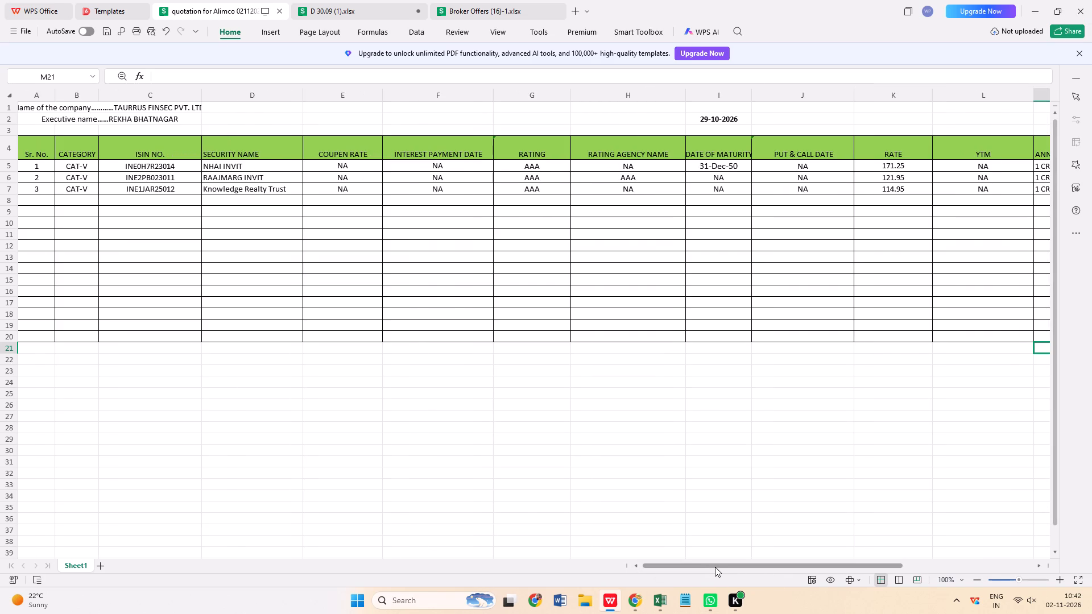
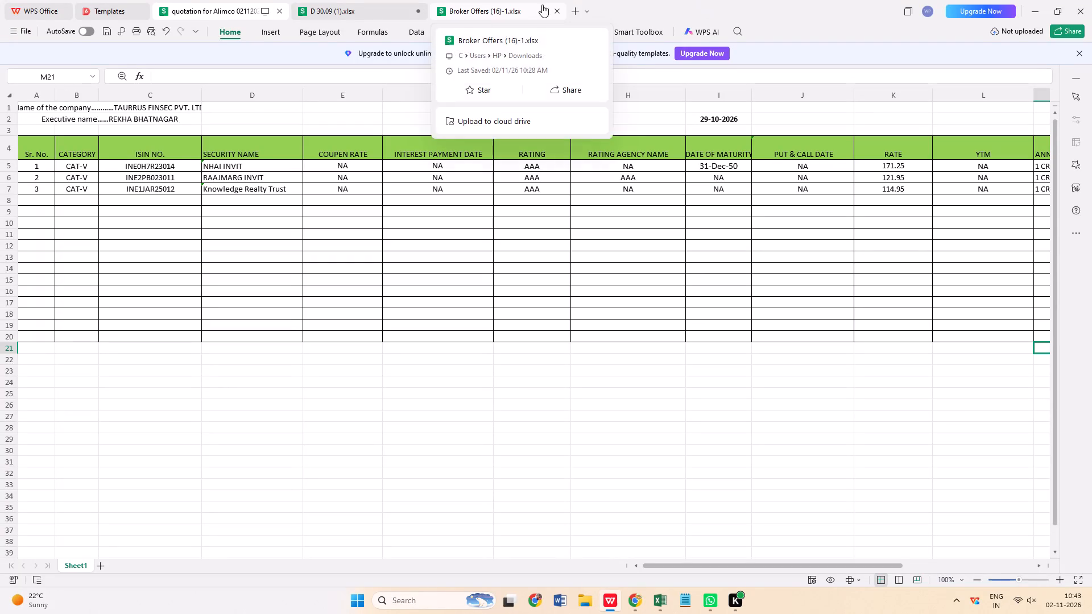
Close the Broker Offers (16)-1.xlsx workbook.
left_click(556, 11)
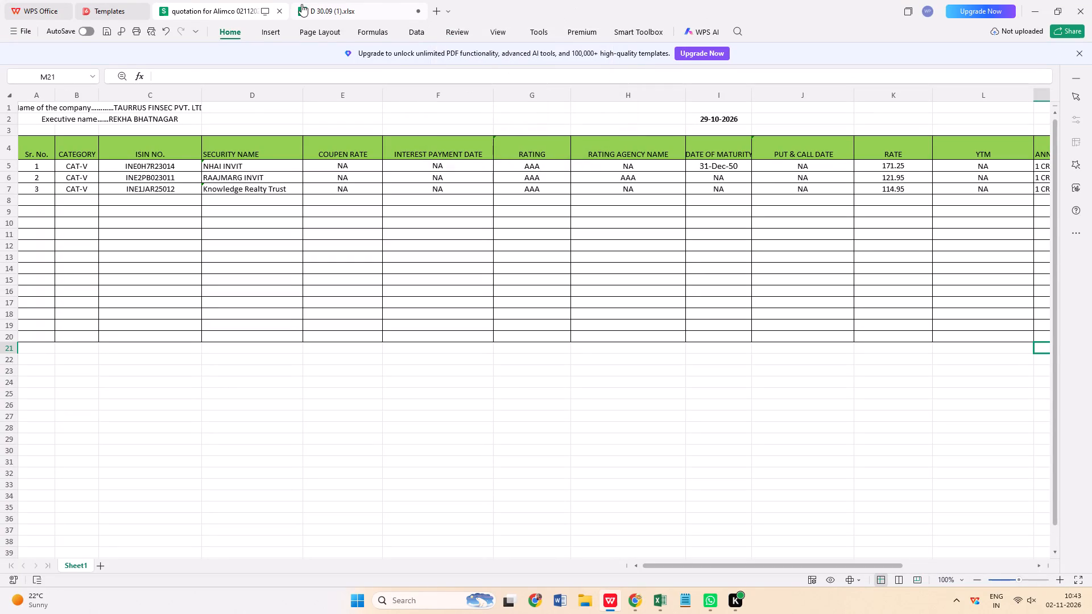
Close the D 30.09 (1).xlsx workbook, saving its changes.
left_click(338, 11)
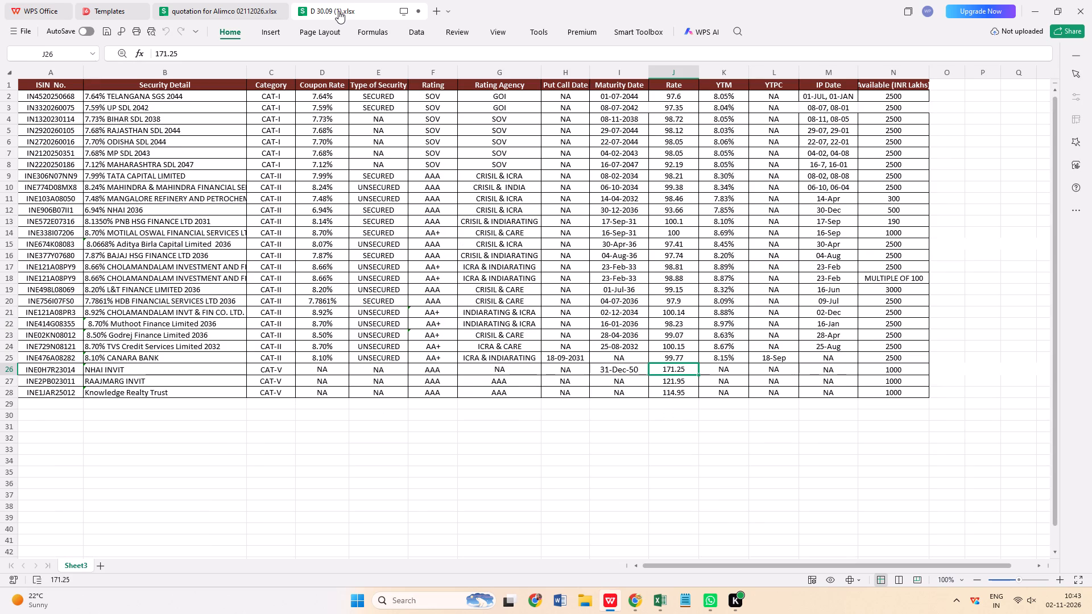
left_click(417, 11)
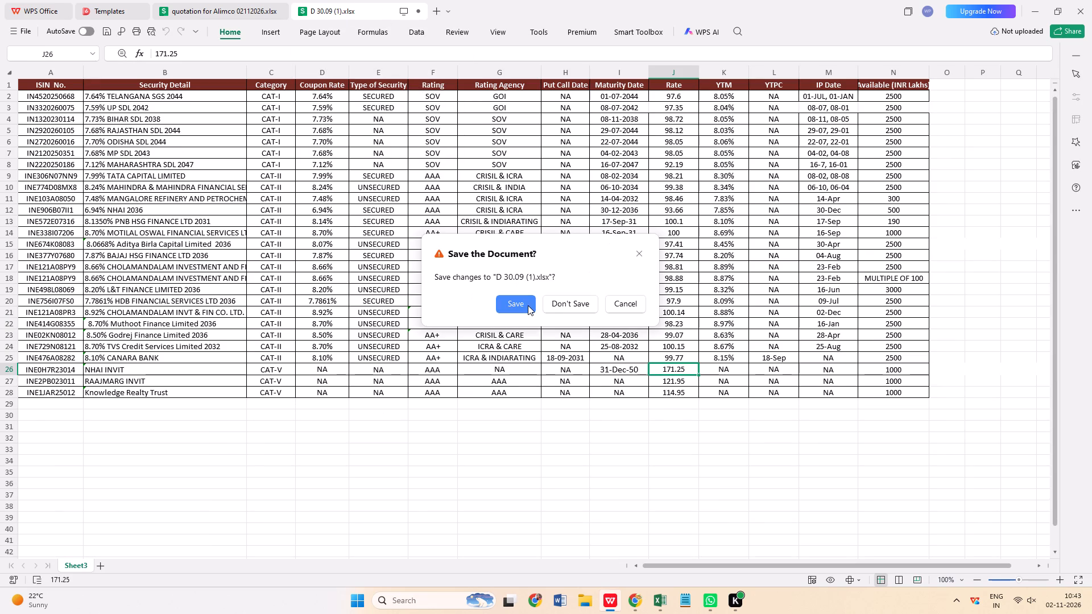
left_click(518, 304)
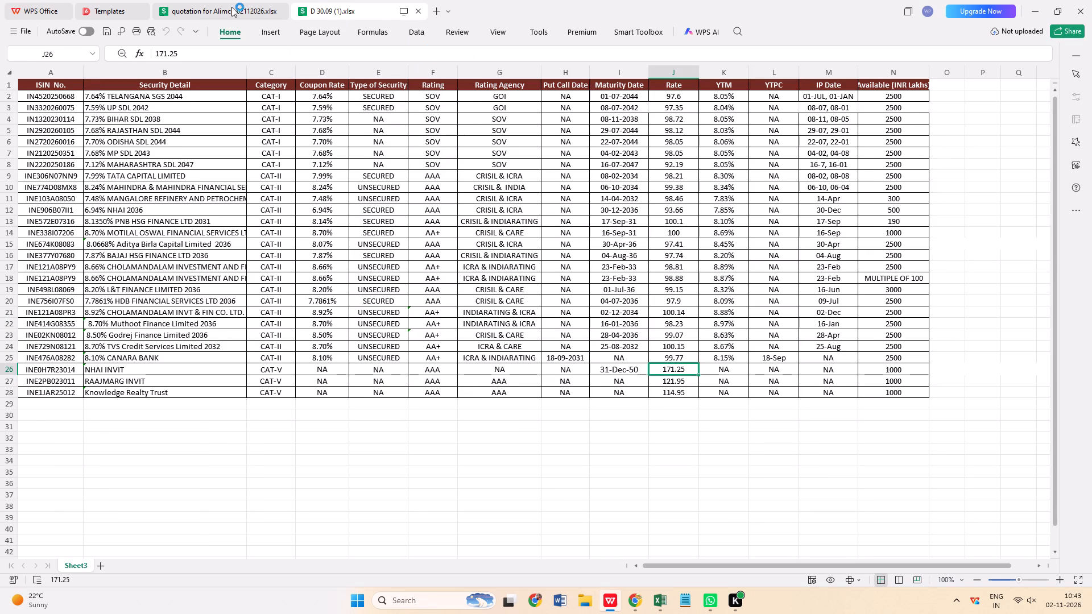
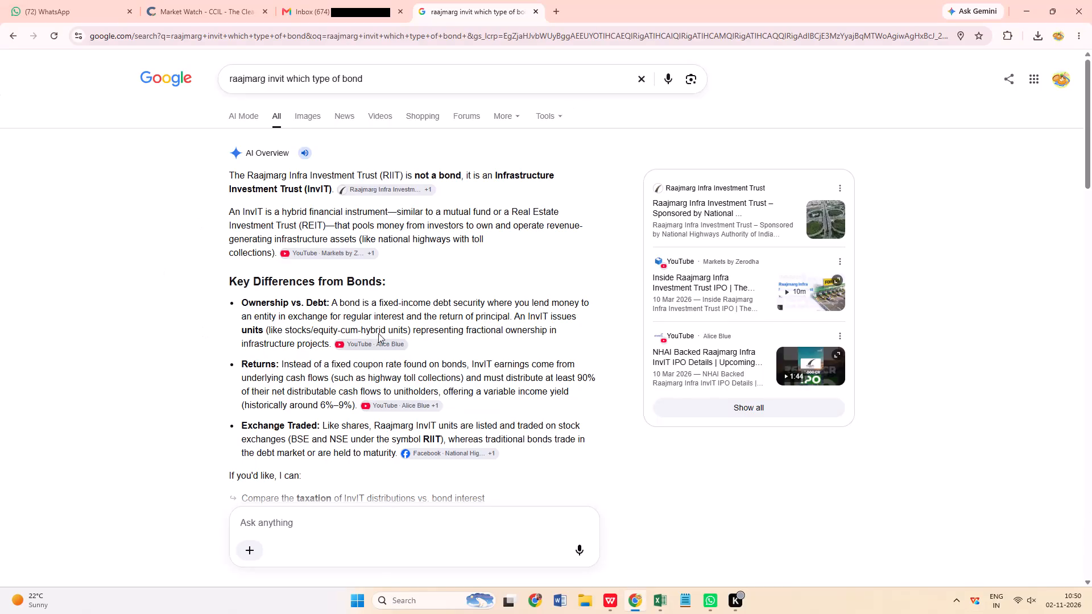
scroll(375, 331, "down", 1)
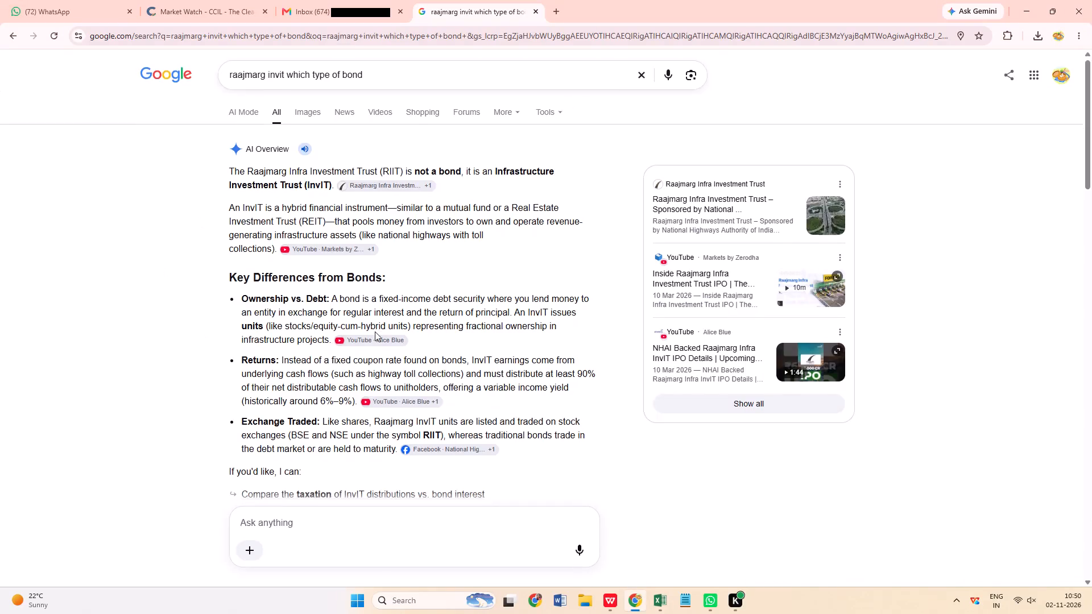
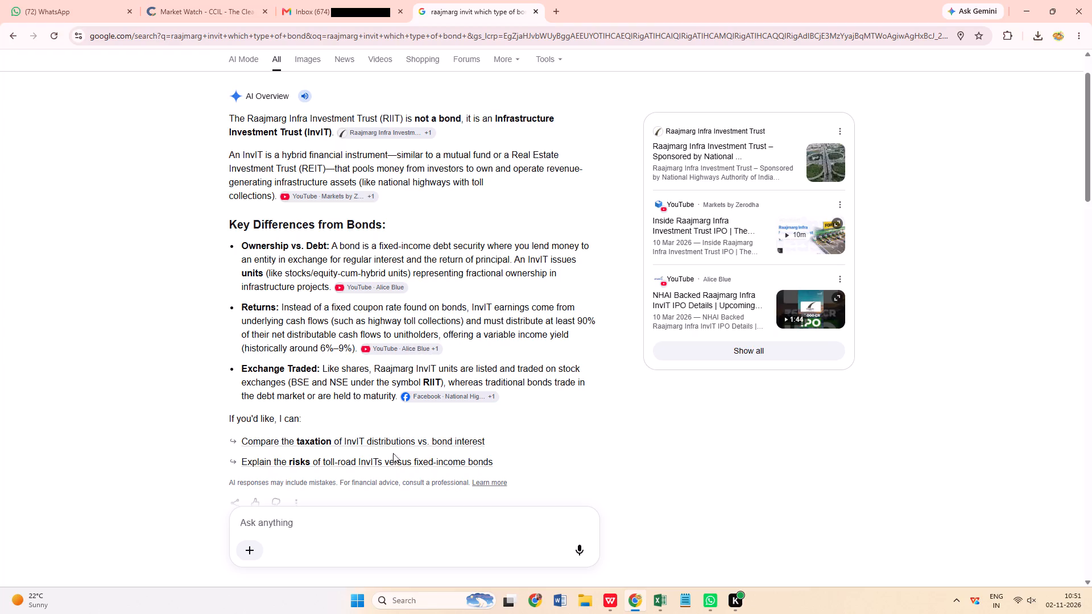
Enter "cash" as the start of a follow-up question below the AI Overview on the Raajmarg InvIT.
left_click(341, 529)
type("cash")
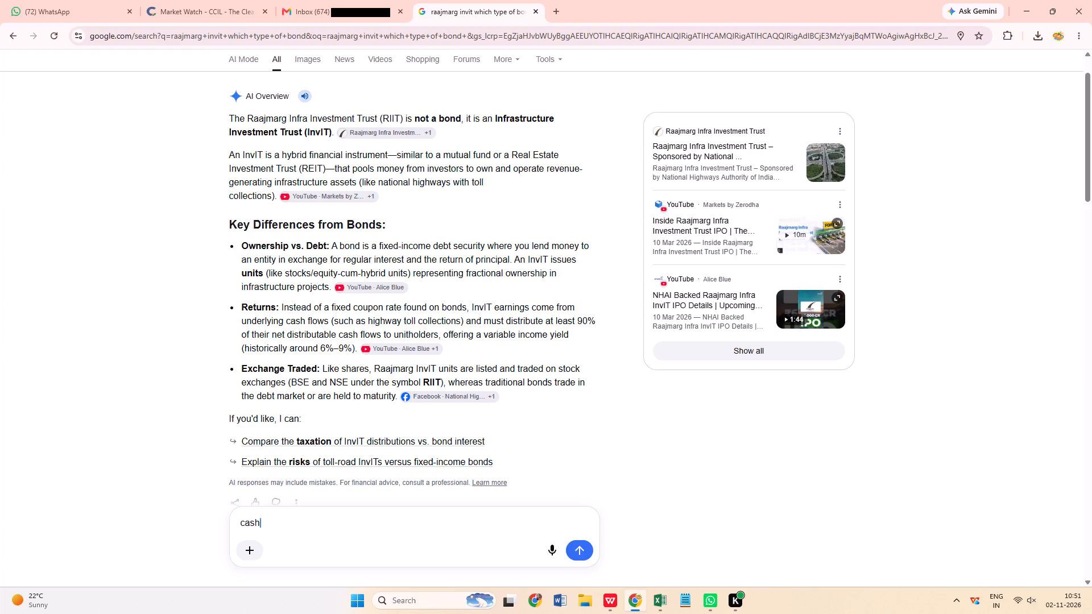
Complete the follow-up question as "cashflow of invit" and submit it.
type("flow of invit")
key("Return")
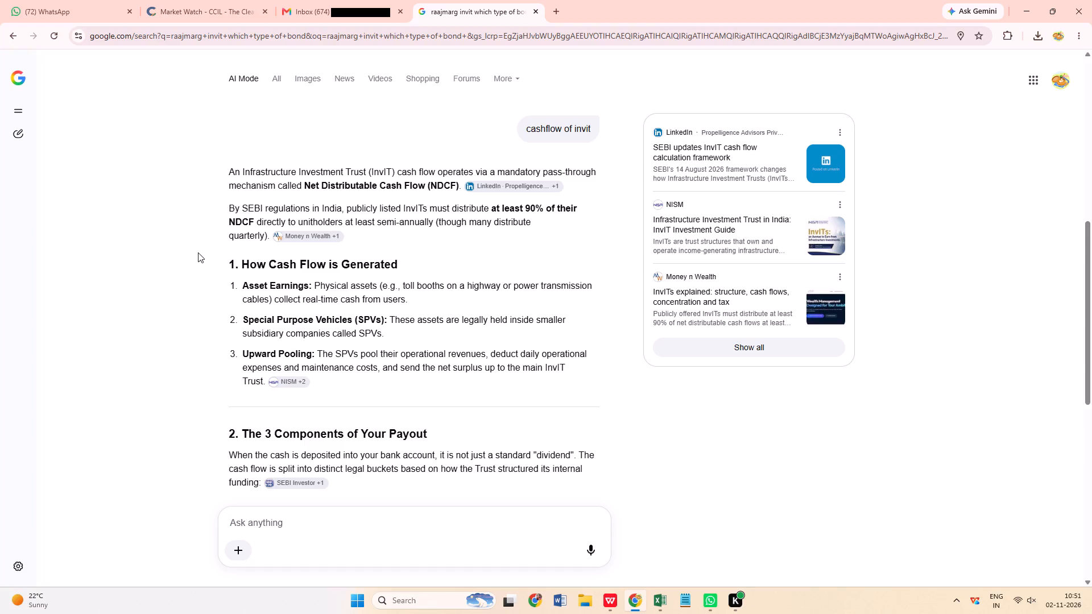
Read the AI answer on InvIT cash flow, covering how it is generated, the payout components and the Raajmarg InvIT case study.
scroll(231, 339, "down", 1)
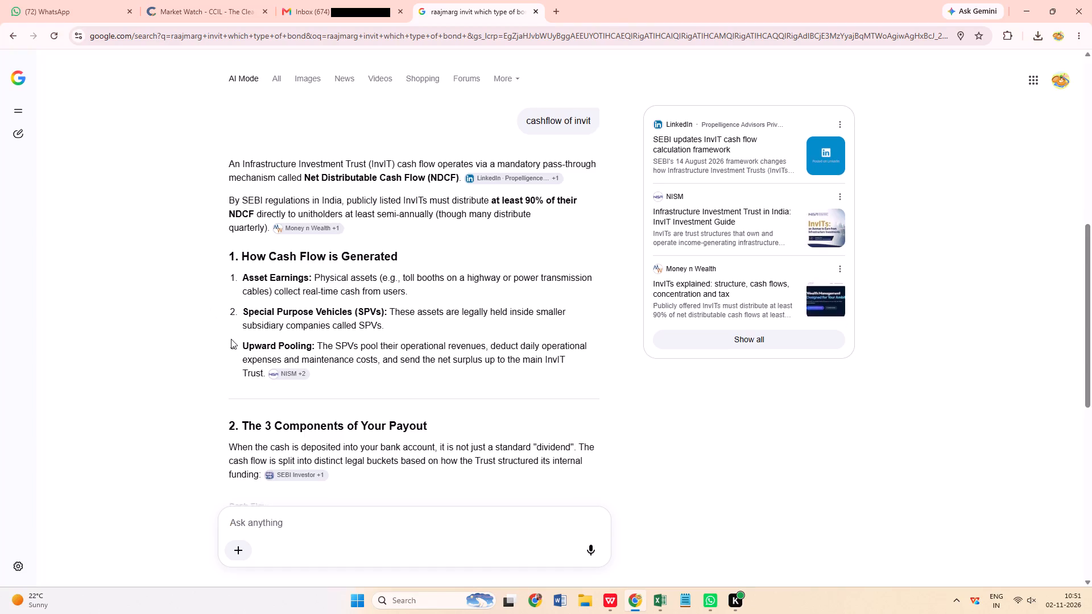
scroll(231, 339, "down", 2)
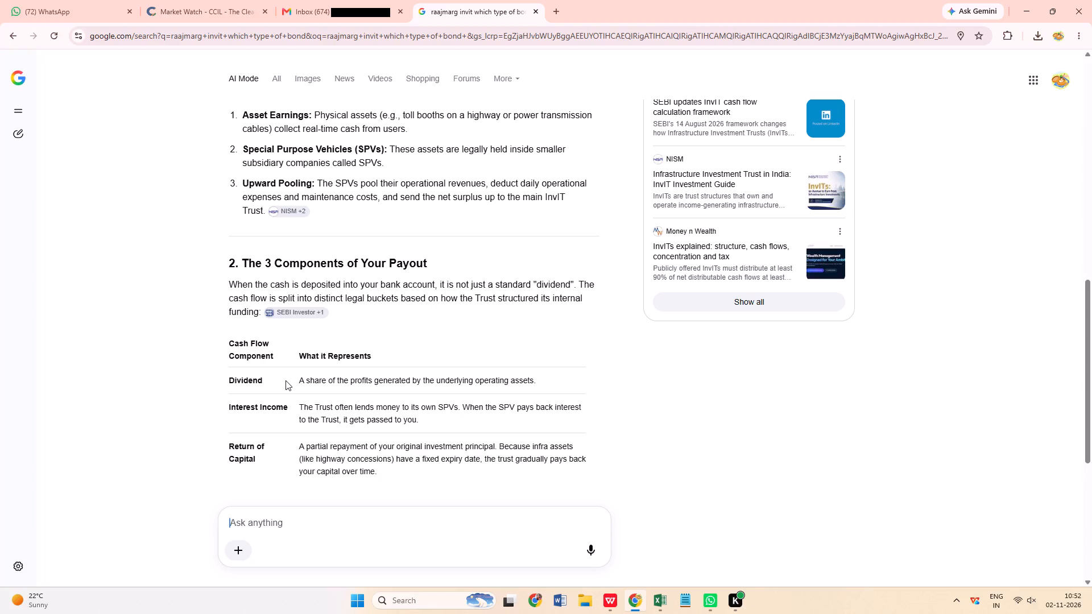
scroll(286, 380, "down", 5)
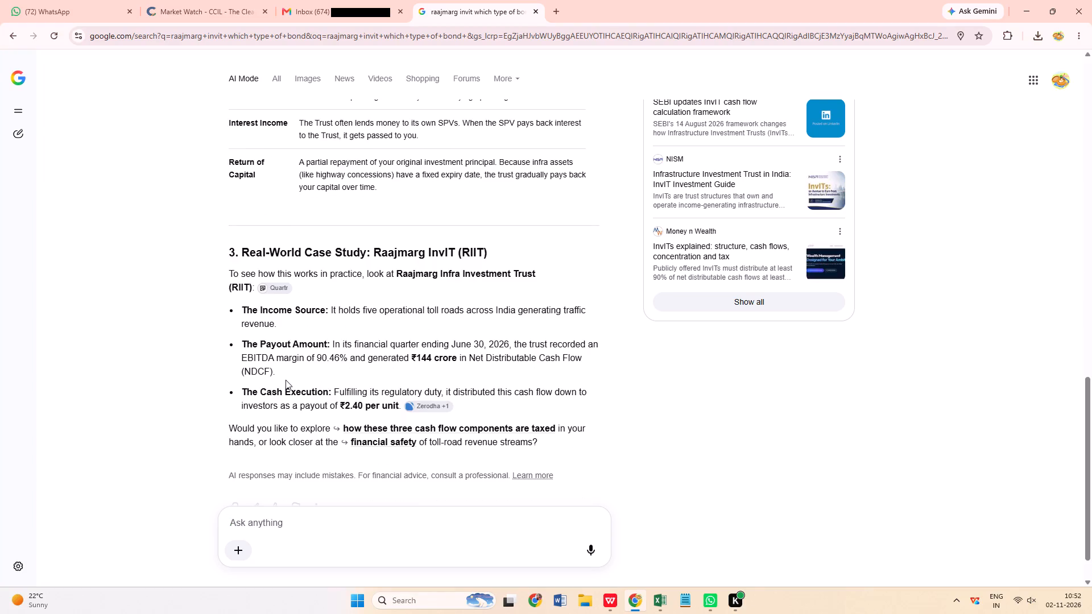
scroll(286, 380, "down", 5)
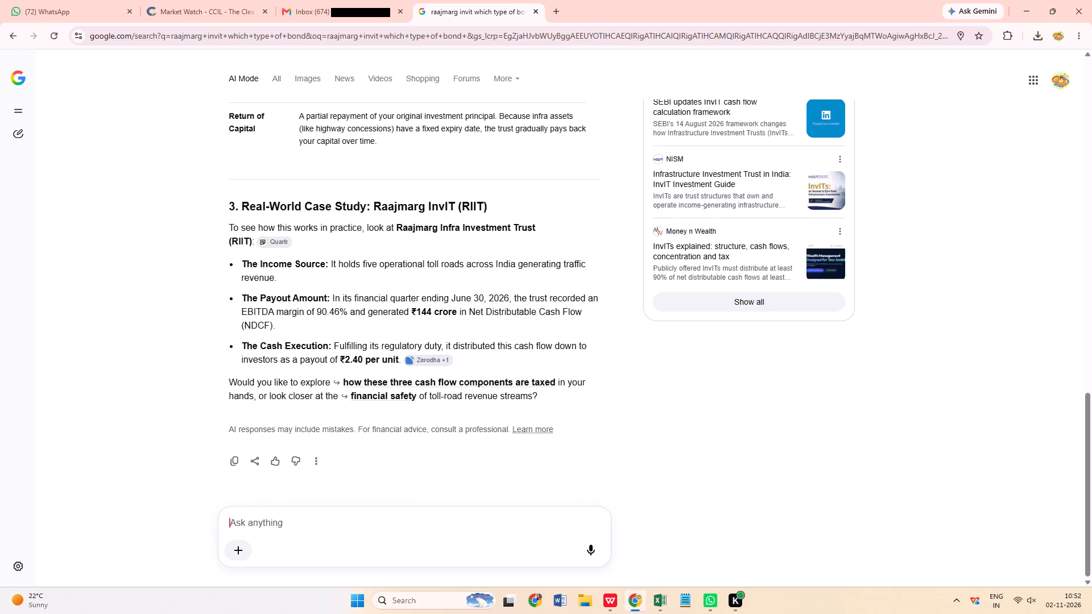
scroll(286, 380, "up", 16)
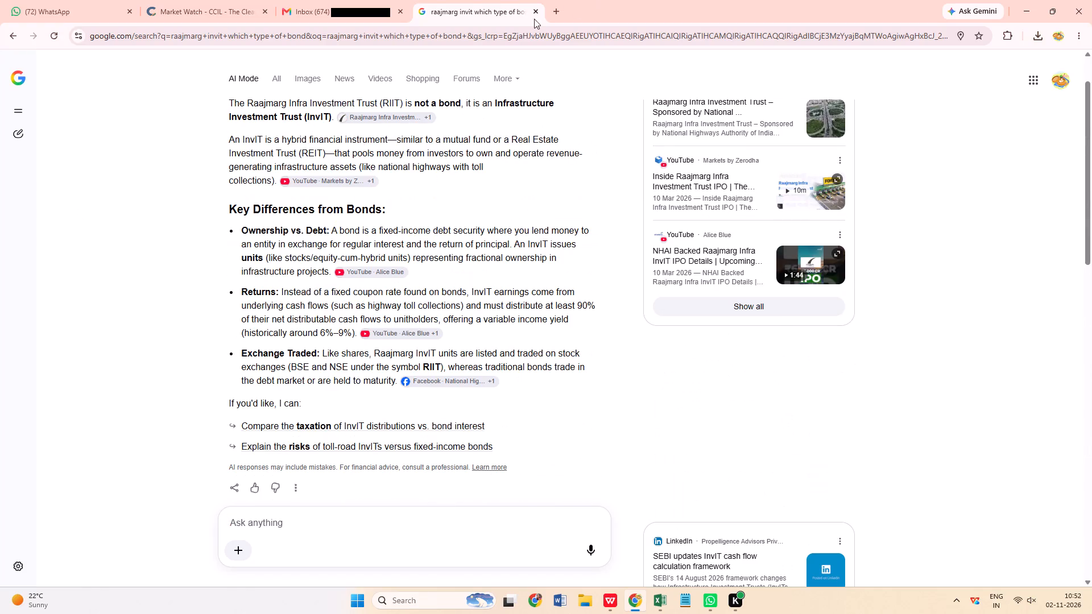
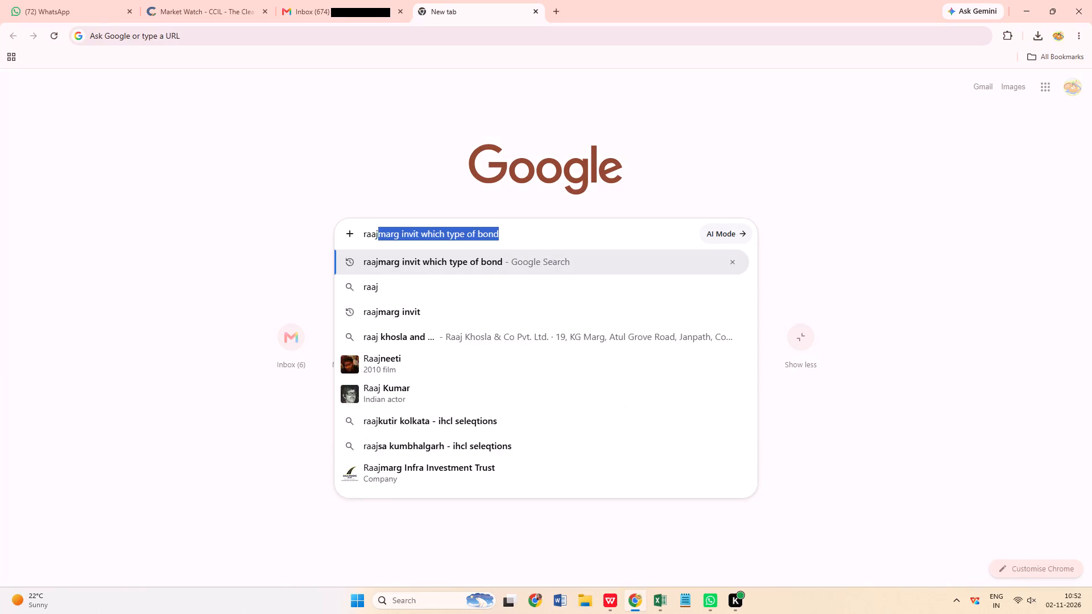
Search Google for Raajmarg InvIT details, entering the query text "raaj marg invit all detail like rating or".
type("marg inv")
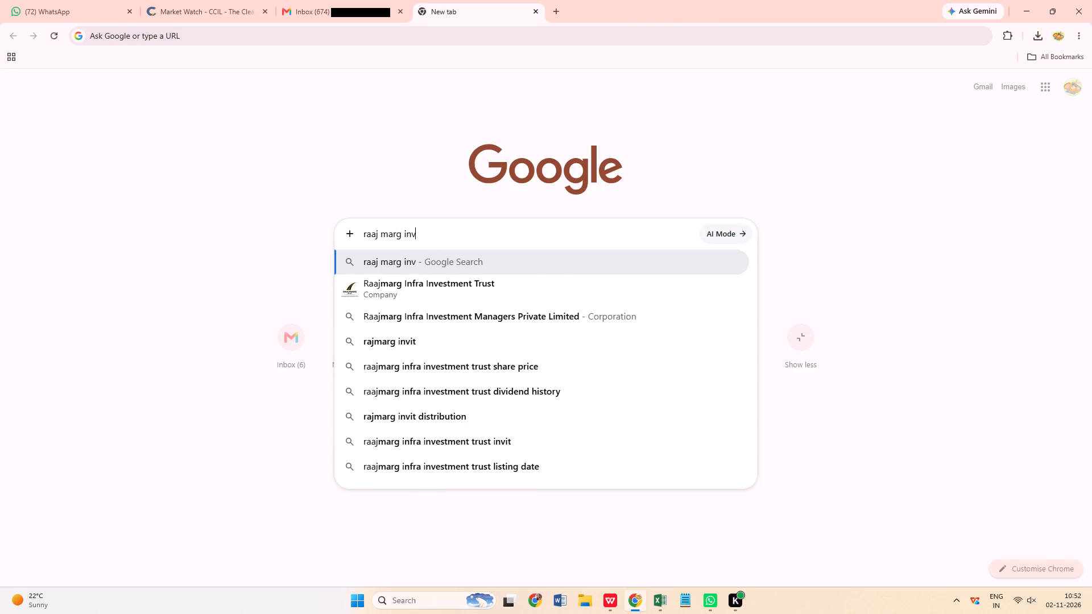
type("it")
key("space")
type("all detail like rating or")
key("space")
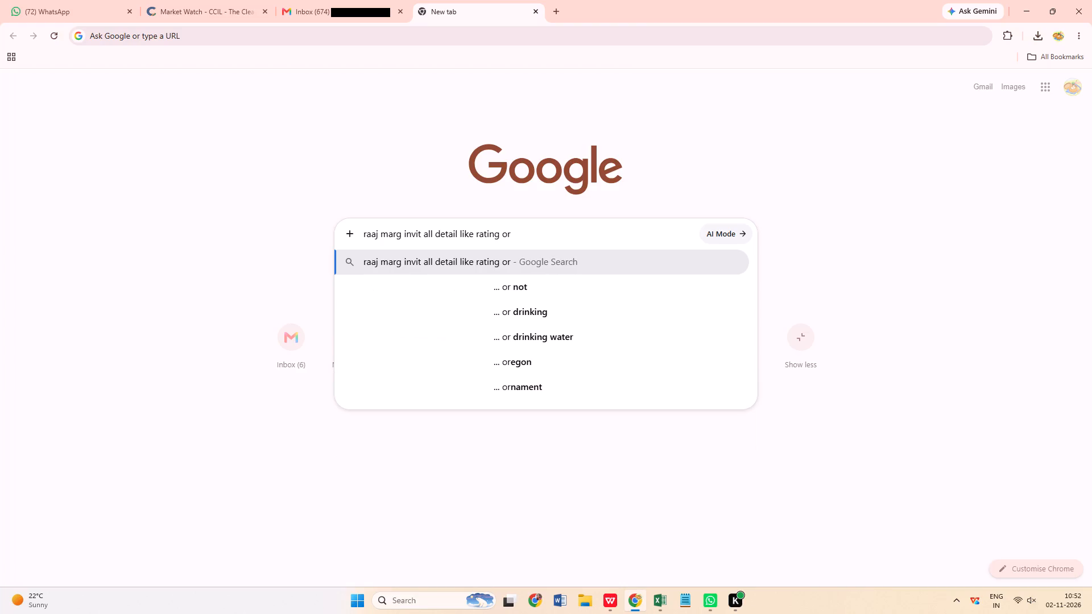
Search Google for "raaj marg invit all detail like rating or maturity date" and read the AI Overview's key details and timeline.
type("maturity date")
key("Return")
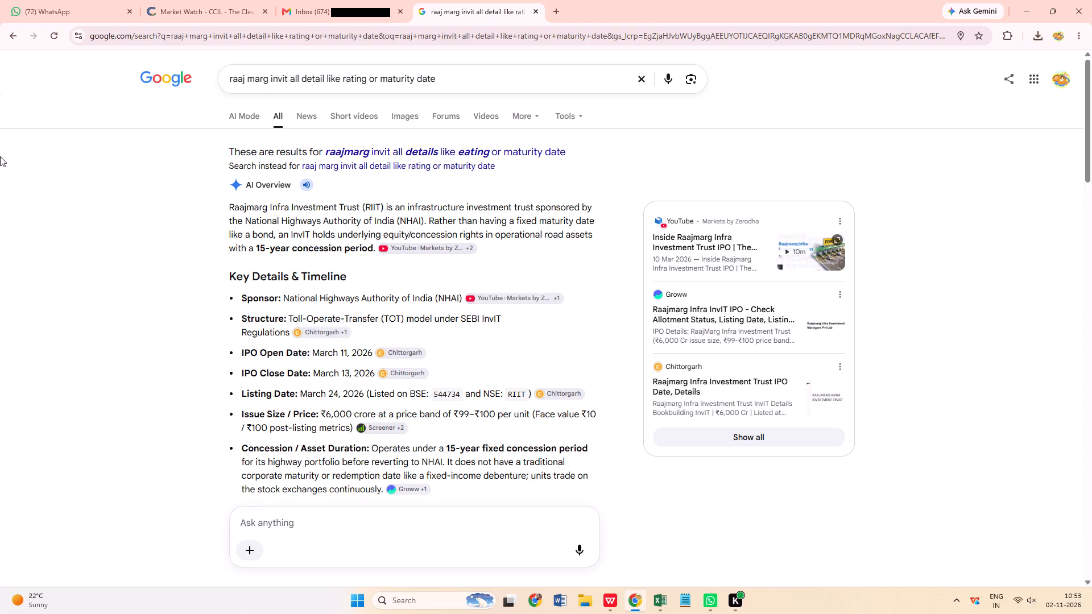
scroll(419, 458, "down", 3)
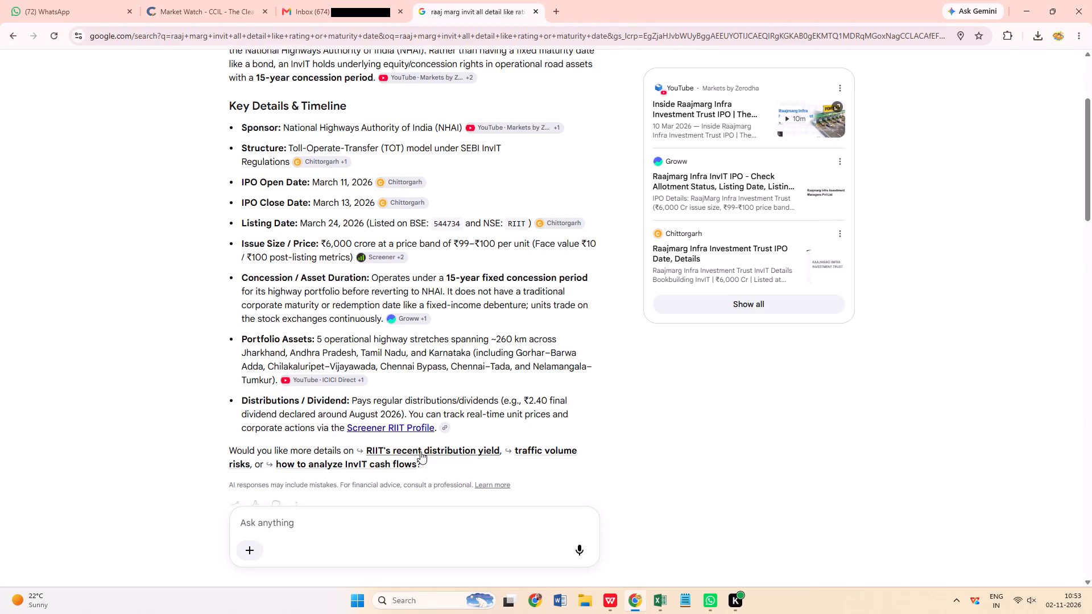
scroll(420, 451, "down", 1)
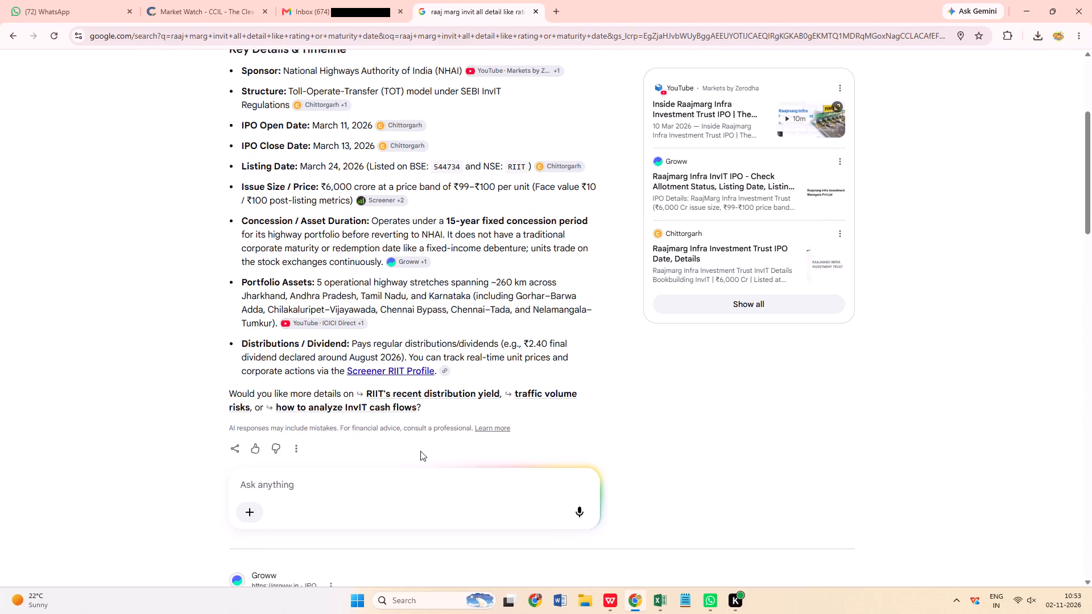
scroll(428, 405, "down", 1)
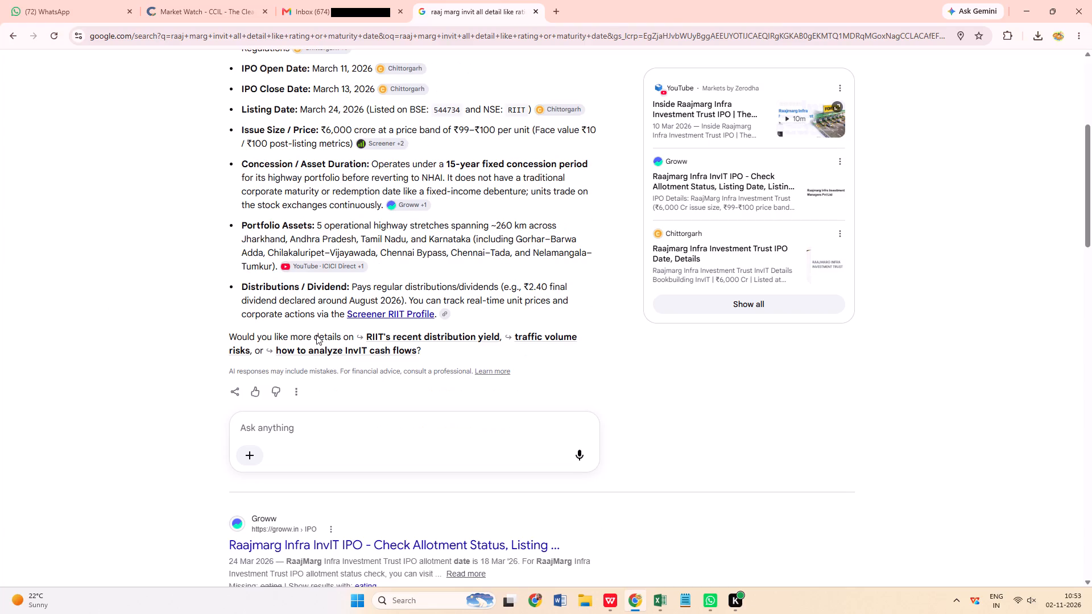
Open the Screener RIIT profile linked in the AI Overview and look over the trust's key figures and price chart.
left_click(395, 316)
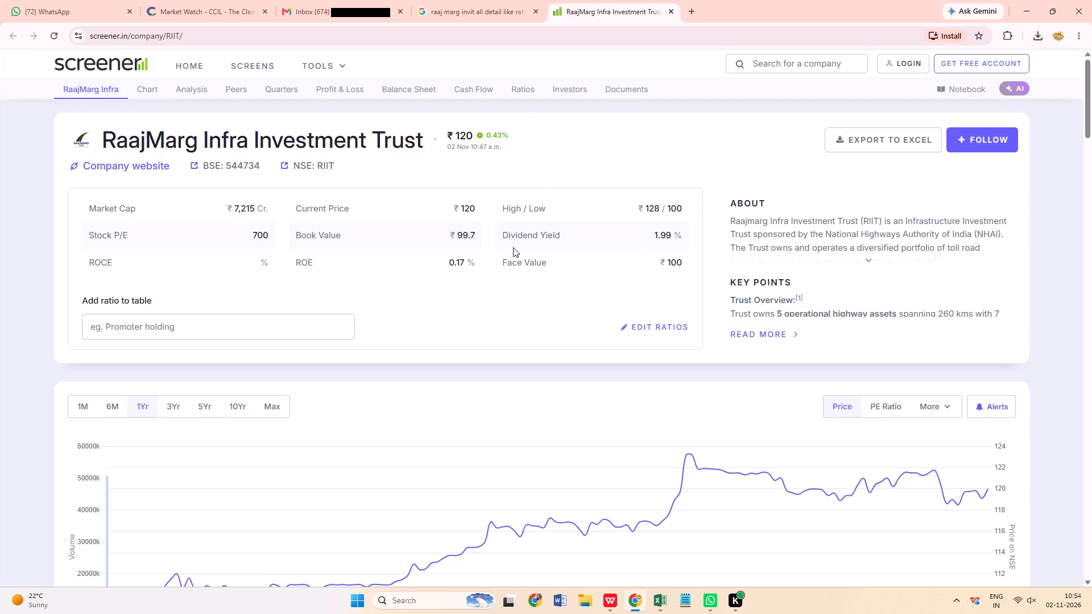
scroll(429, 367, "down", 2)
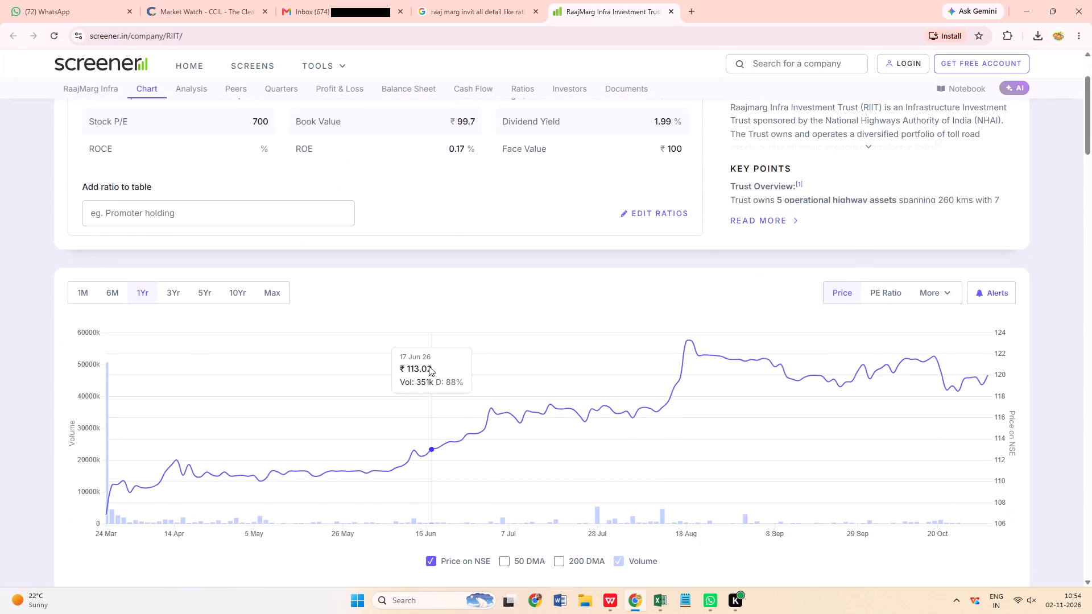
scroll(429, 366, "up", 7)
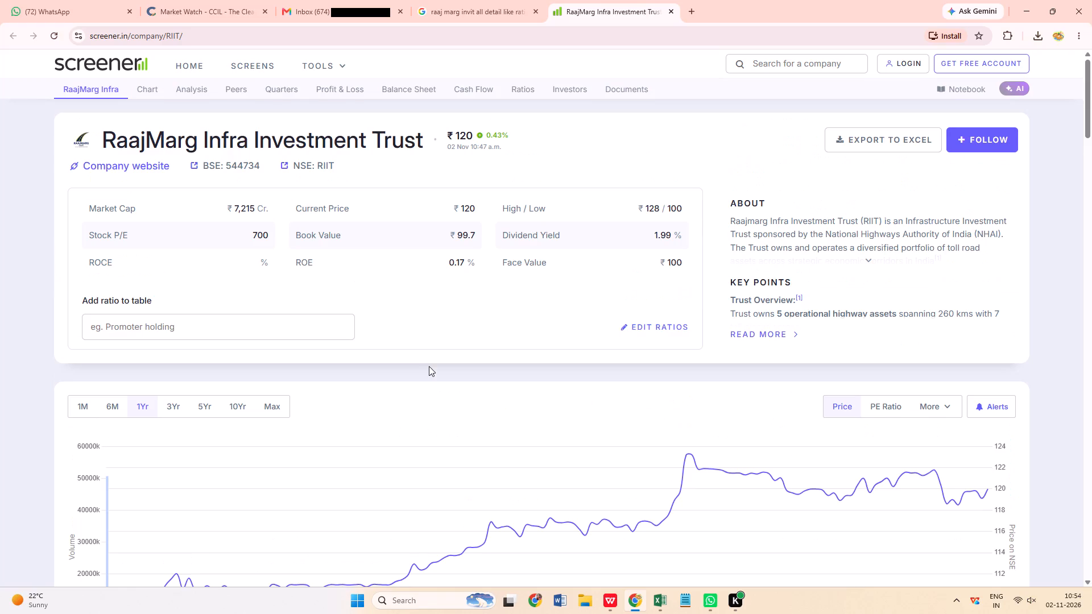
scroll(429, 366, "up", 2)
Go to the Cash Flow section of the RaajMarg Infra Investment Trust page.
left_click(487, 89)
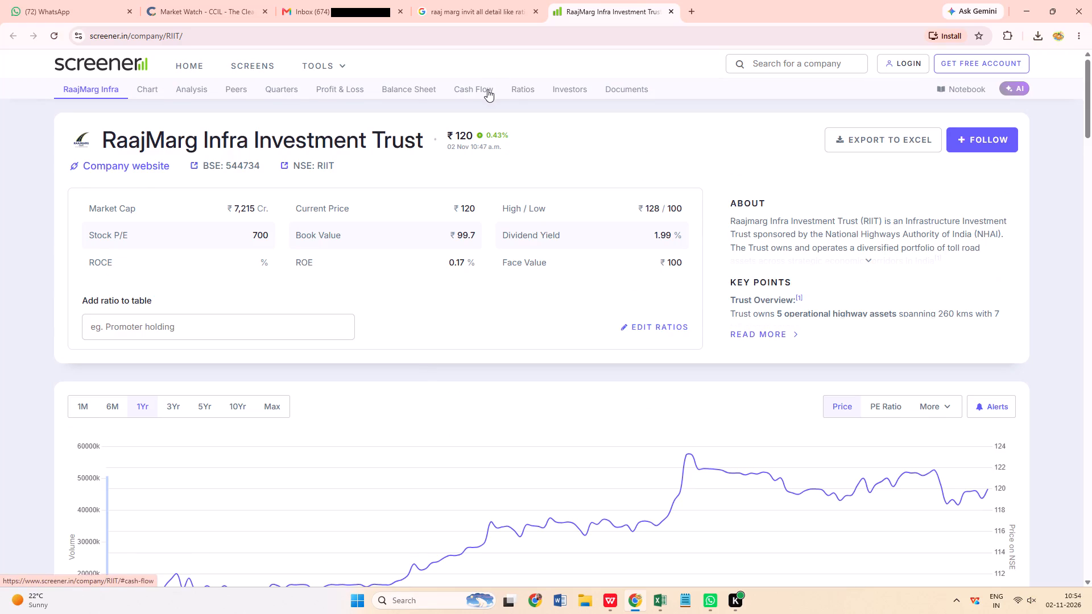
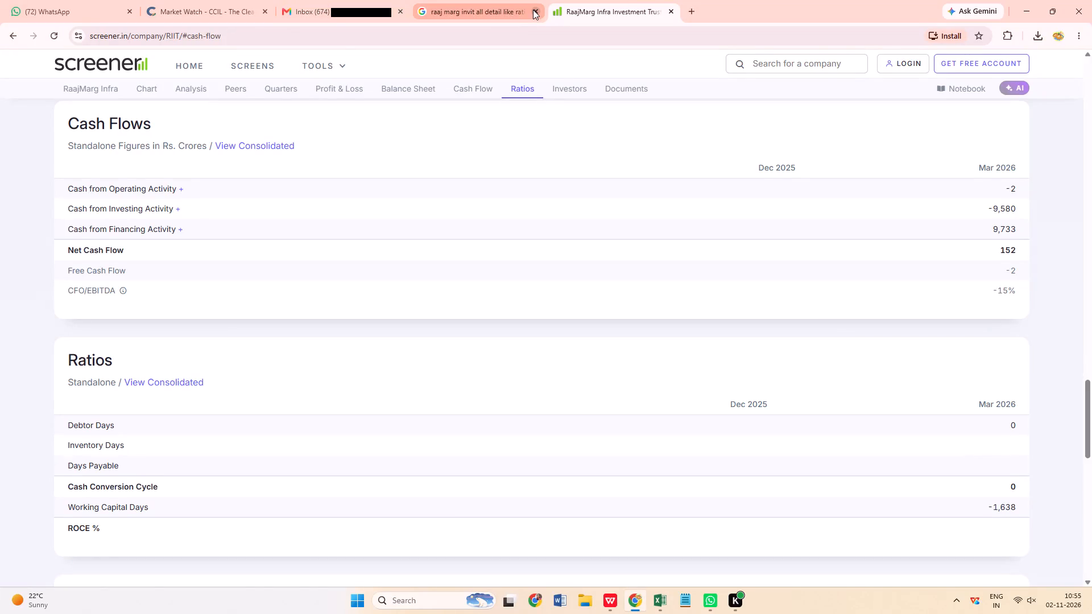
Open a new blank browser tab alongside the RaajMarg Infra Investment Trust page.
left_click(690, 10)
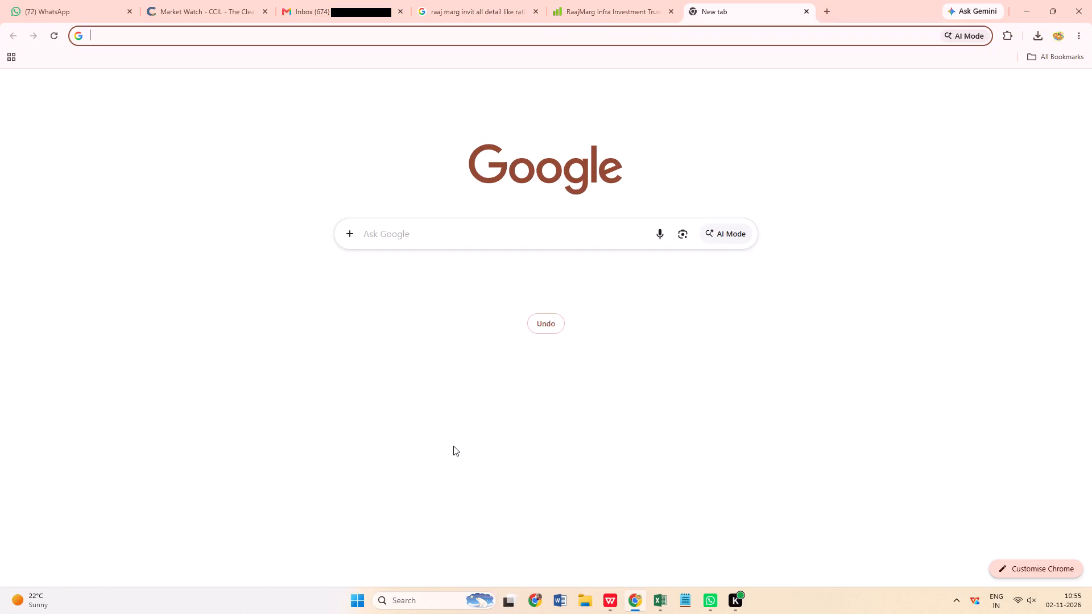
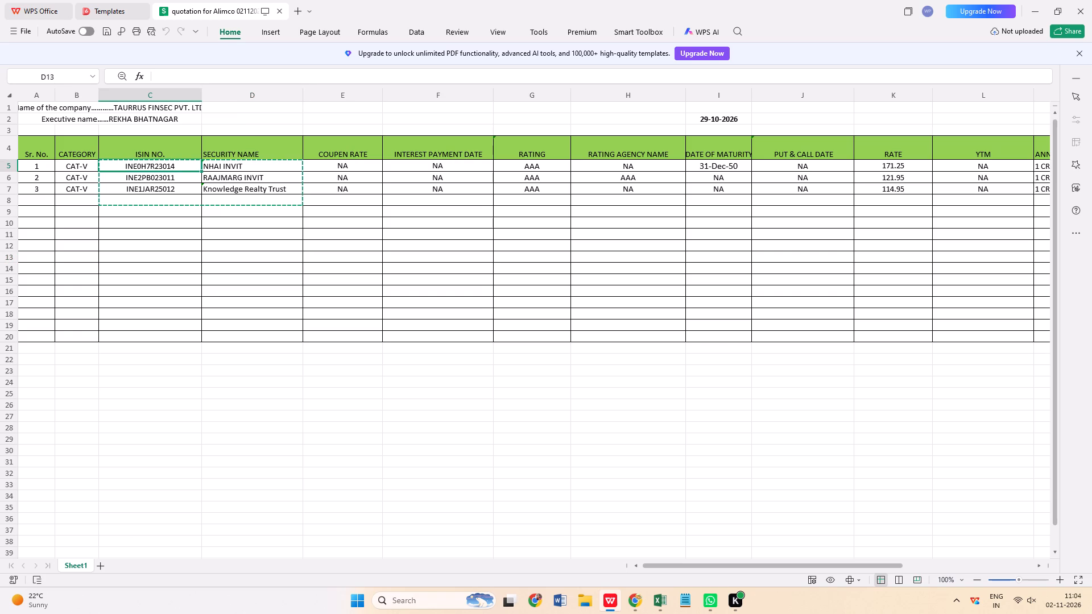
Select the ISIN text INE0H7R23014 inside its cell in the NHAI INVIT row of the quotation sheet.
triple_click(177, 164)
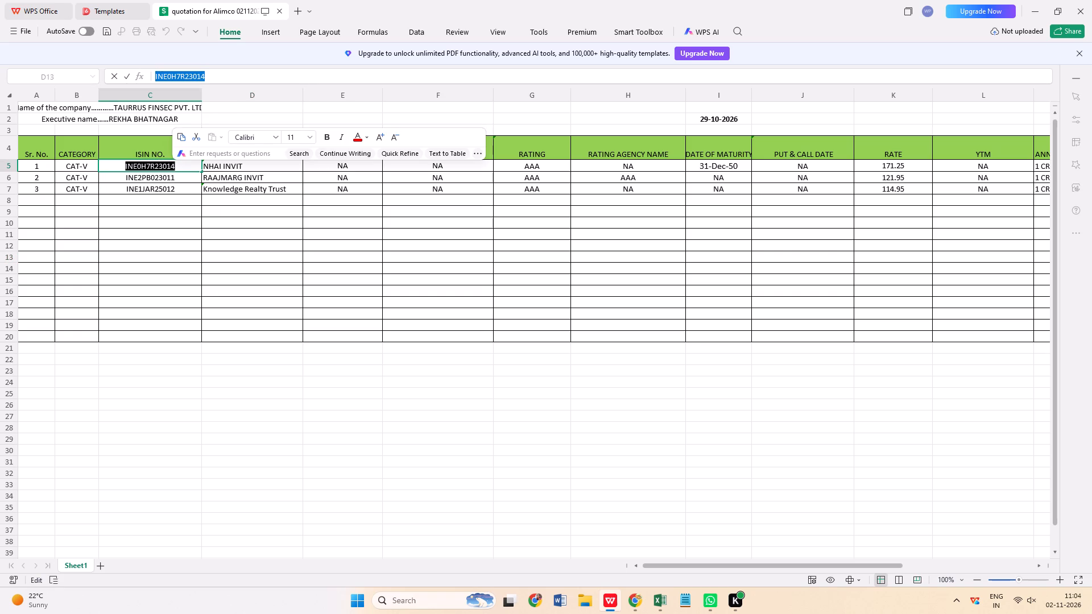
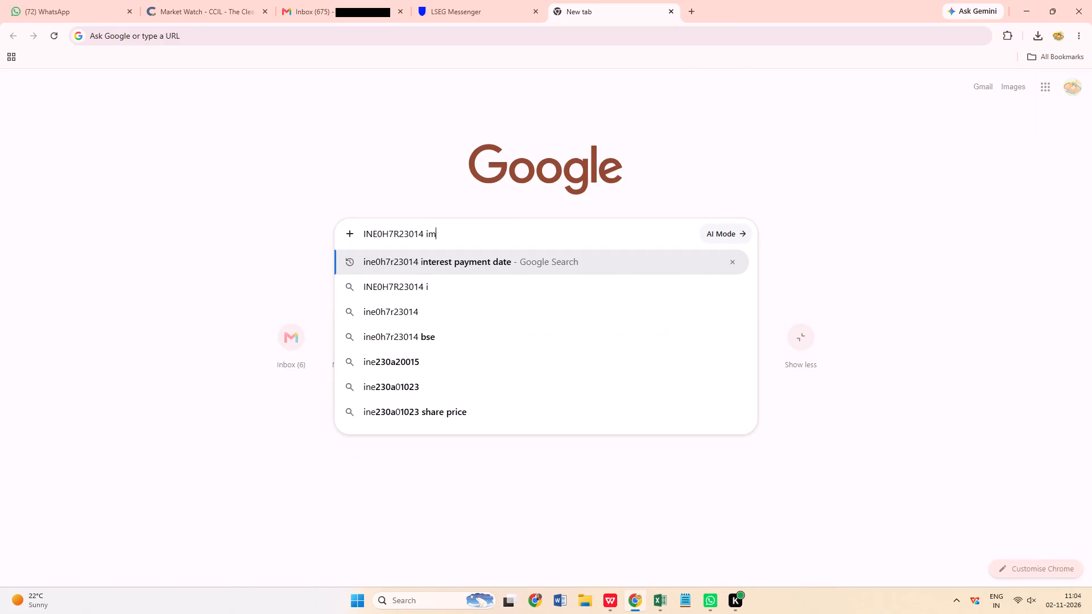
Search Google for "INE0H7R23014 im".
key("Return")
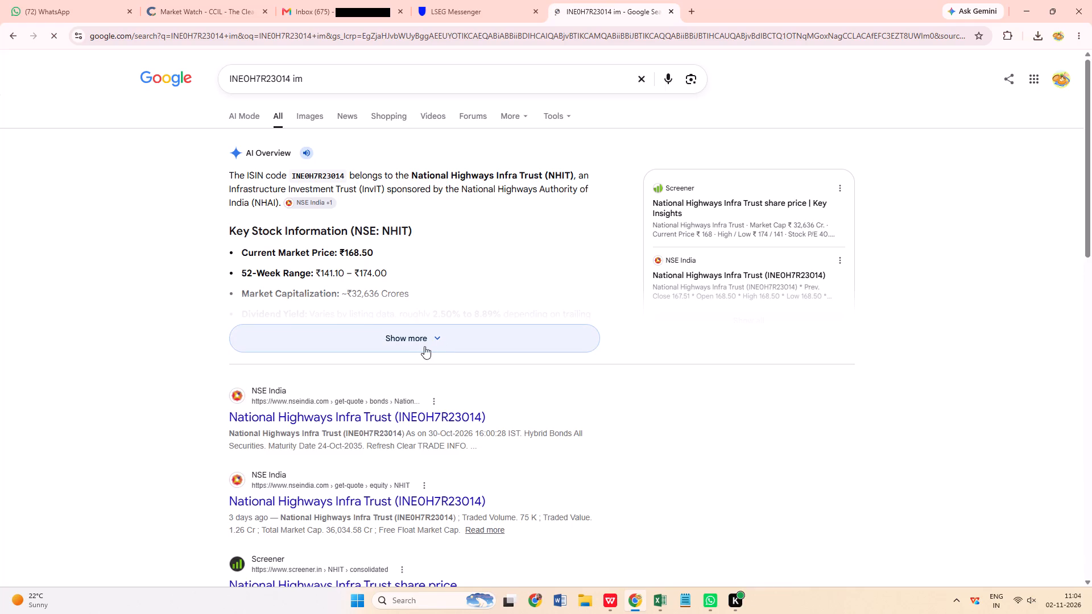
Expand the AI Overview for INE0H7R23014 and read its key stock information and the search results below.
left_click(436, 338)
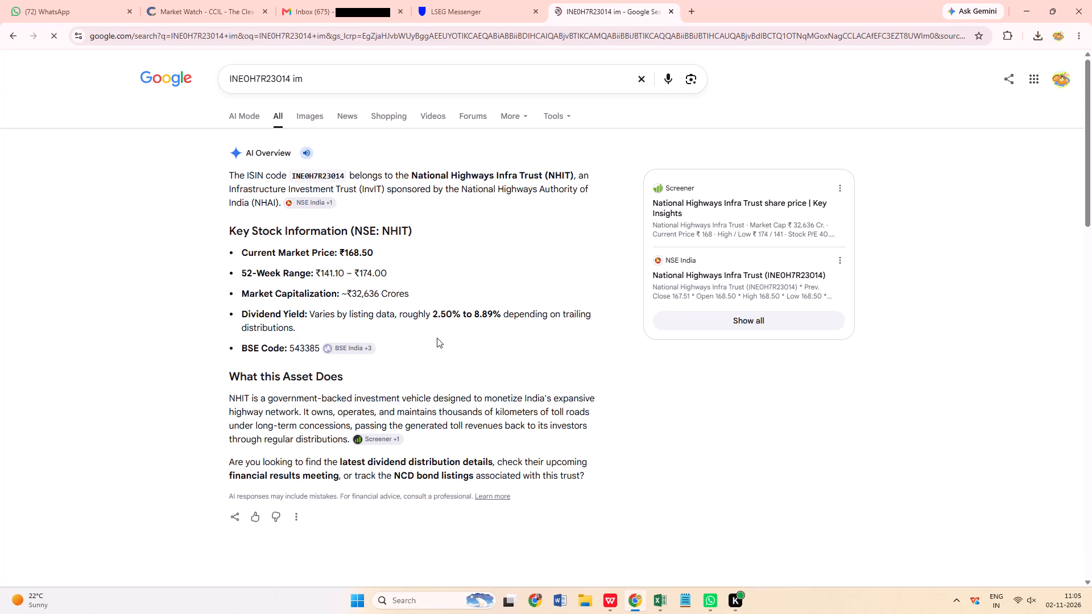
scroll(437, 338, "down", 2)
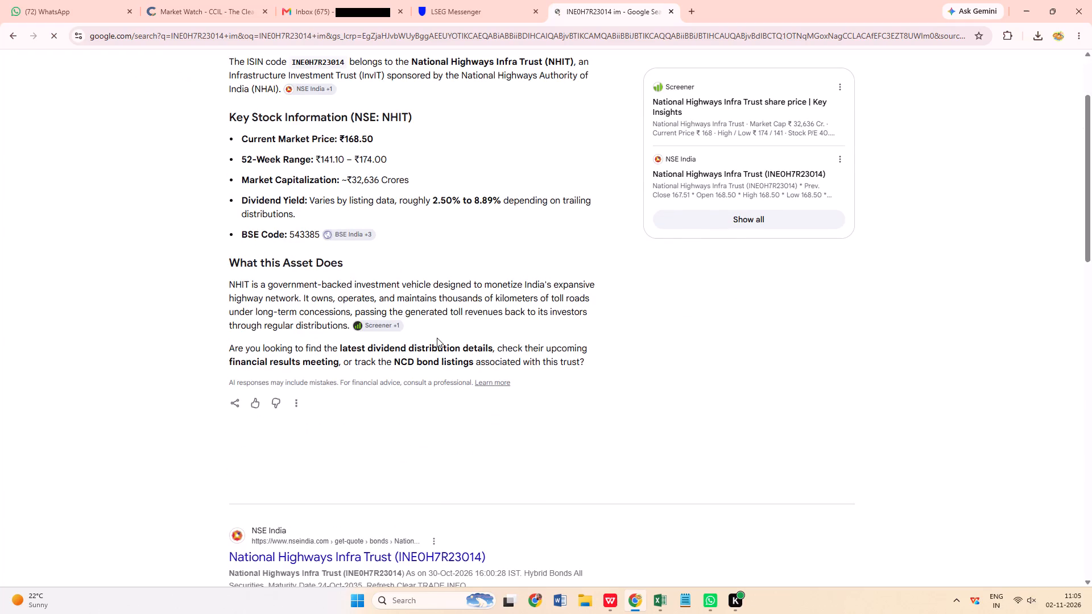
scroll(437, 338, "down", 3)
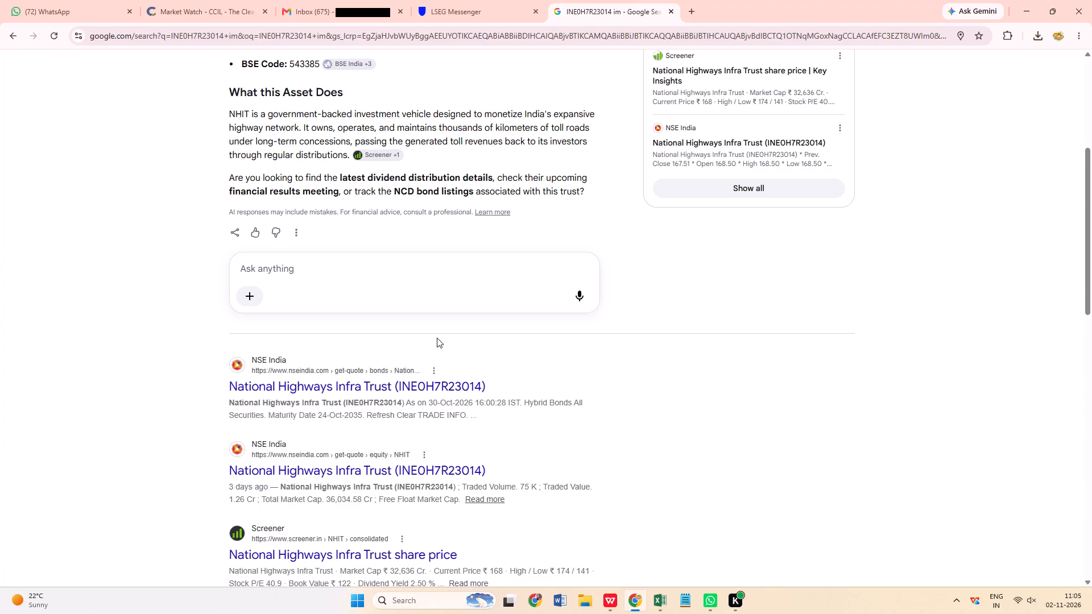
scroll(437, 342, "down", 3)
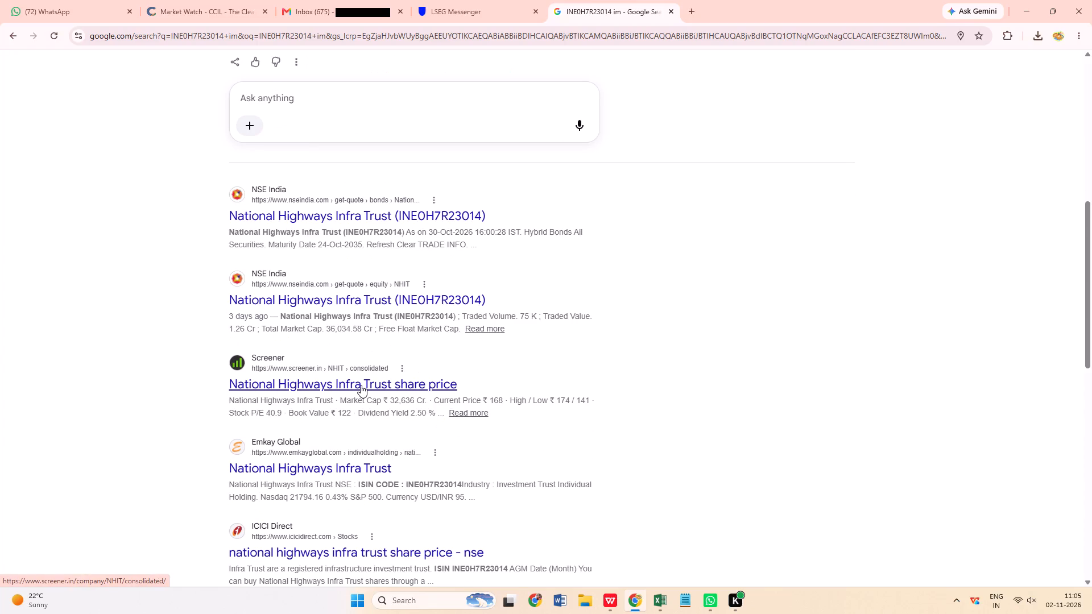
Open the Emkay Global result for National Highways Infra Trust and look through the page for details of the trust.
left_click(281, 471)
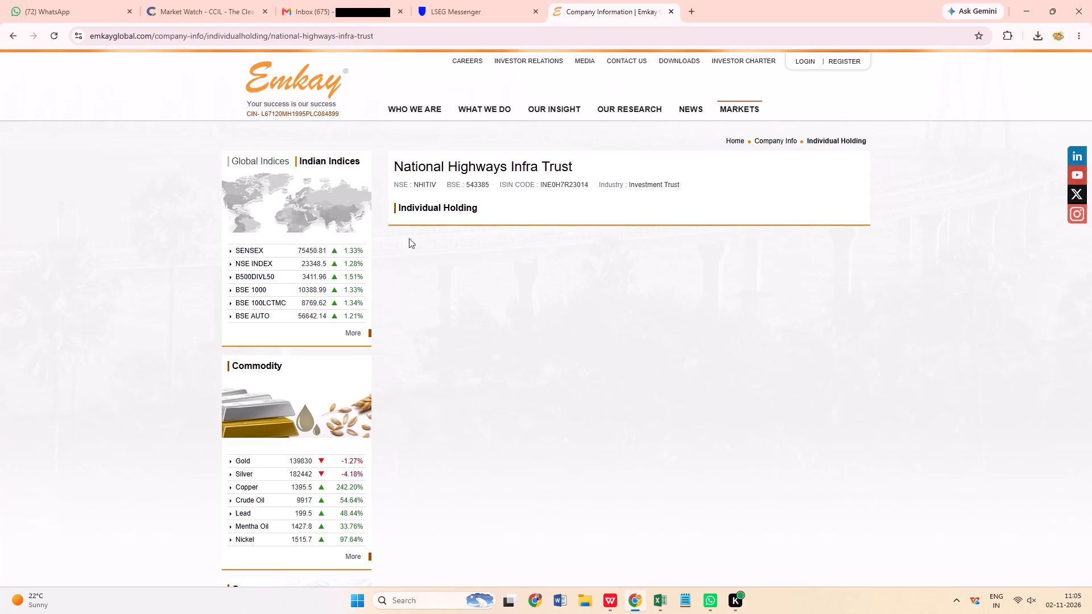
scroll(487, 222, "down", 5)
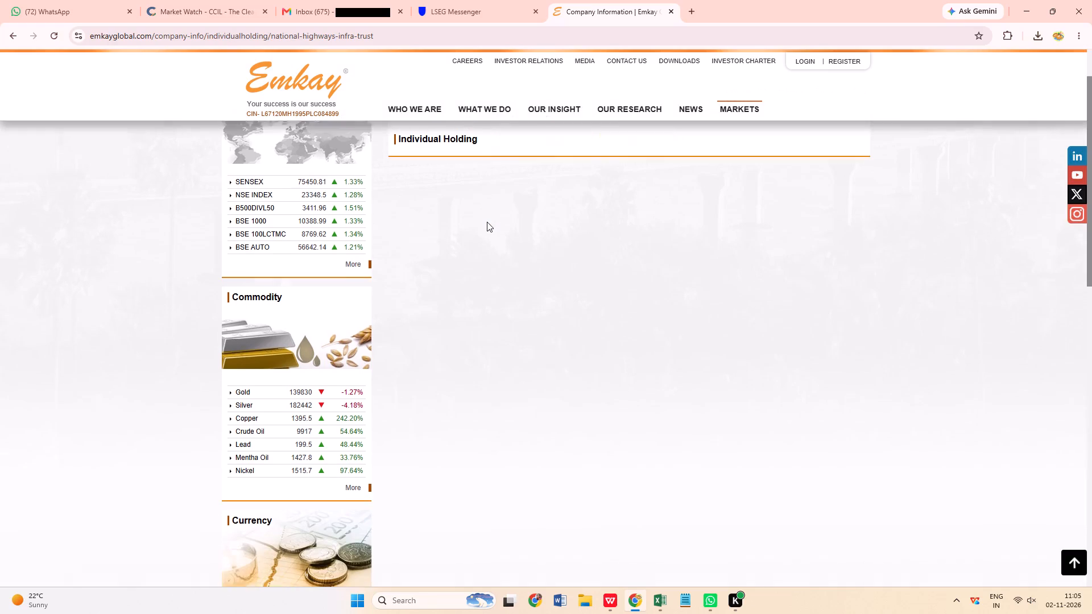
scroll(487, 222, "down", 7)
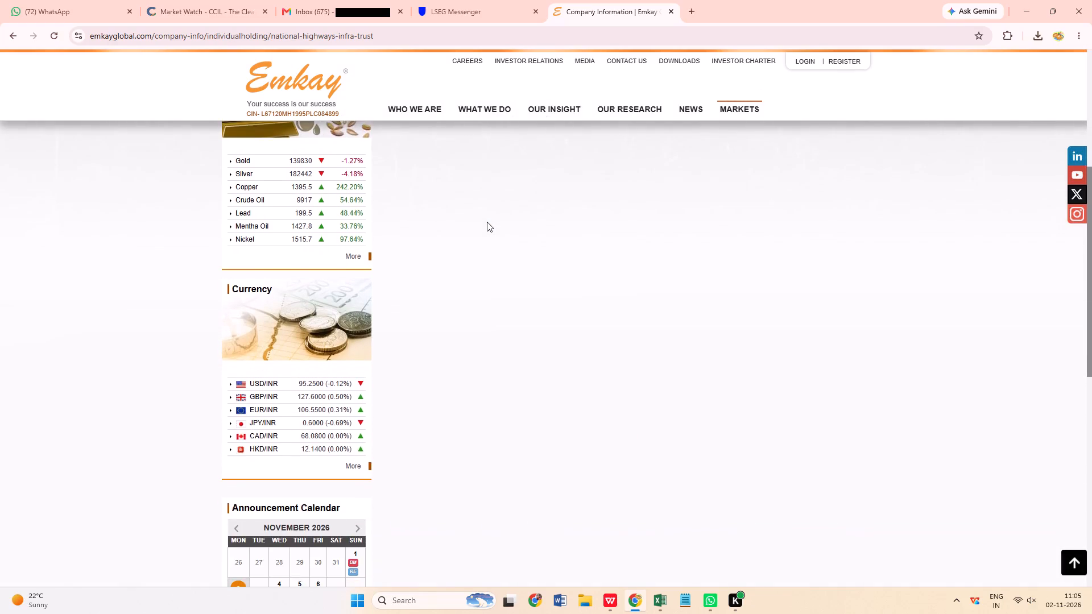
scroll(487, 222, "down", 17)
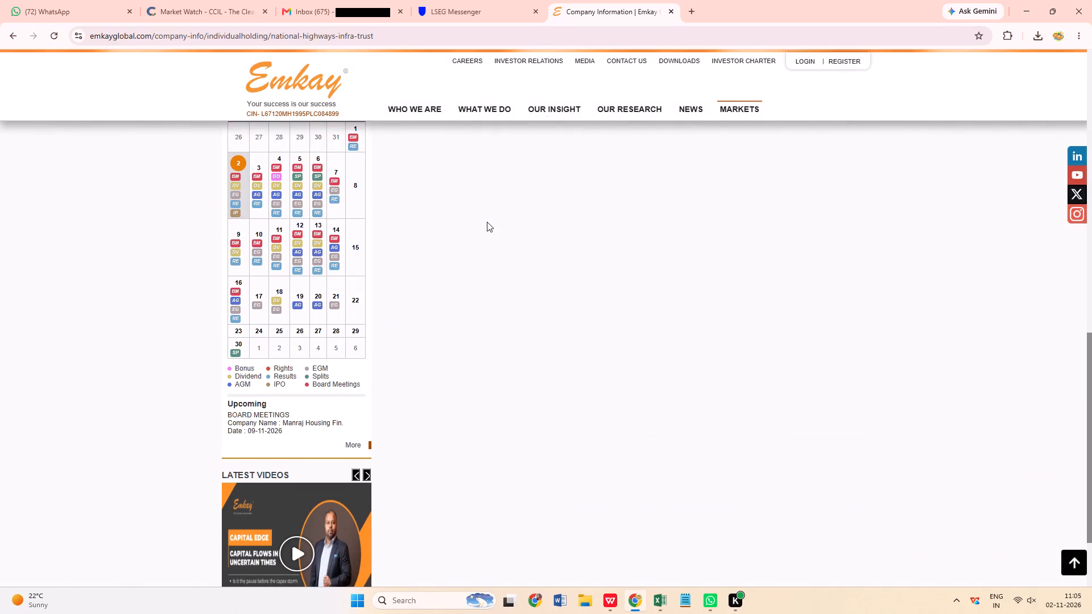
scroll(487, 222, "down", 5)
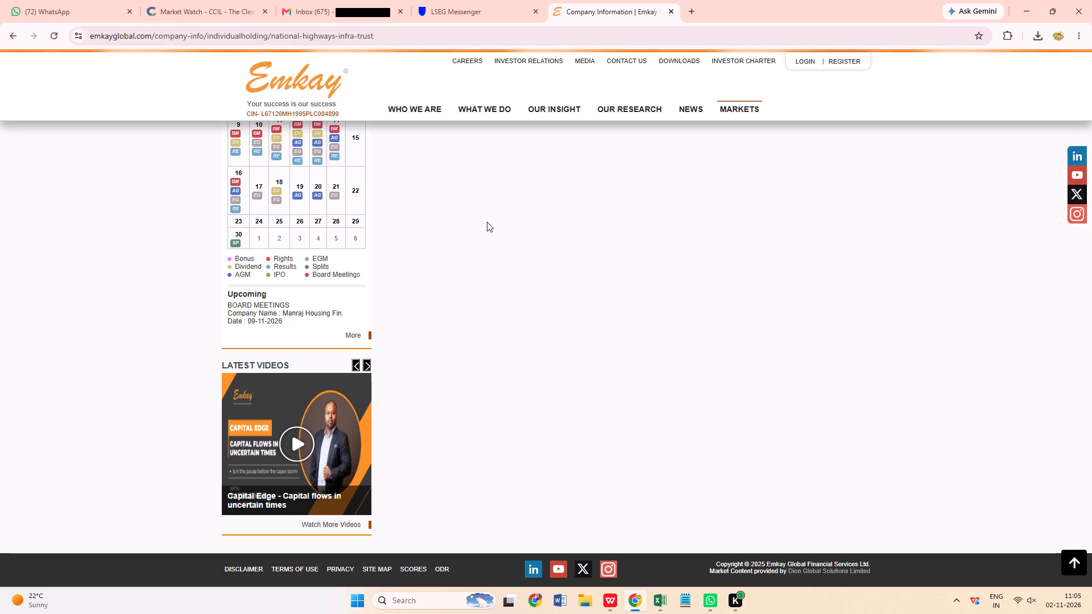
scroll(487, 222, "up", 9)
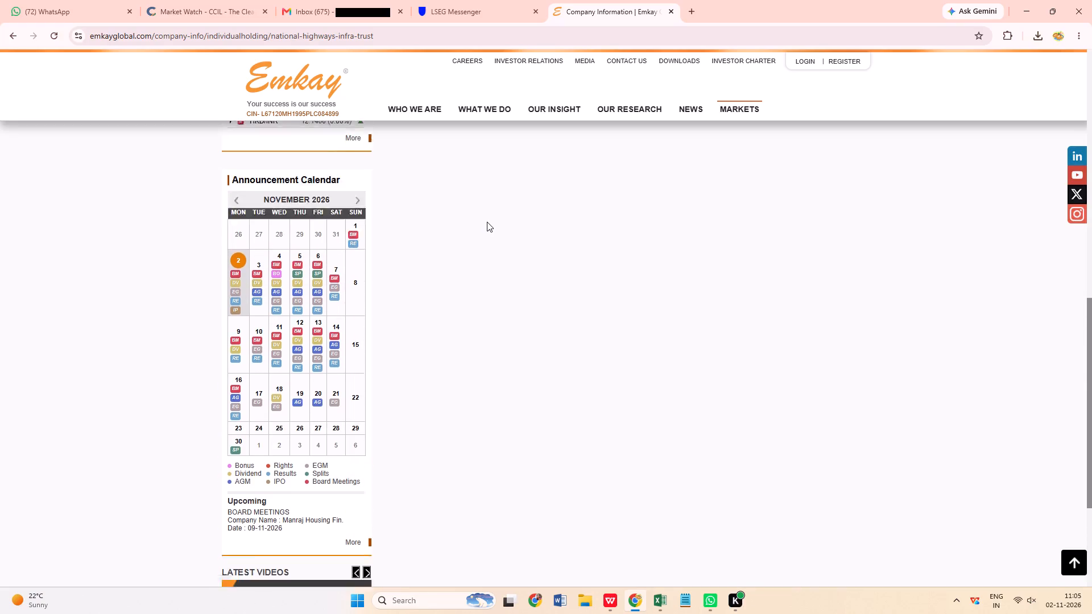
scroll(487, 222, "up", 6)
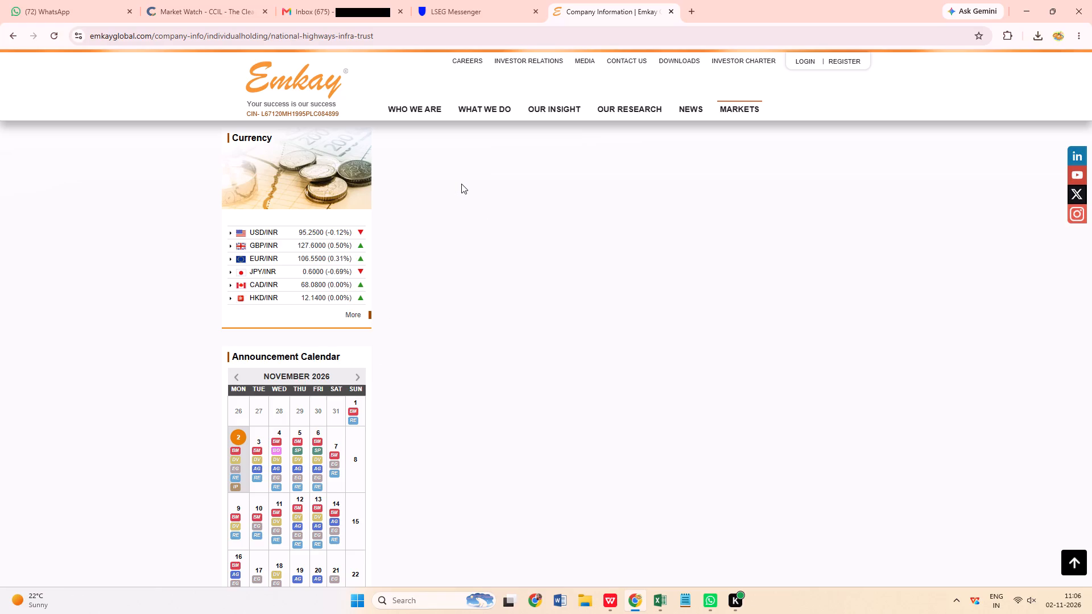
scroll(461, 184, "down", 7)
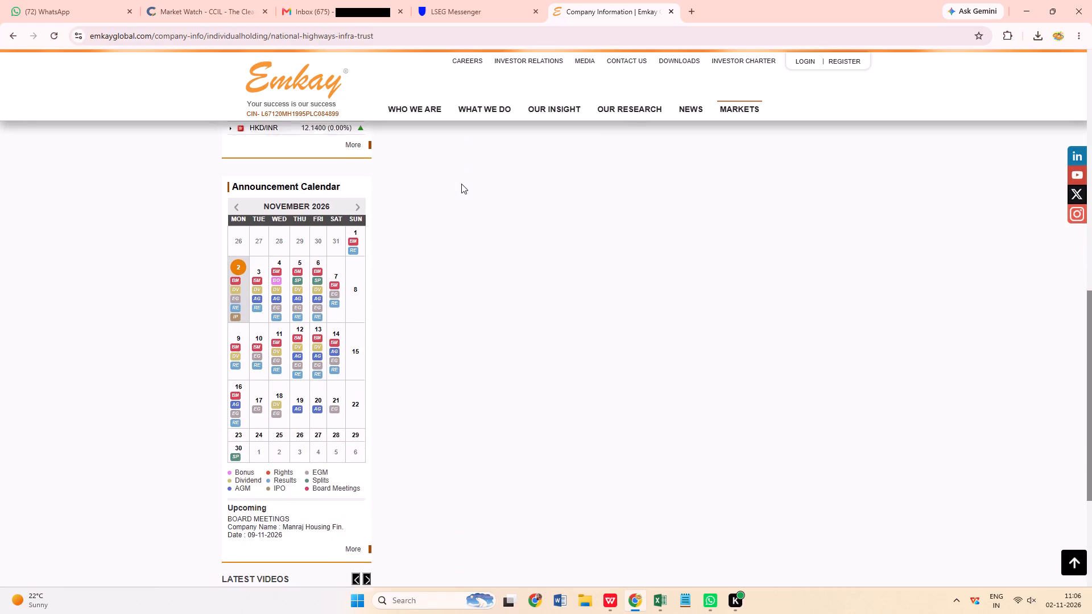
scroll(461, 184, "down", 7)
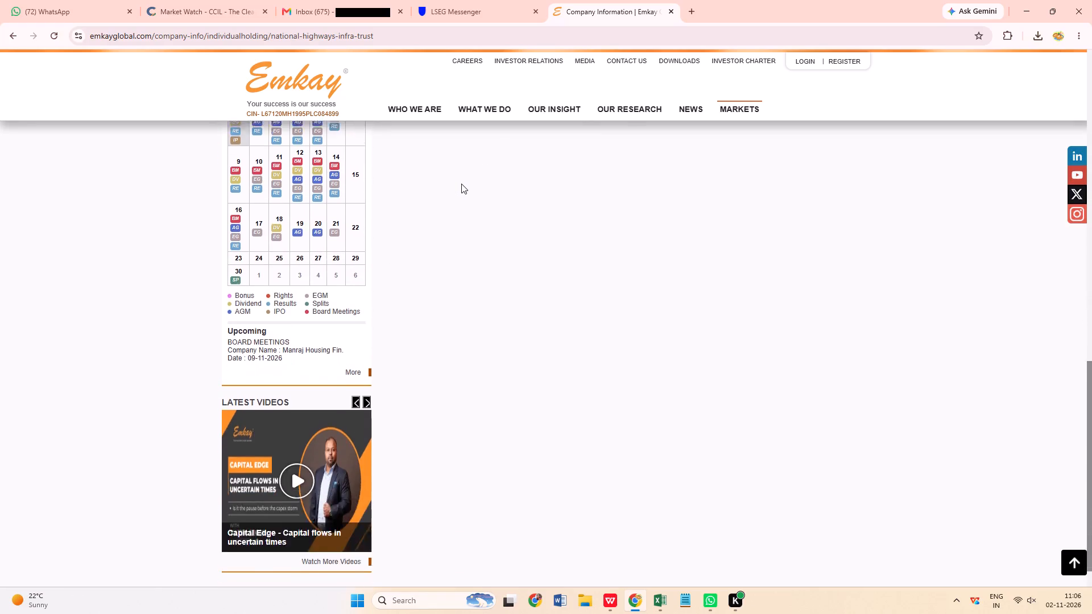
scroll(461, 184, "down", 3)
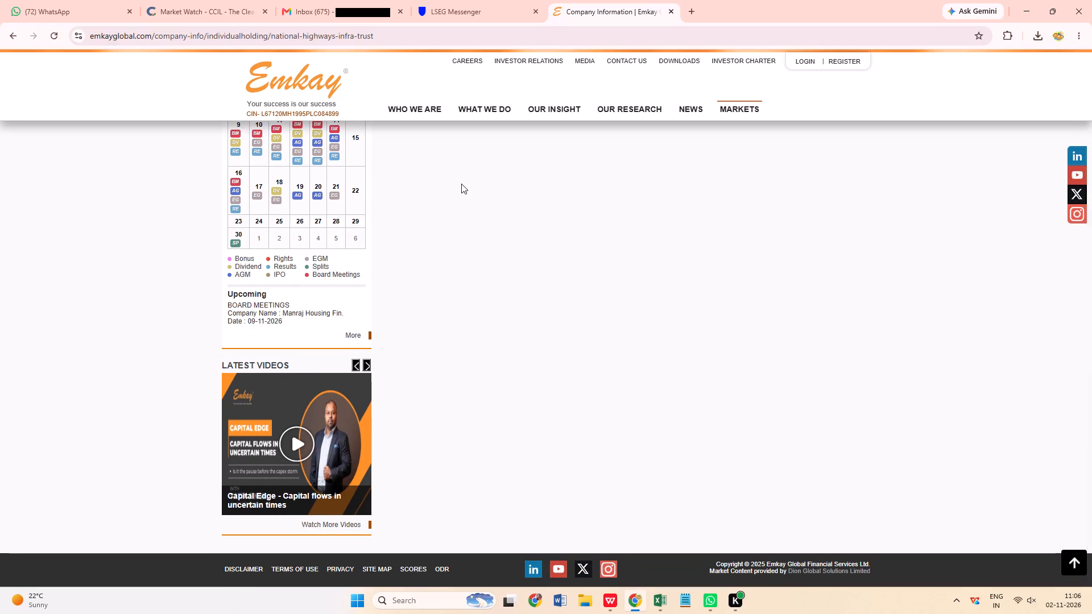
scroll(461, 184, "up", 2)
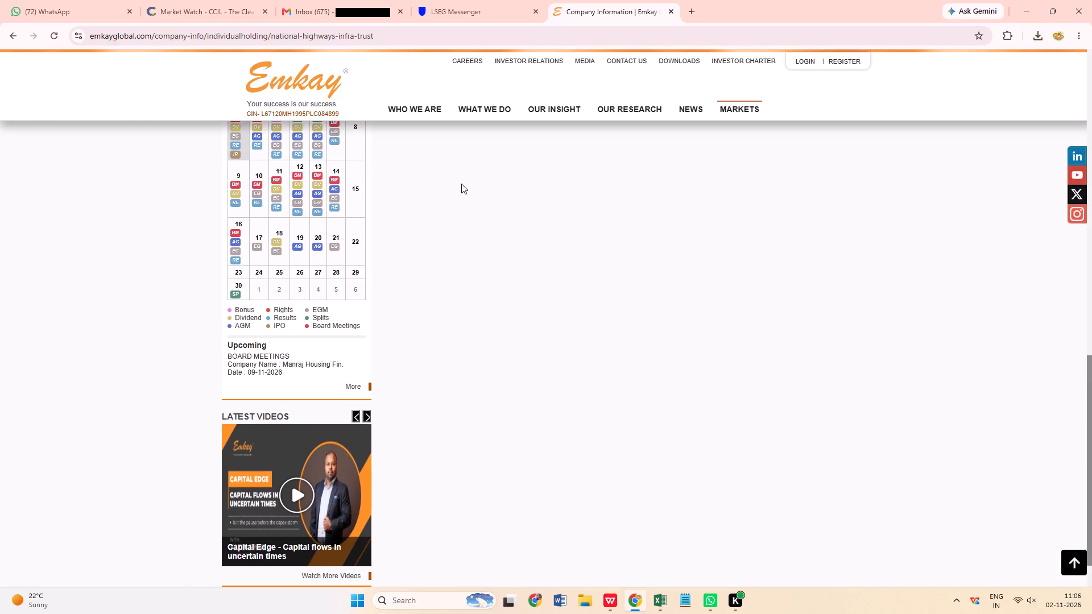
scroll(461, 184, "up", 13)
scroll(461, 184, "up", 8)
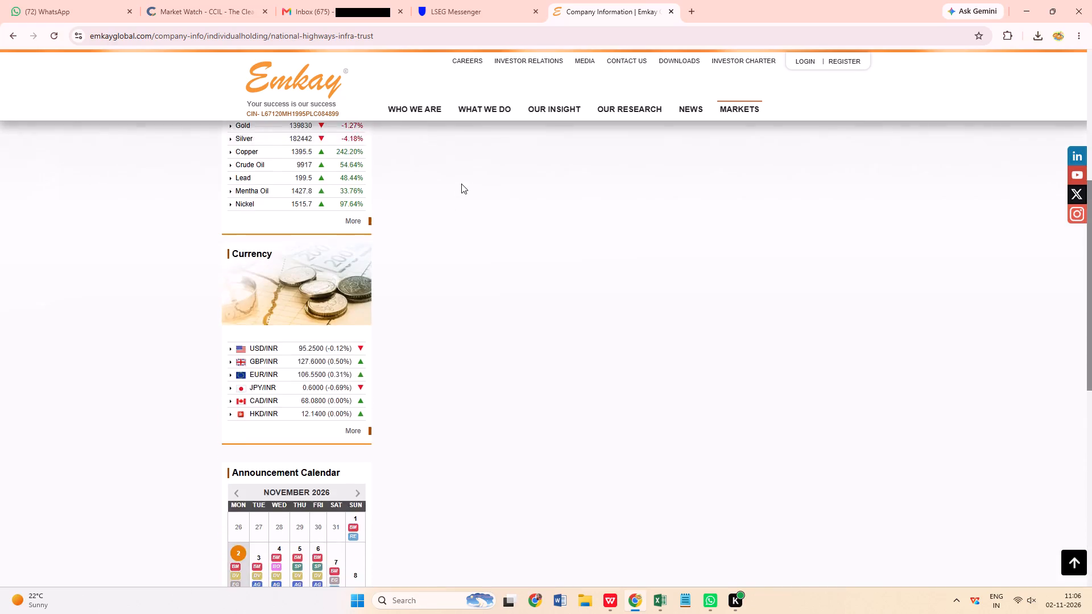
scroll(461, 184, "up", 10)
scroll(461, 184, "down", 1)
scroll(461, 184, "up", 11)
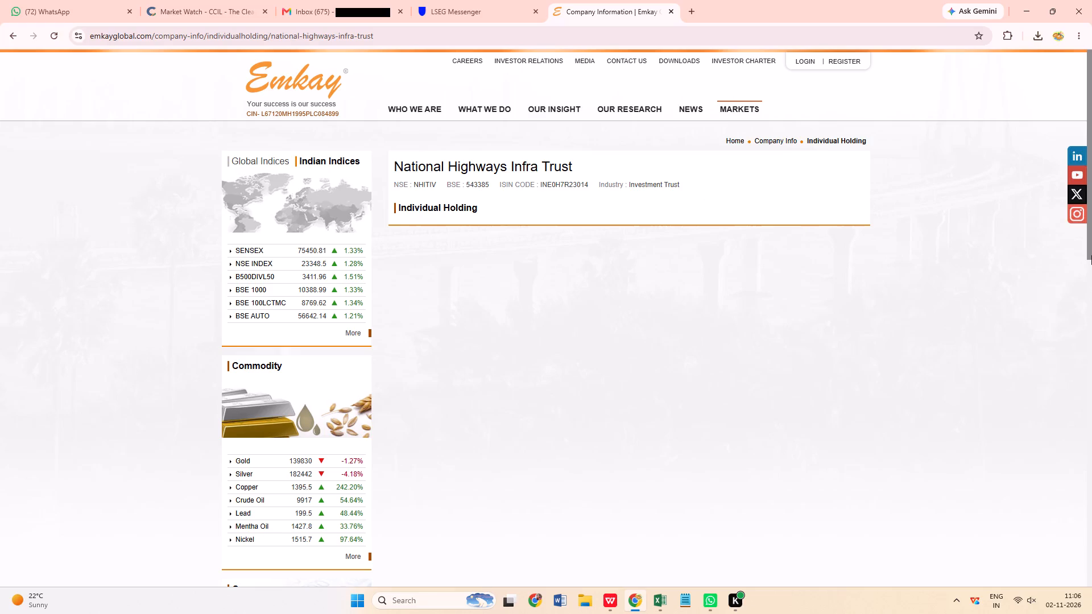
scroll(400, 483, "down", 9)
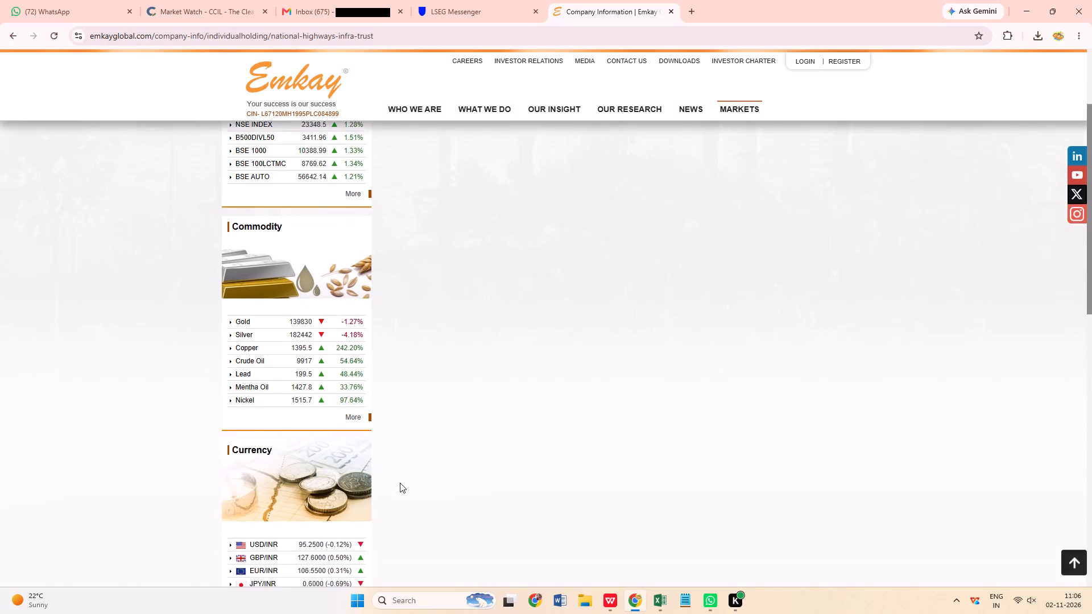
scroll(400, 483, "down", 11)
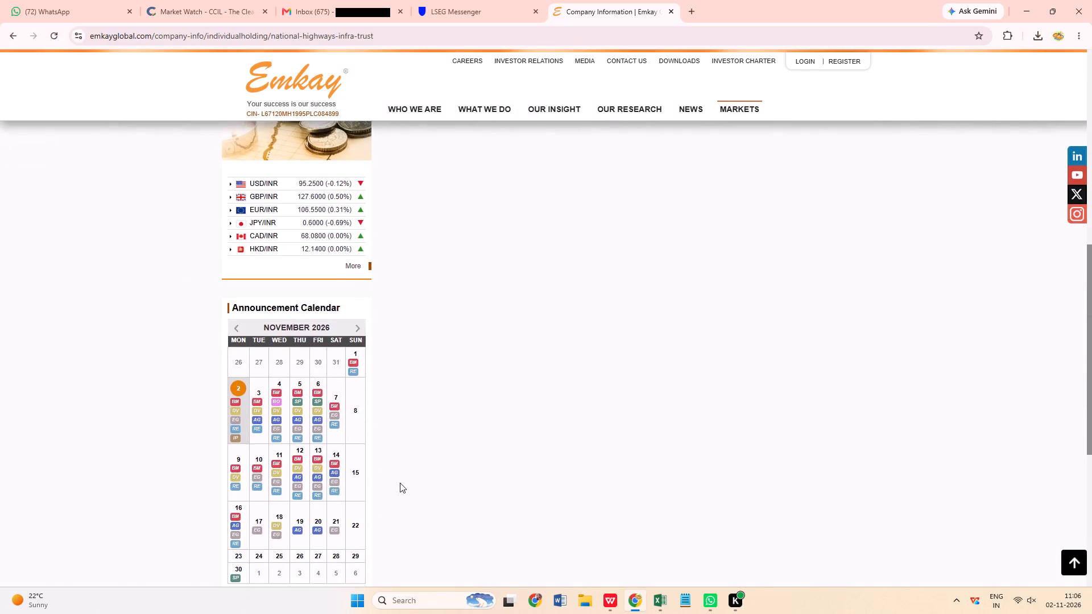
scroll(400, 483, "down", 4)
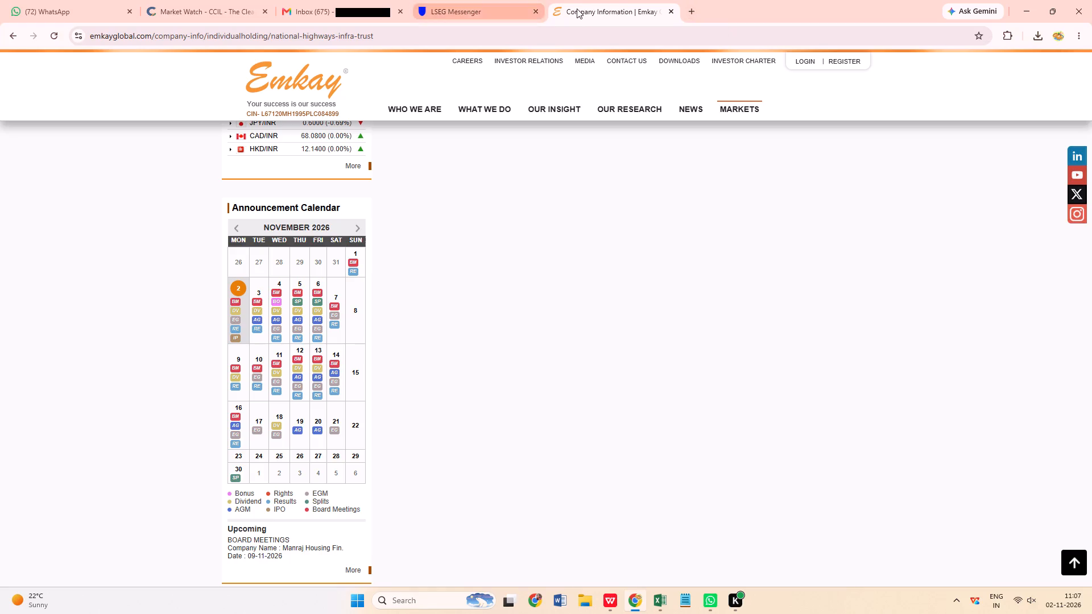
Search Google in a new tab for "i m in nse stock full form".
left_click(690, 11)
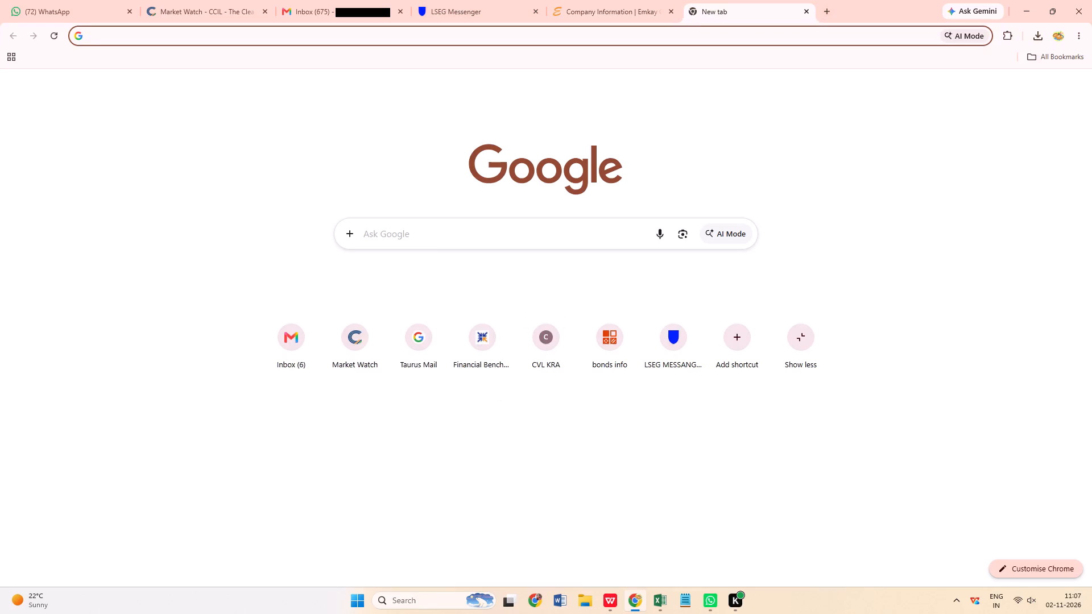
left_click(428, 223)
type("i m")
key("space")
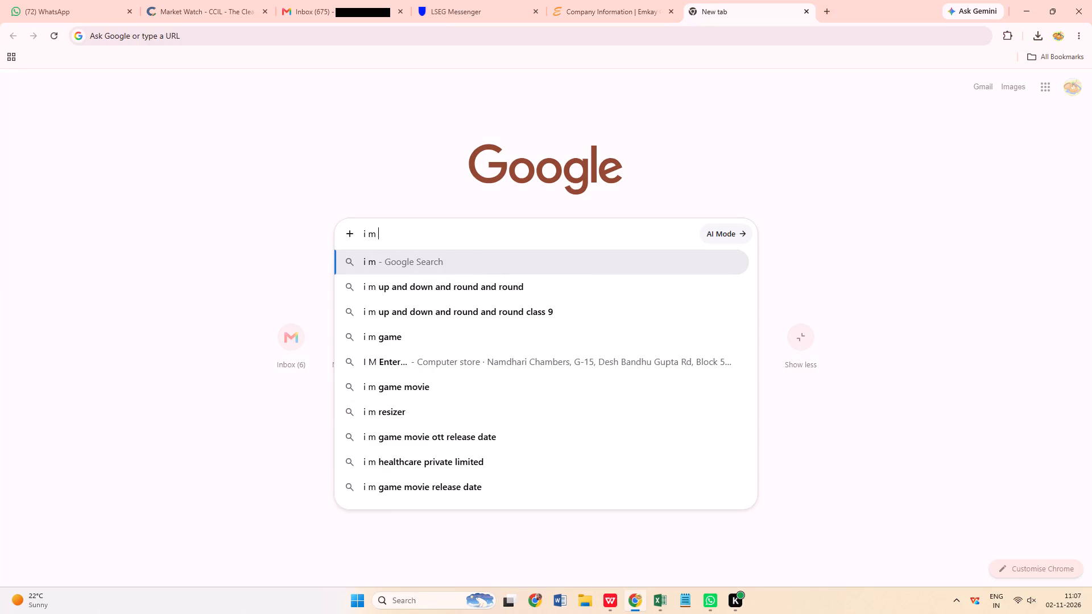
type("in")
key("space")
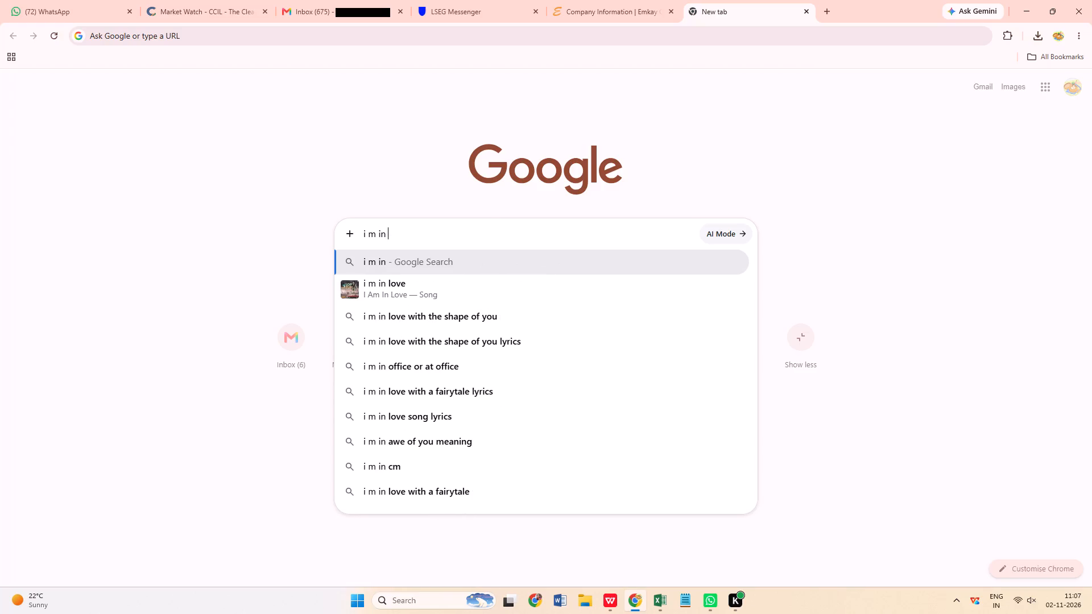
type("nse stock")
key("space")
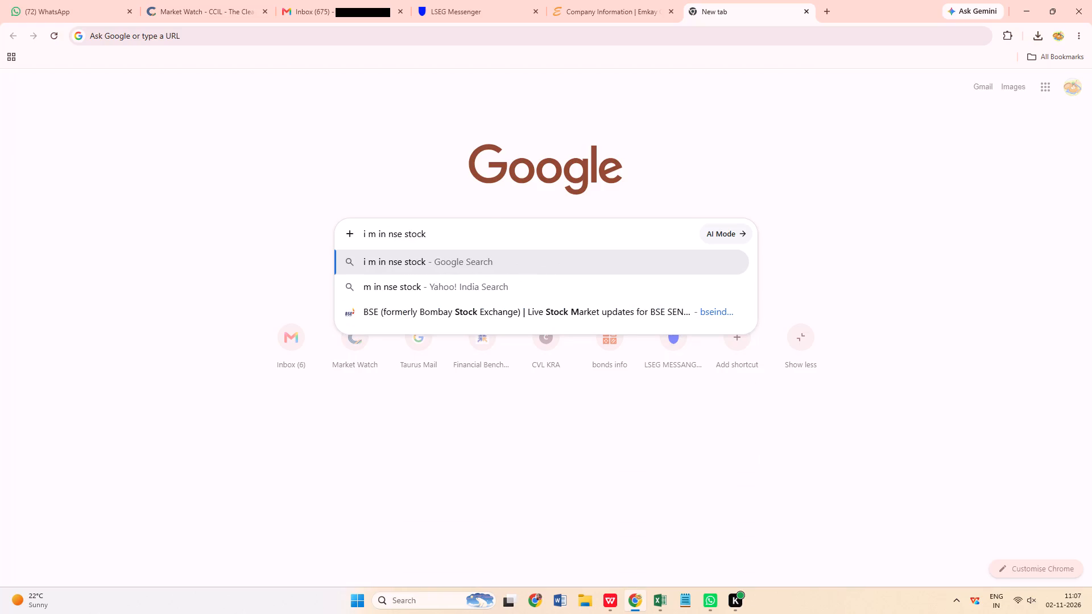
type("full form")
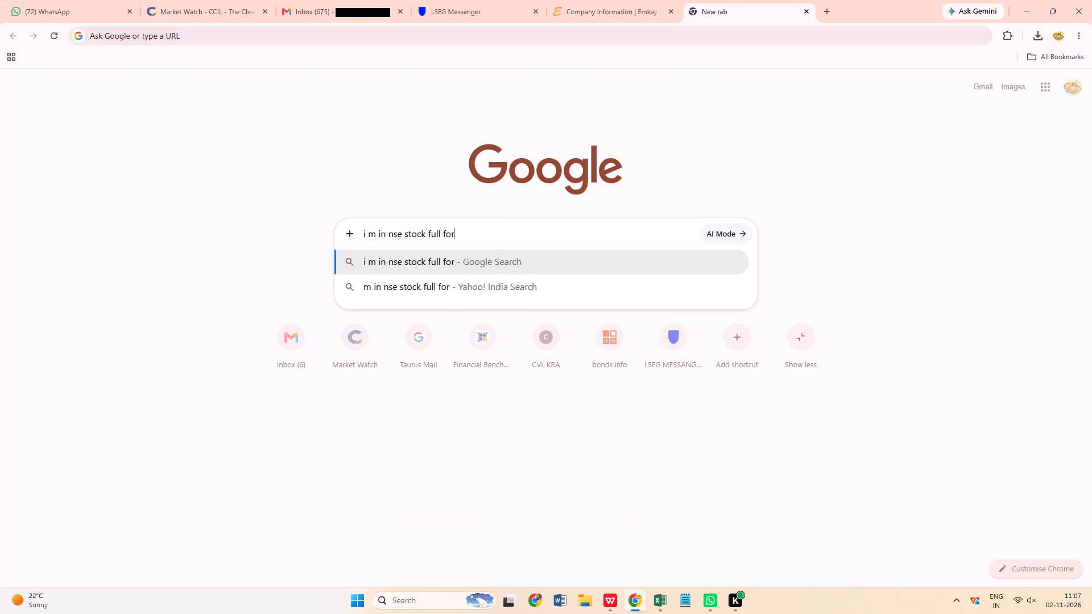
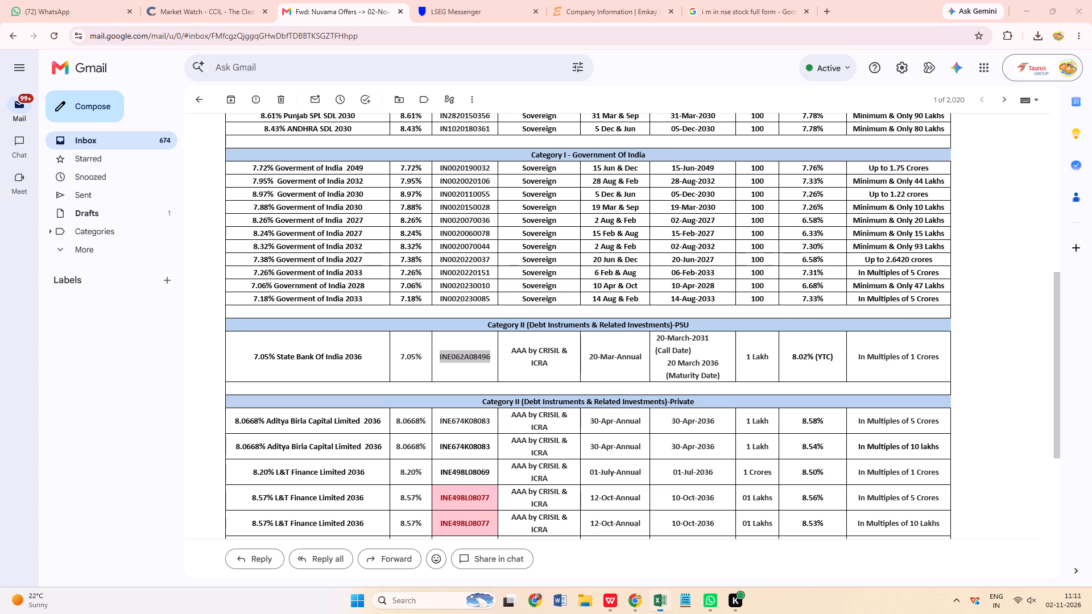
left_click(473, 358)
key("ctrl+f")
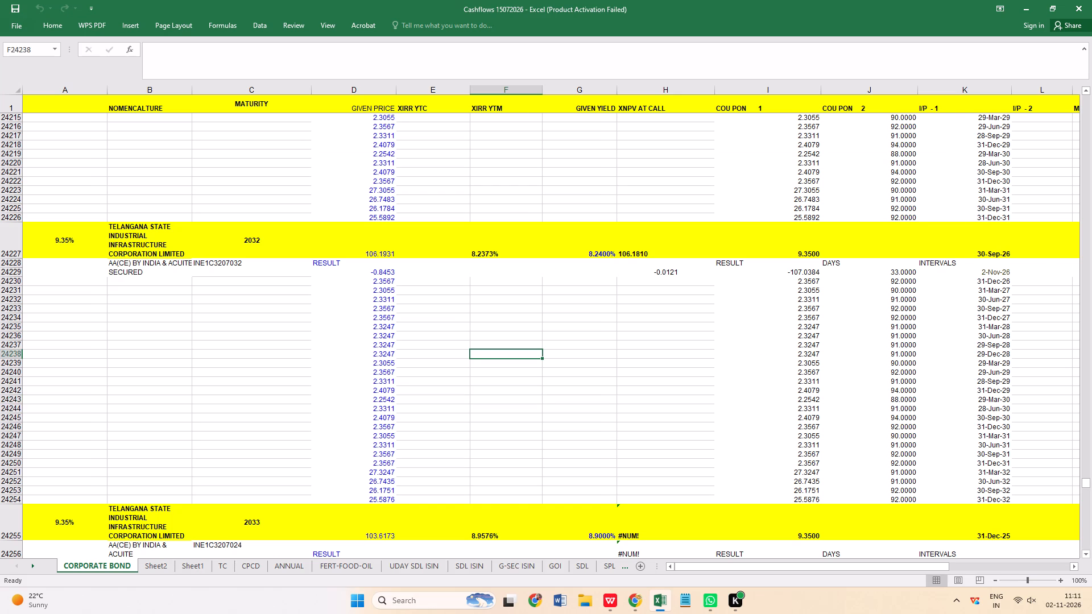
left_click_drag(365, 161, 329, 160)
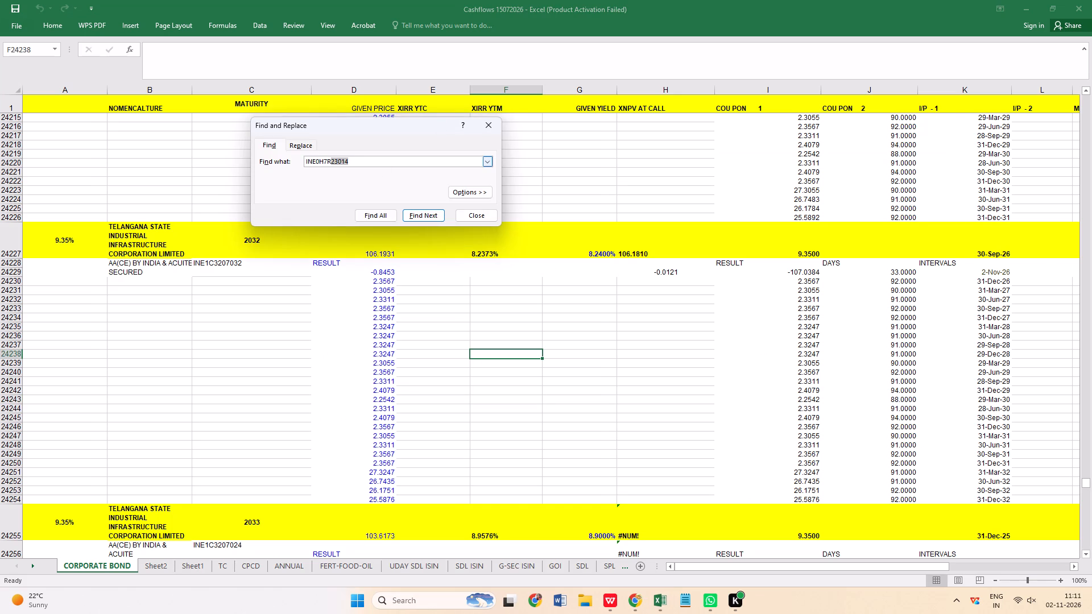
left_click_drag(329, 160, 275, 147)
key("ctrl+v")
key("Return")
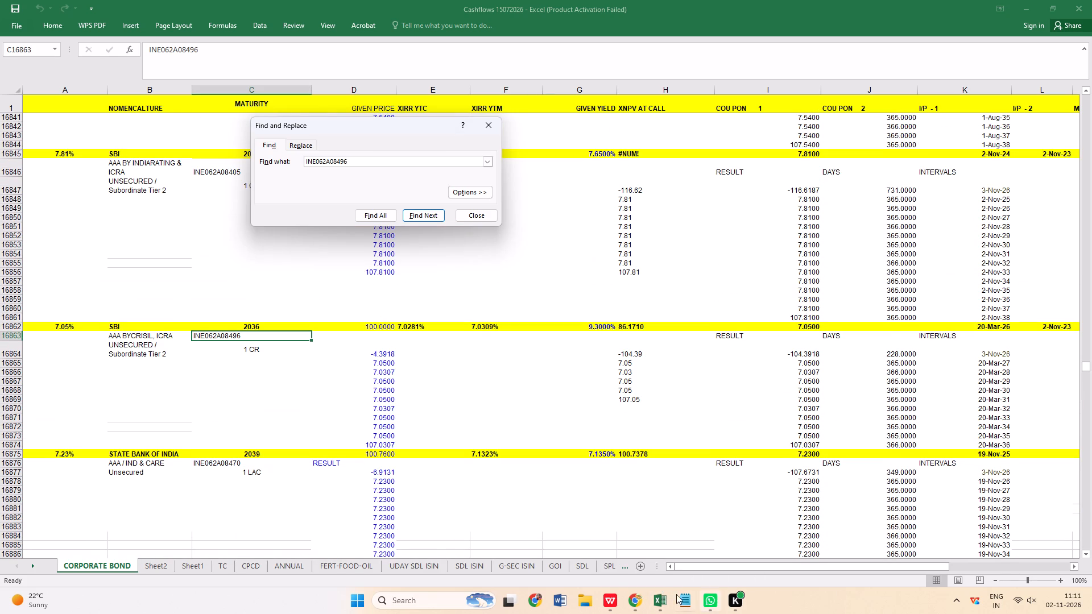
Switch to WPS Office.
left_click(614, 595)
left_click(614, 595)
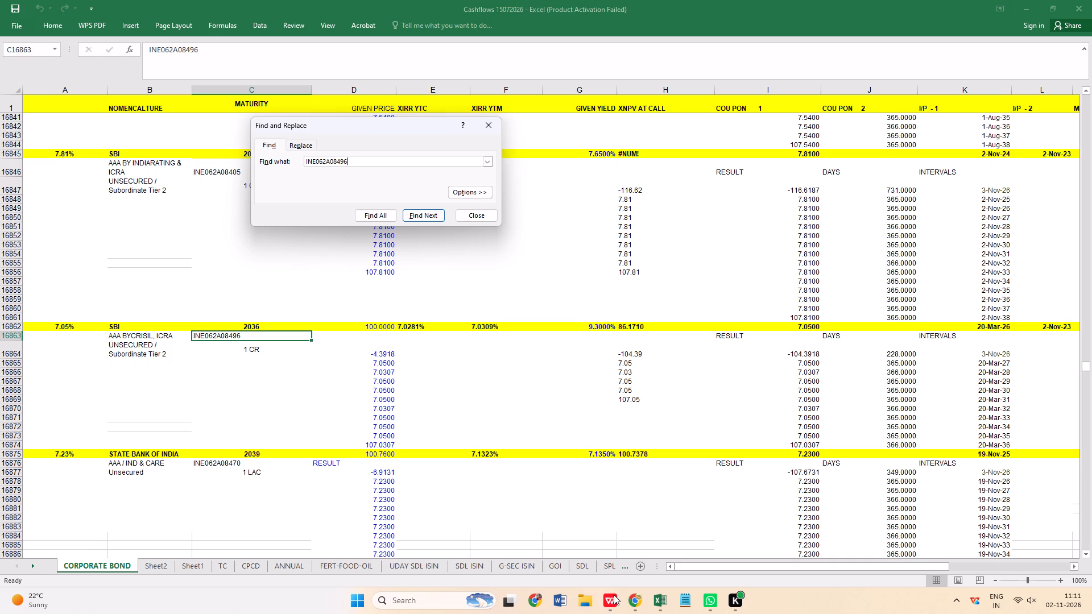
Check the INE062A08496 offer in the Nuvama email against the cashflow workbook and inspect the 7.05% SBI 2036 bond's XIRR YTC formula.
left_click(641, 599)
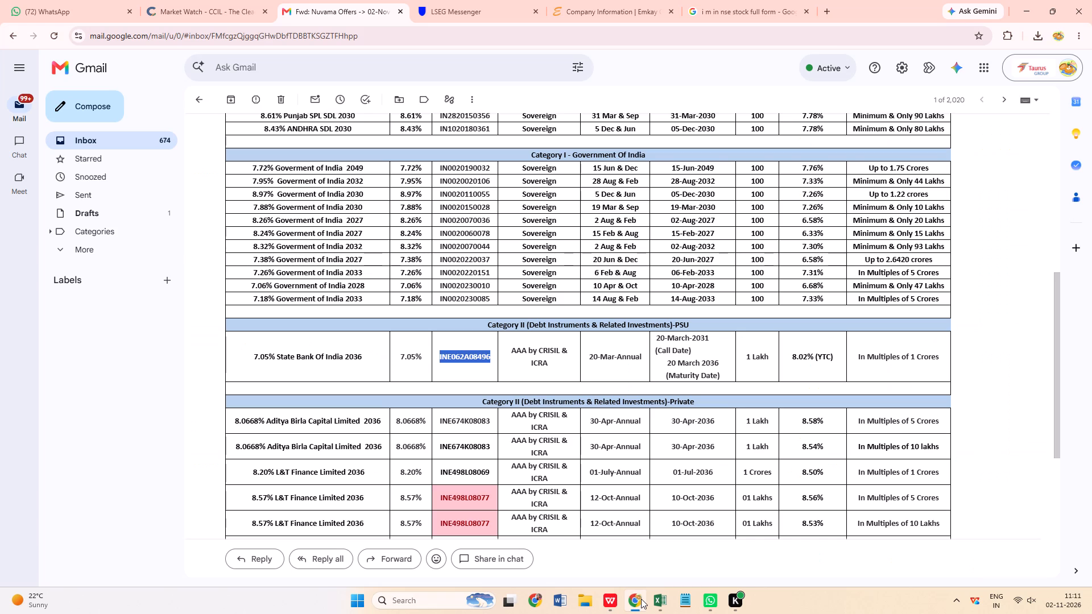
left_click(641, 599)
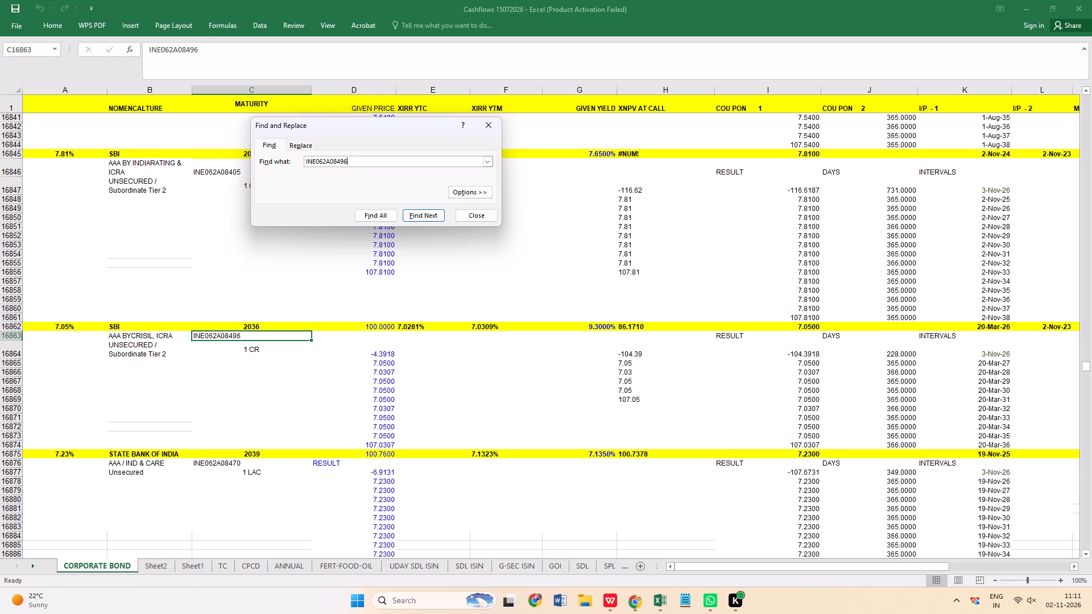
double_click(489, 127)
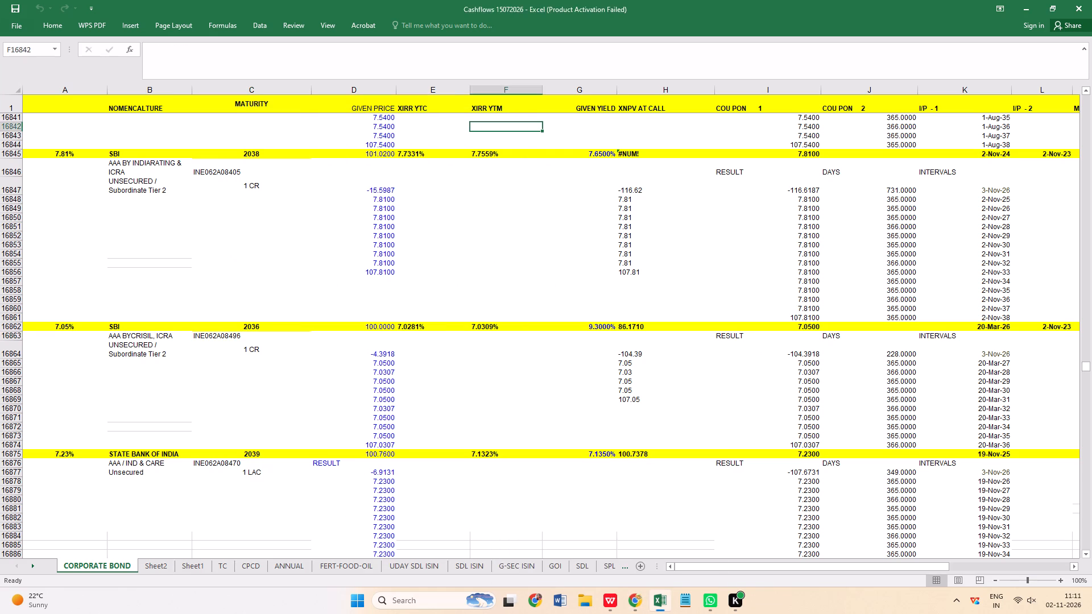
double_click(411, 327)
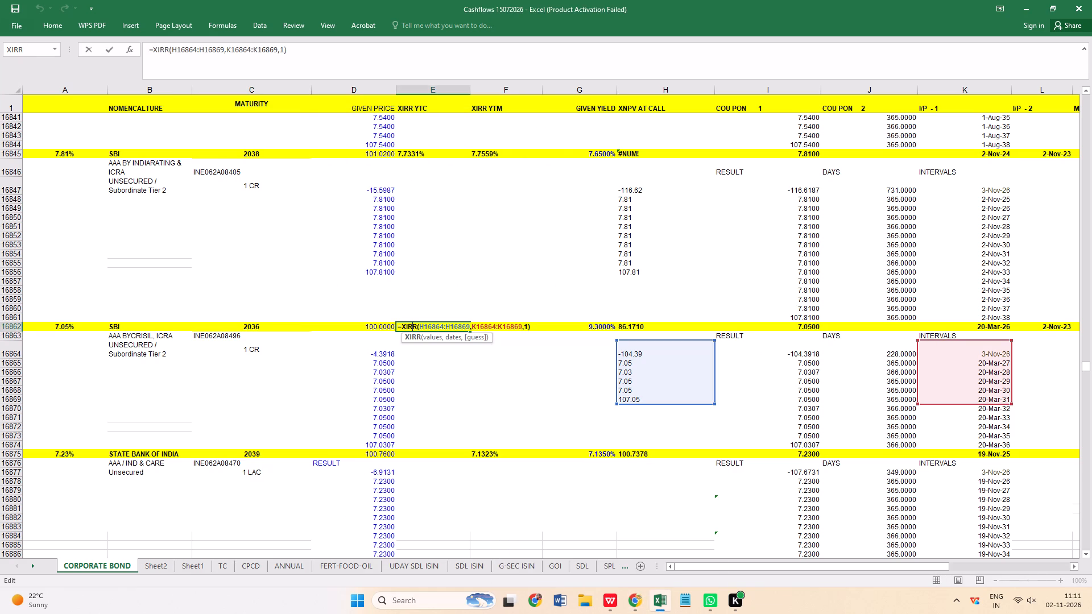
key("Return")
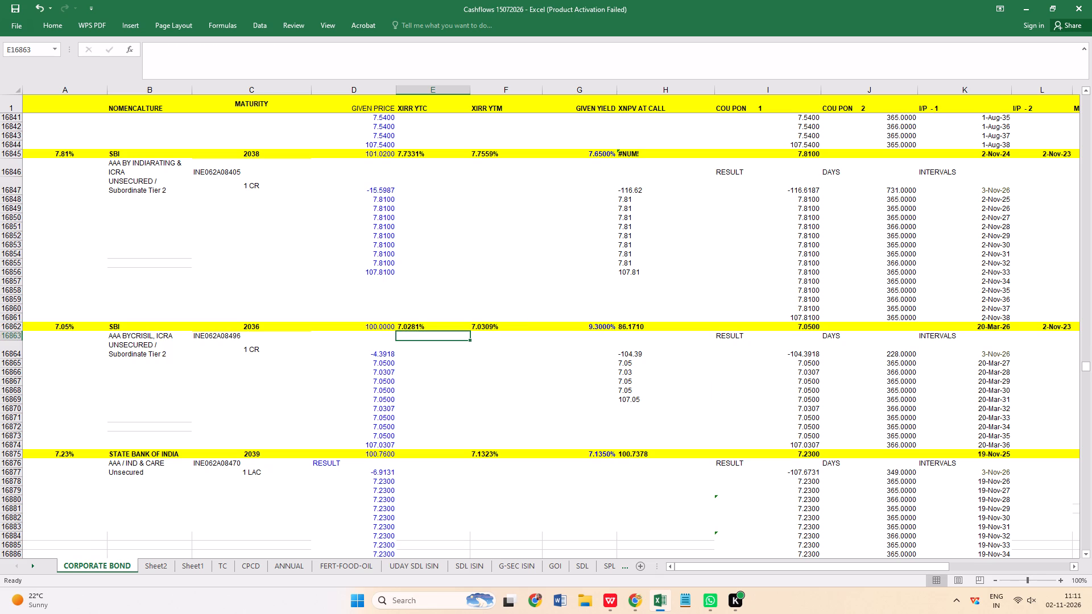
Set the given yield of the 7.05% SBI 2036 bond to 8.05%.
left_click(598, 326)
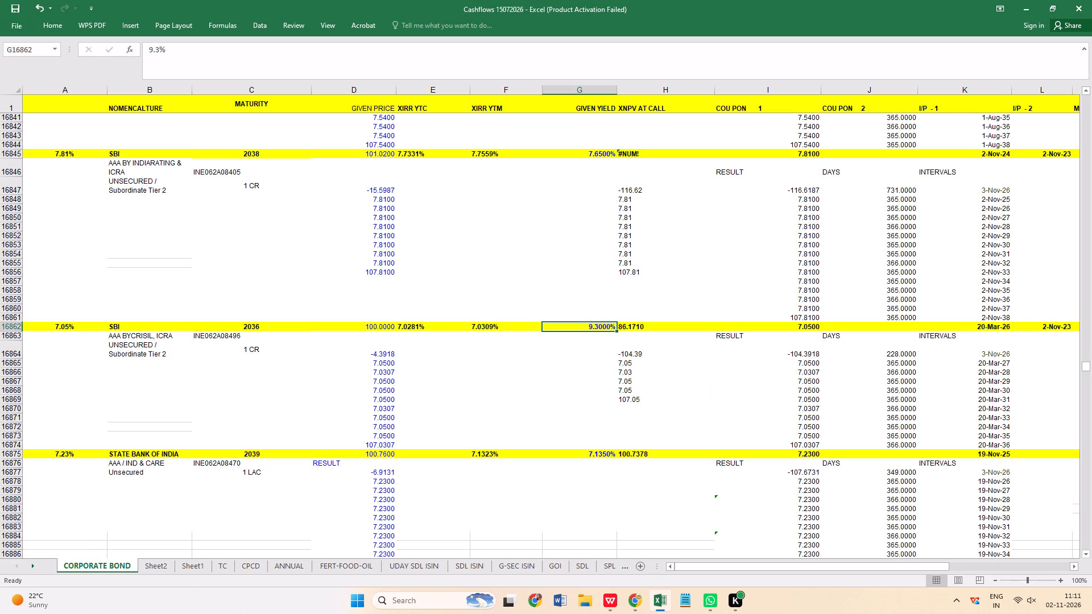
type("8.0")
key("5")
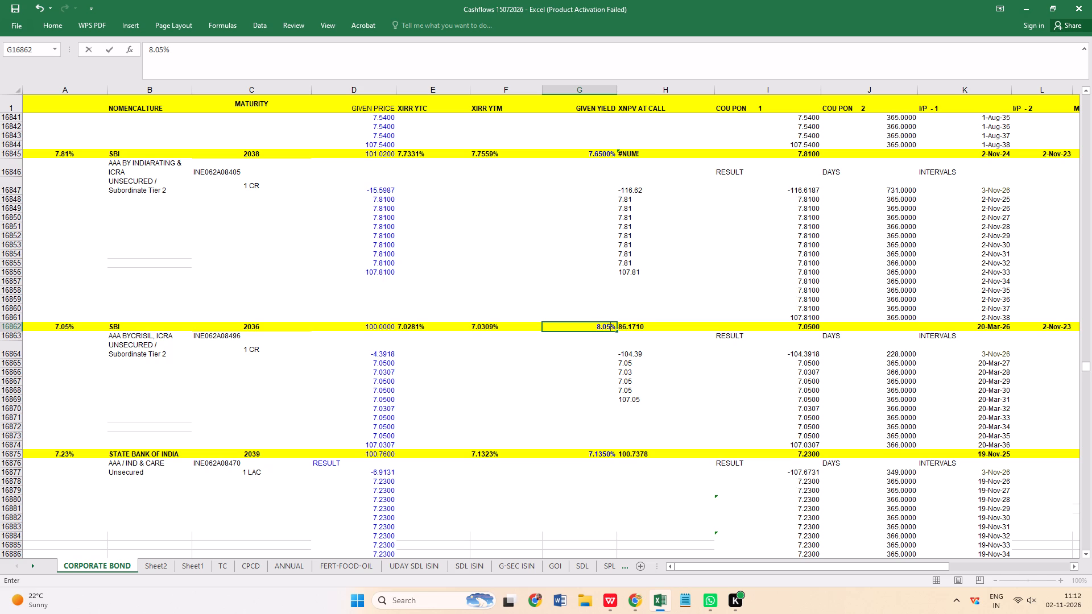
key("Return")
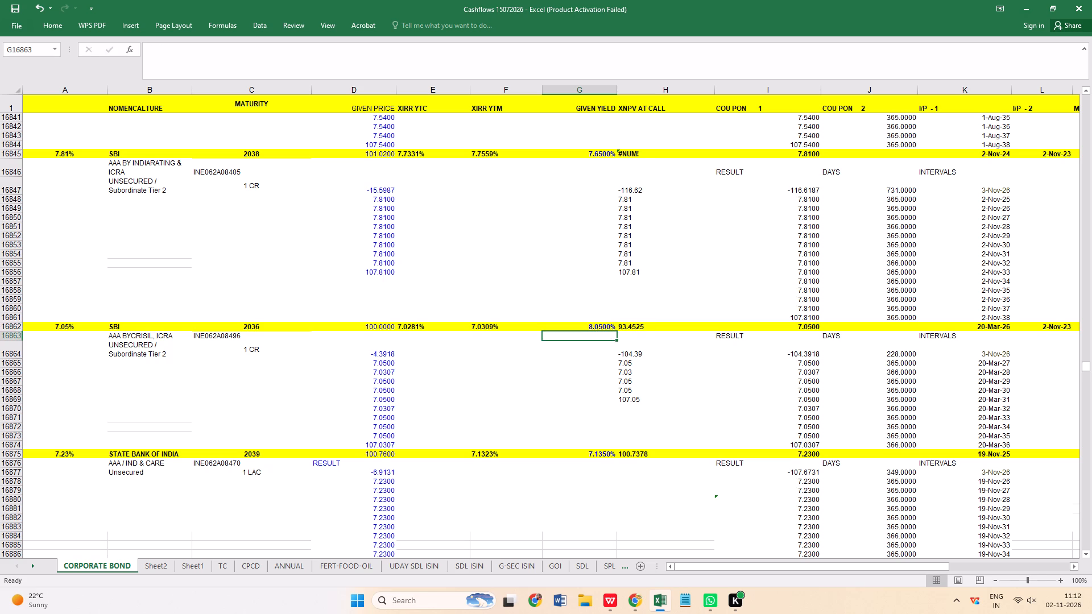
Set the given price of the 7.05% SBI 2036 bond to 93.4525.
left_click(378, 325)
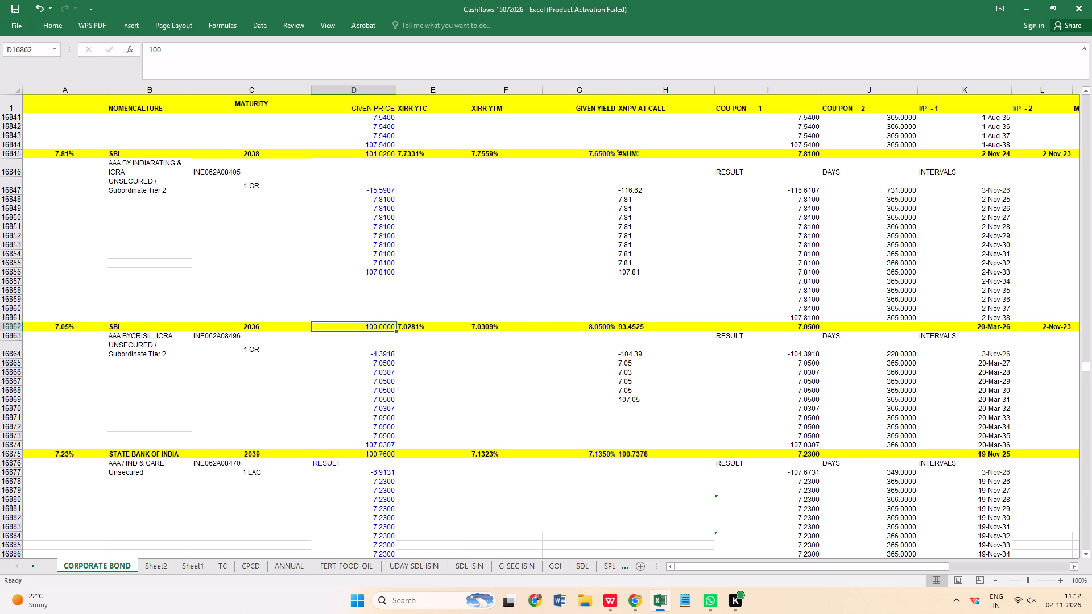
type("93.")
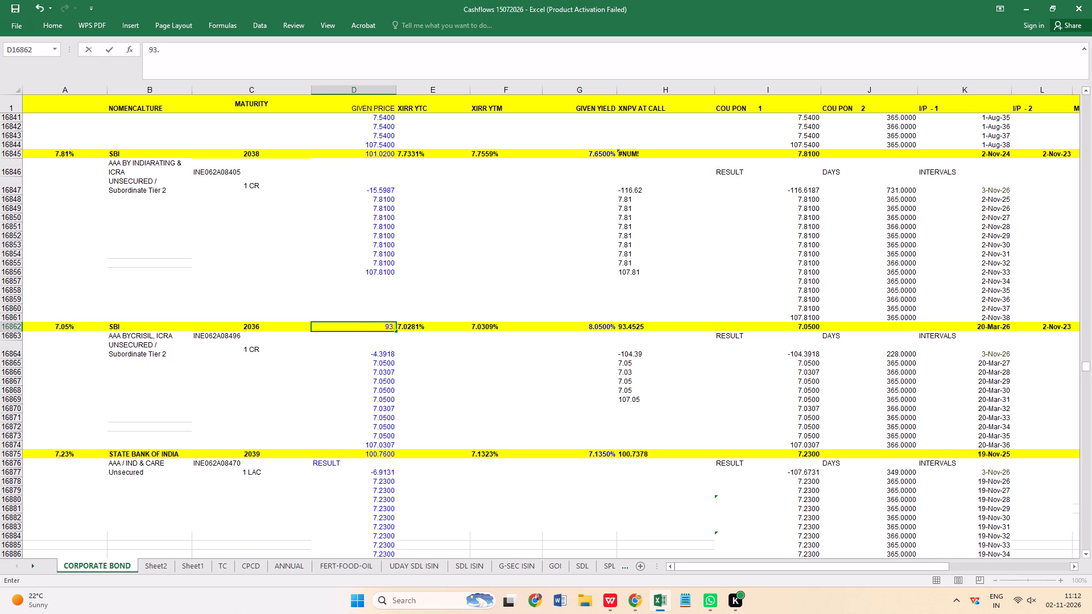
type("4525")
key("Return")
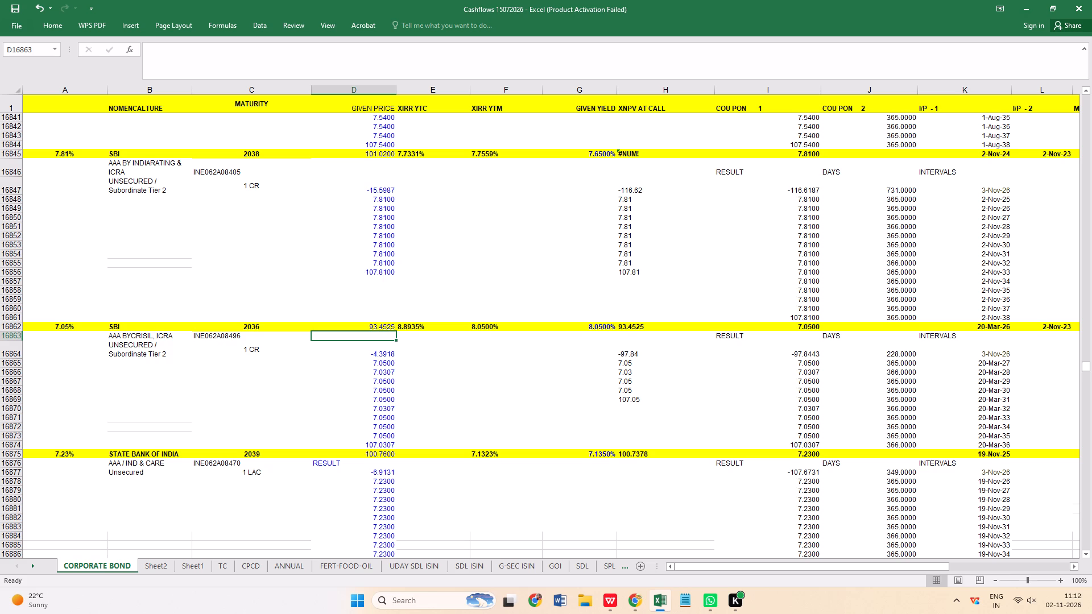
Inspect the XIRR YTC formula of the 7.81% SBI 2038 bond for comparison.
left_click(376, 328)
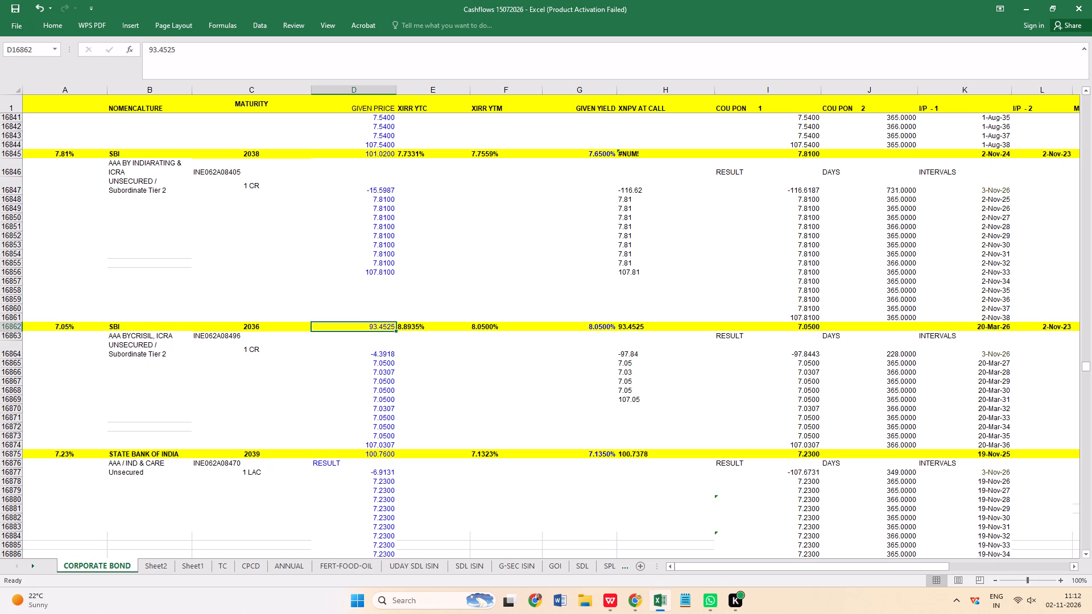
double_click(411, 152)
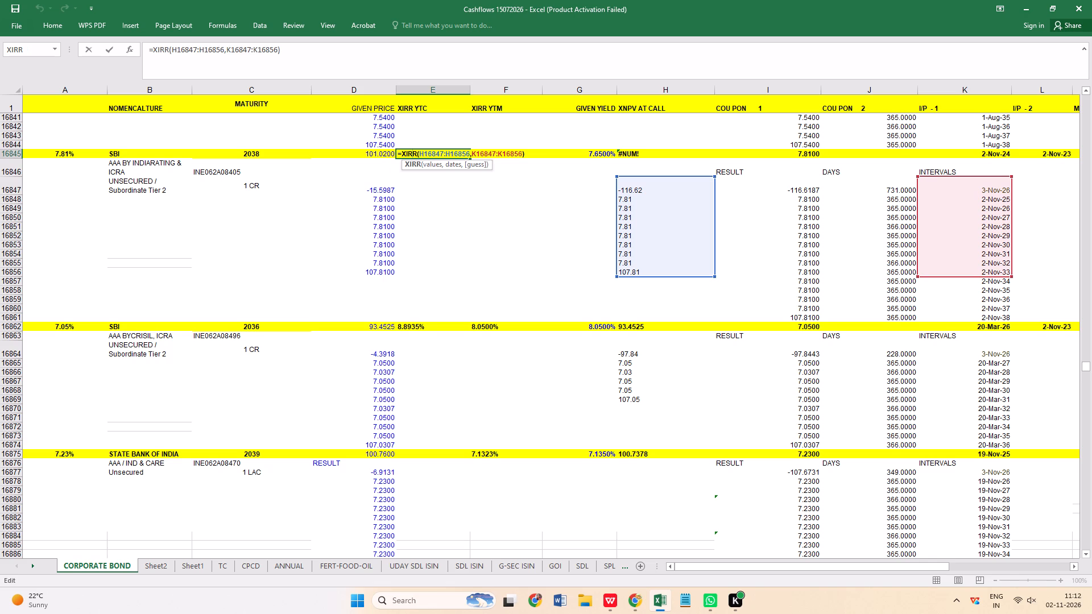
key("Return")
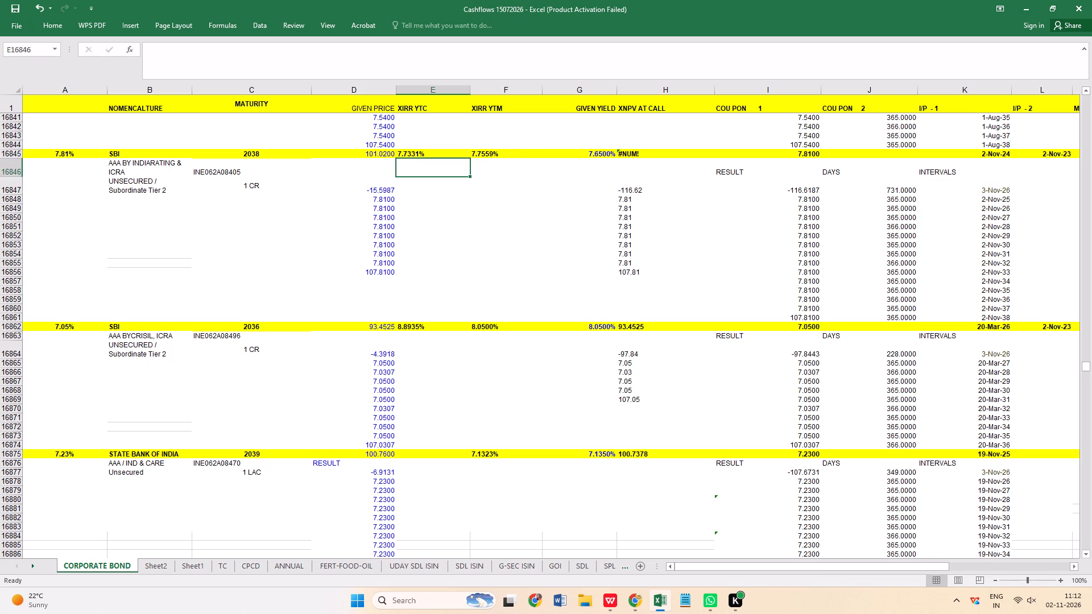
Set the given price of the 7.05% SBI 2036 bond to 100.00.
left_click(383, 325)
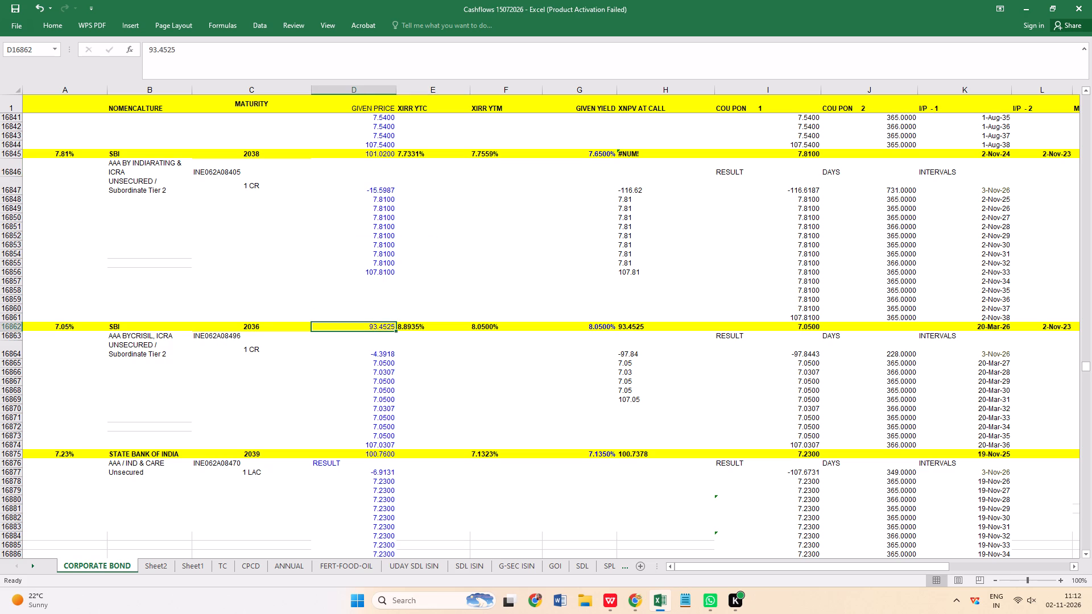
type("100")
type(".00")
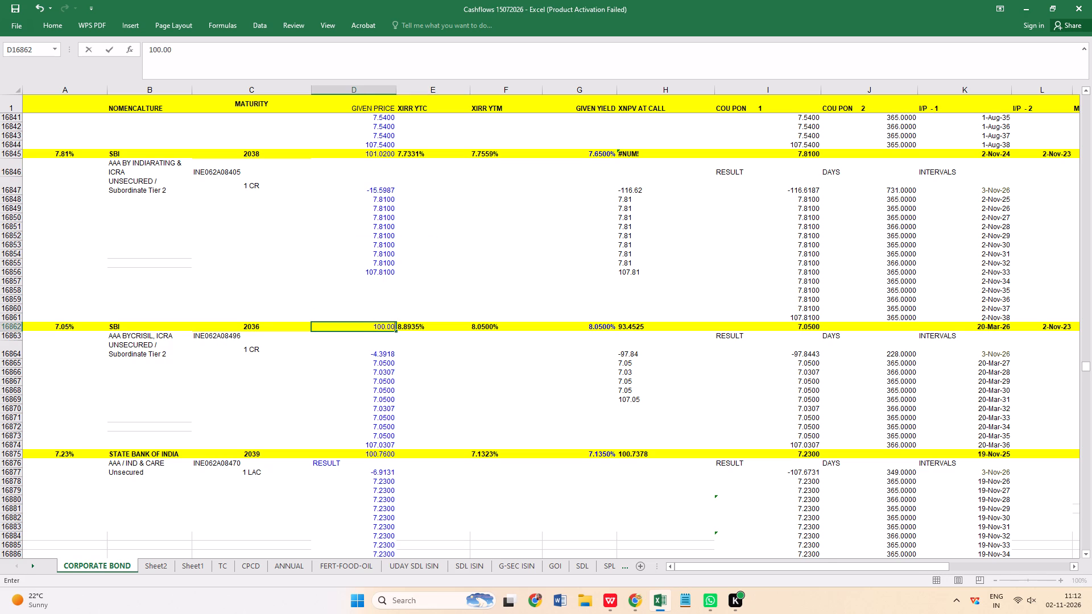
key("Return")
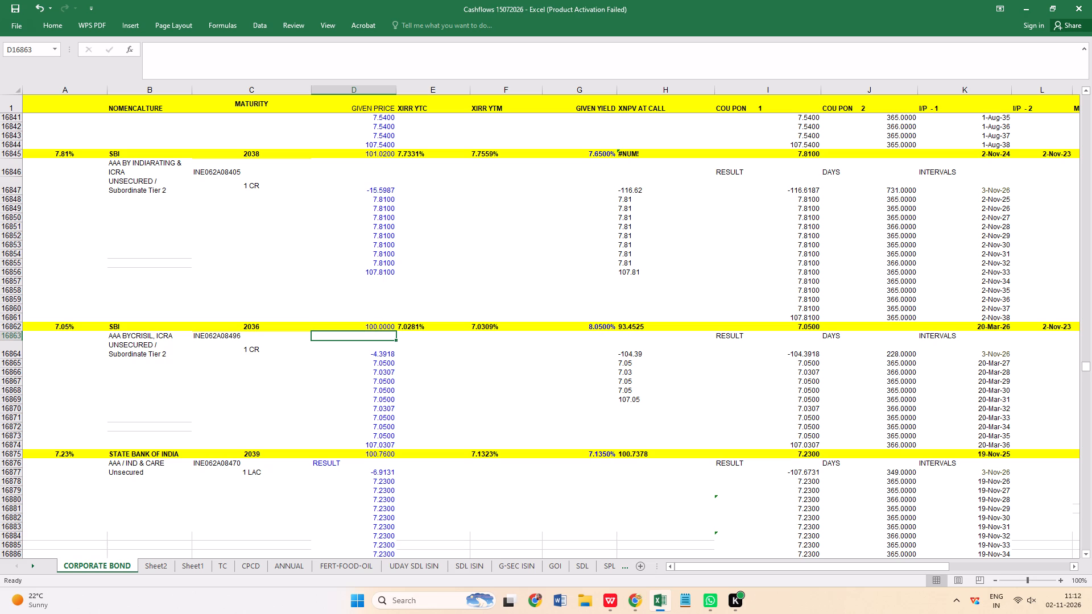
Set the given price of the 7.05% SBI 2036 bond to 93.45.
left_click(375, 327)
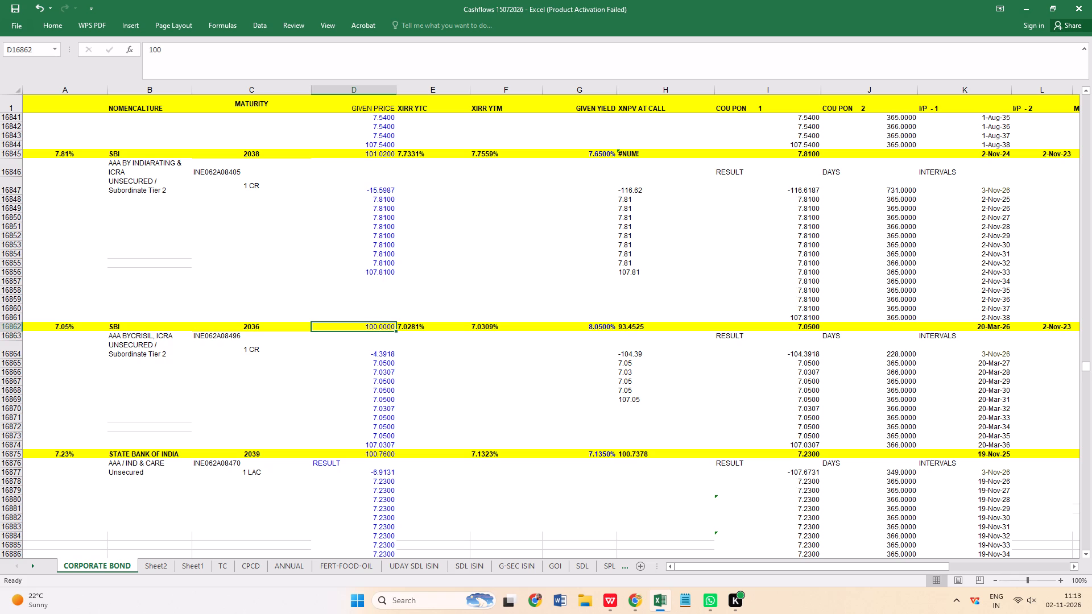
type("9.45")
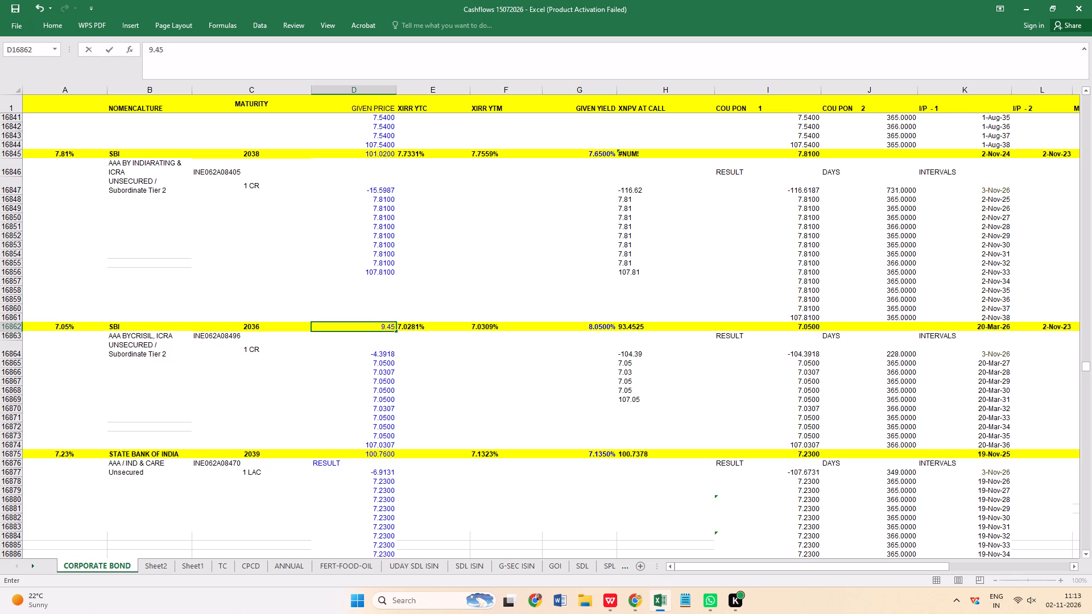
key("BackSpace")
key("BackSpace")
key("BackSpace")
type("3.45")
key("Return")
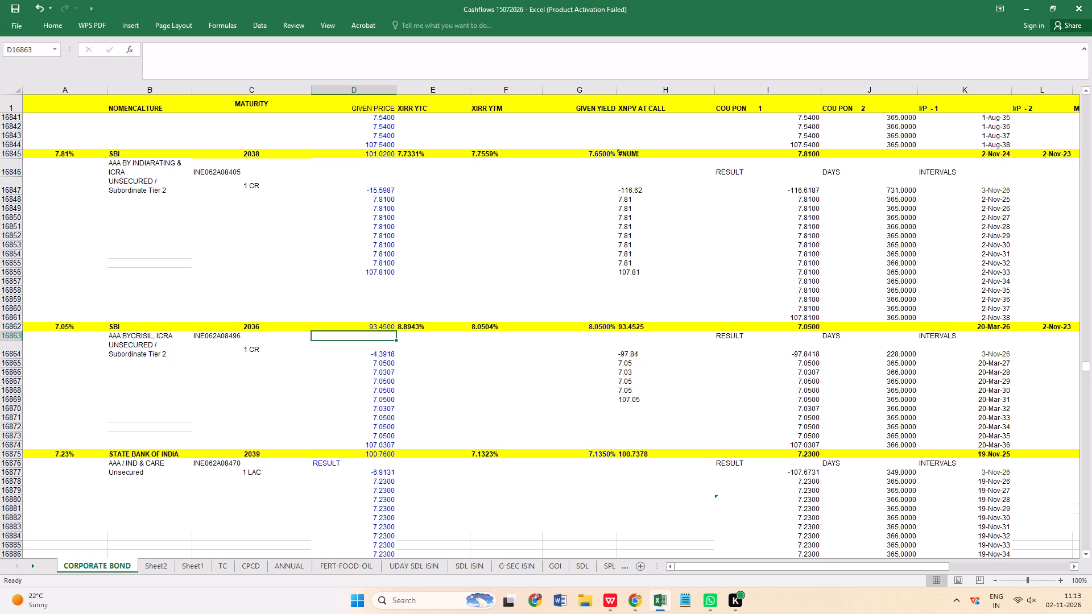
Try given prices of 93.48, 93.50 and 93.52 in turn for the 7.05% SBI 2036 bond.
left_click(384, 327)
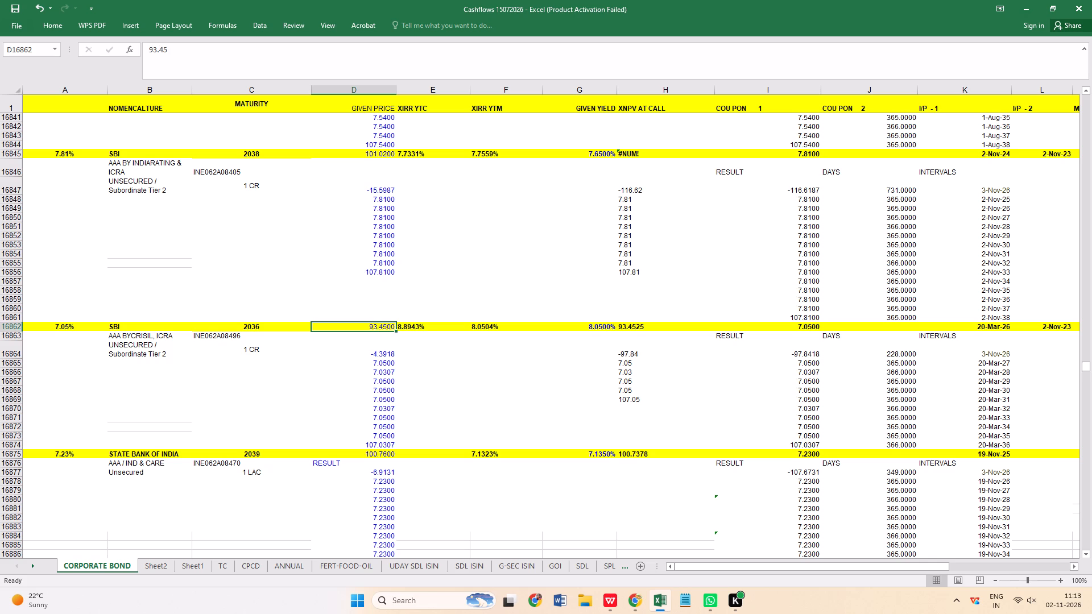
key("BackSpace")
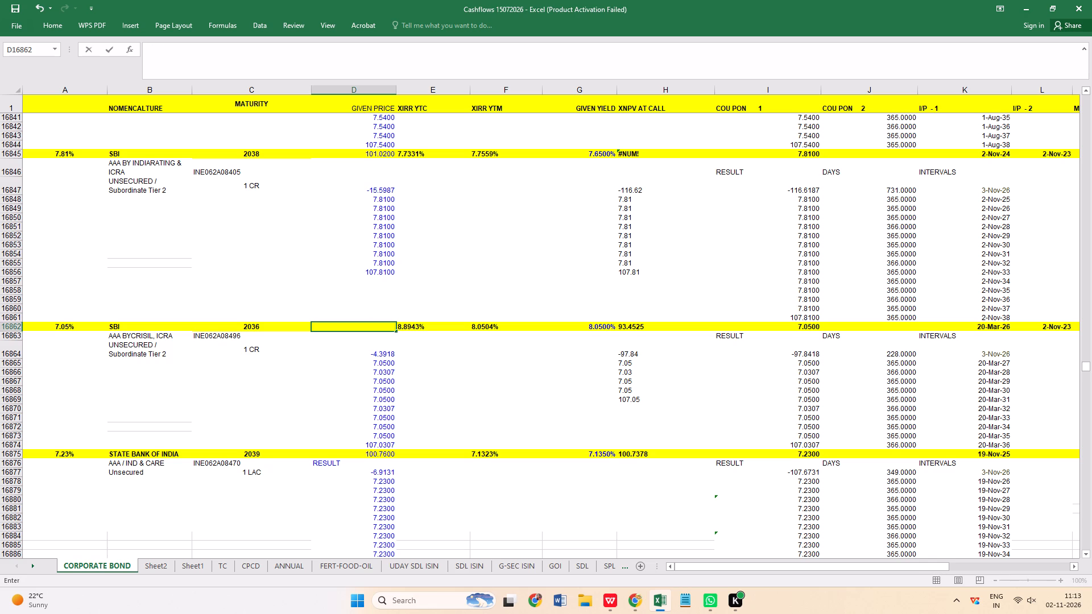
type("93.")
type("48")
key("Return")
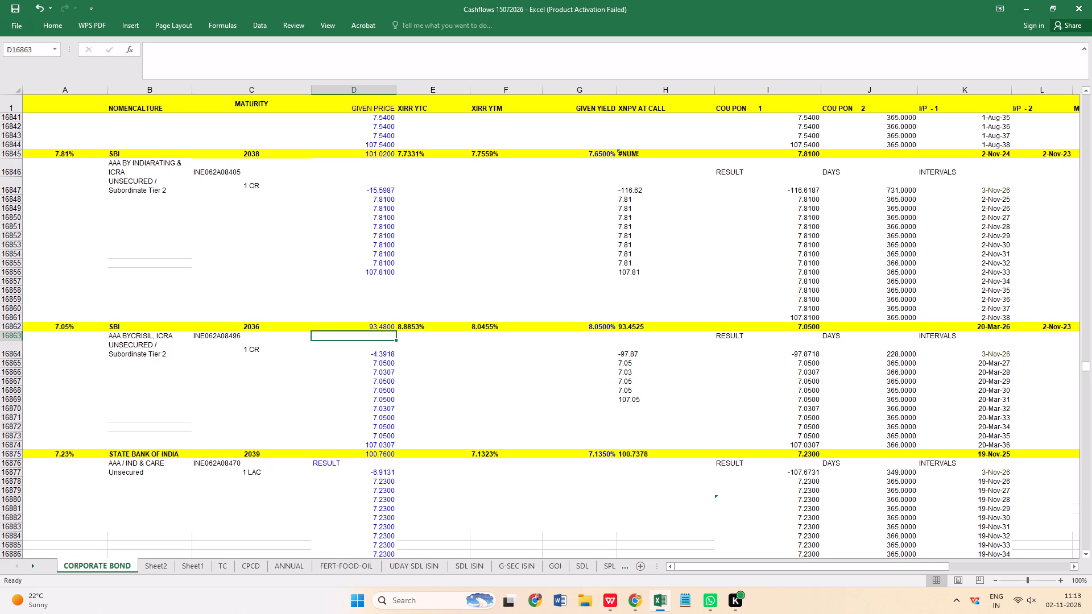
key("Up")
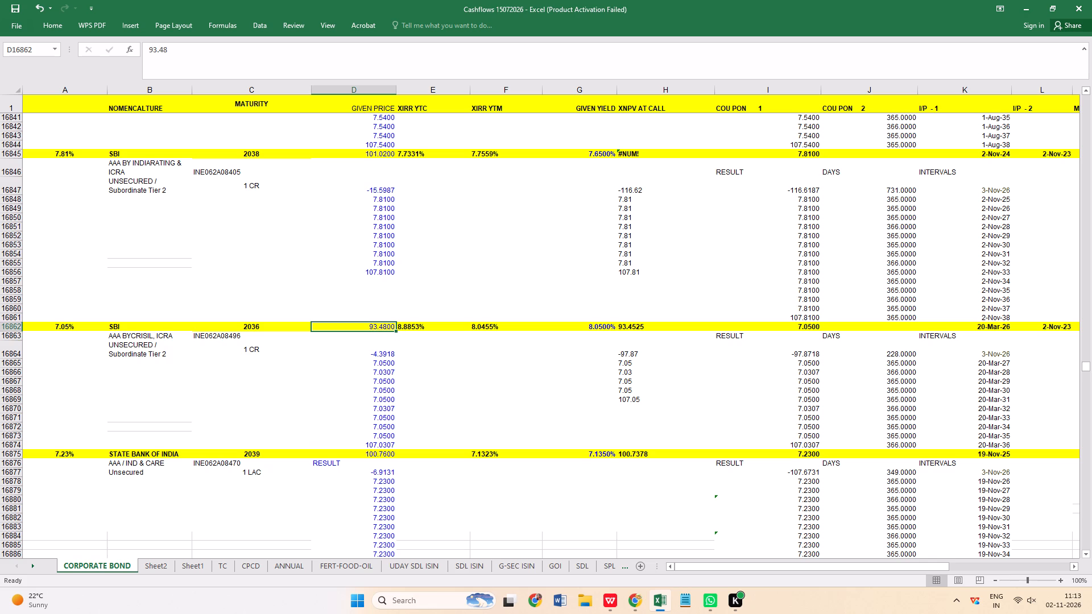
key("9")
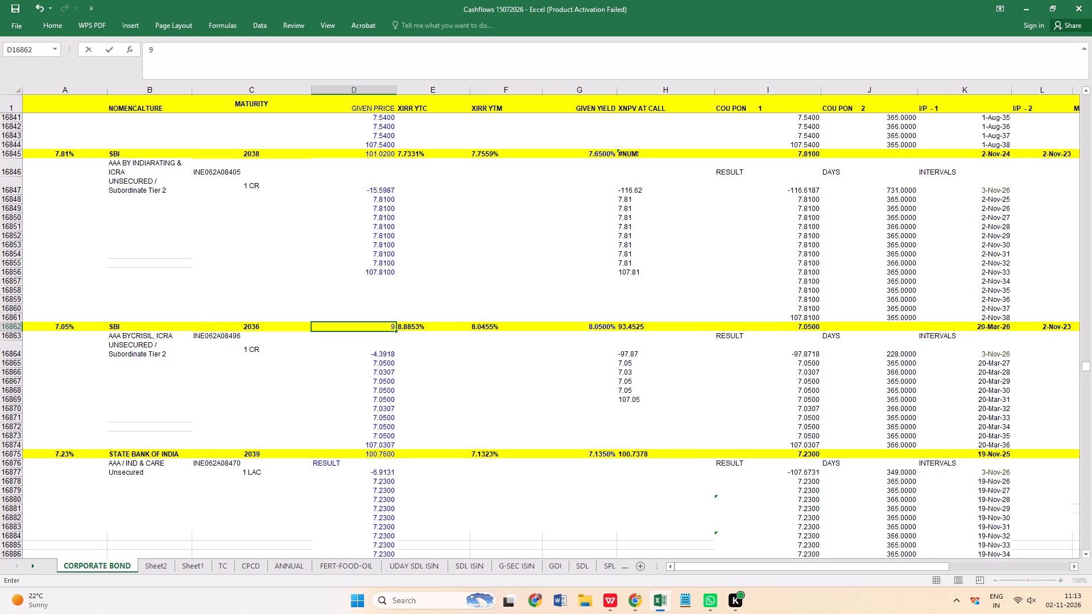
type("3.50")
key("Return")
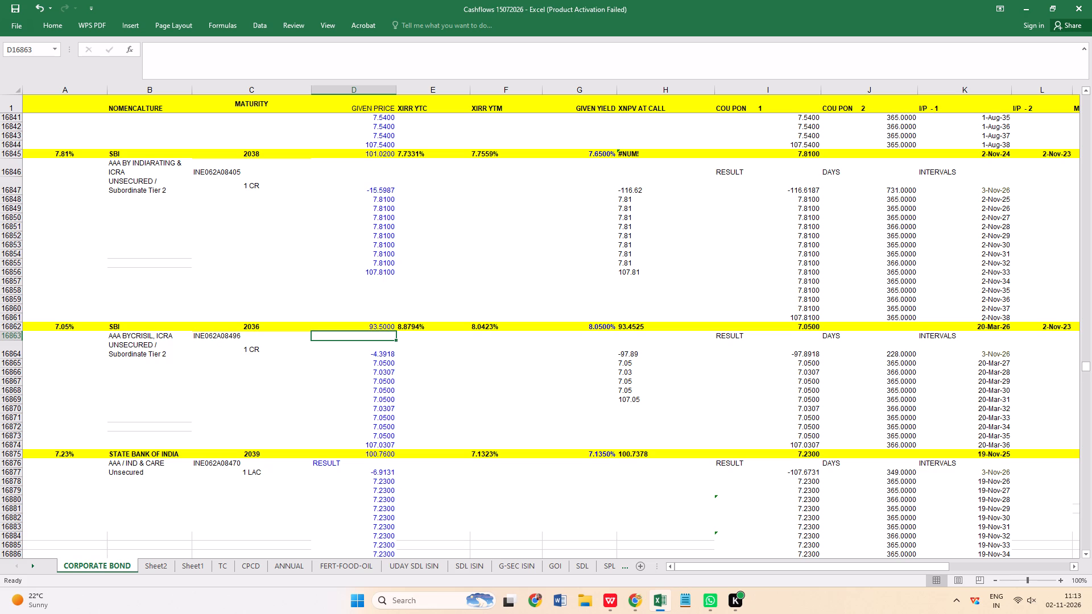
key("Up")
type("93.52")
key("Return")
Set the given price of the 7.05% SBI 2036 bond to 93.55.
key("Up")
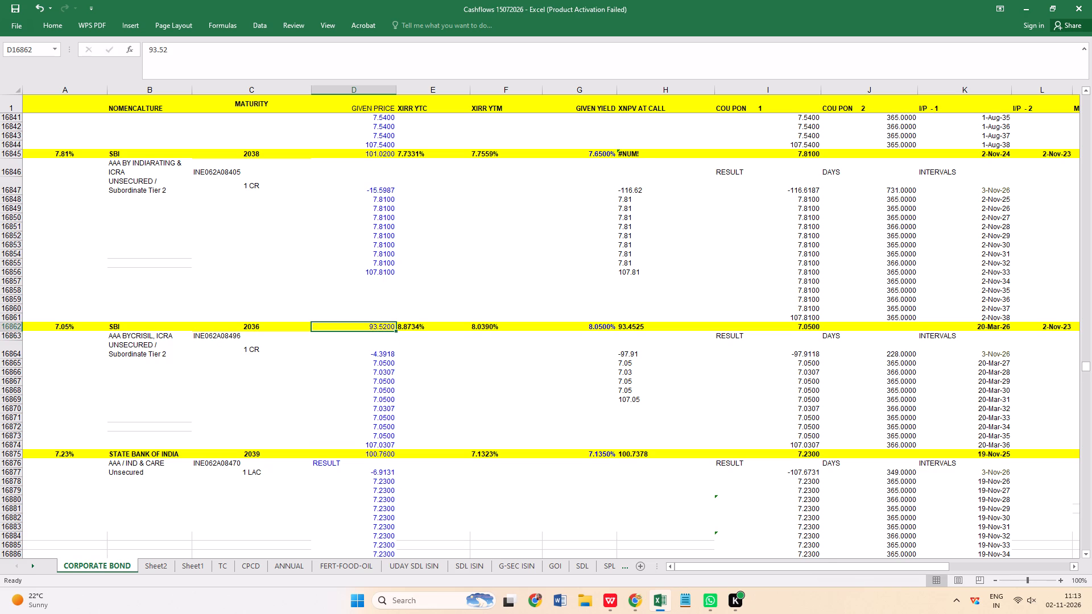
type("93")
key("period")
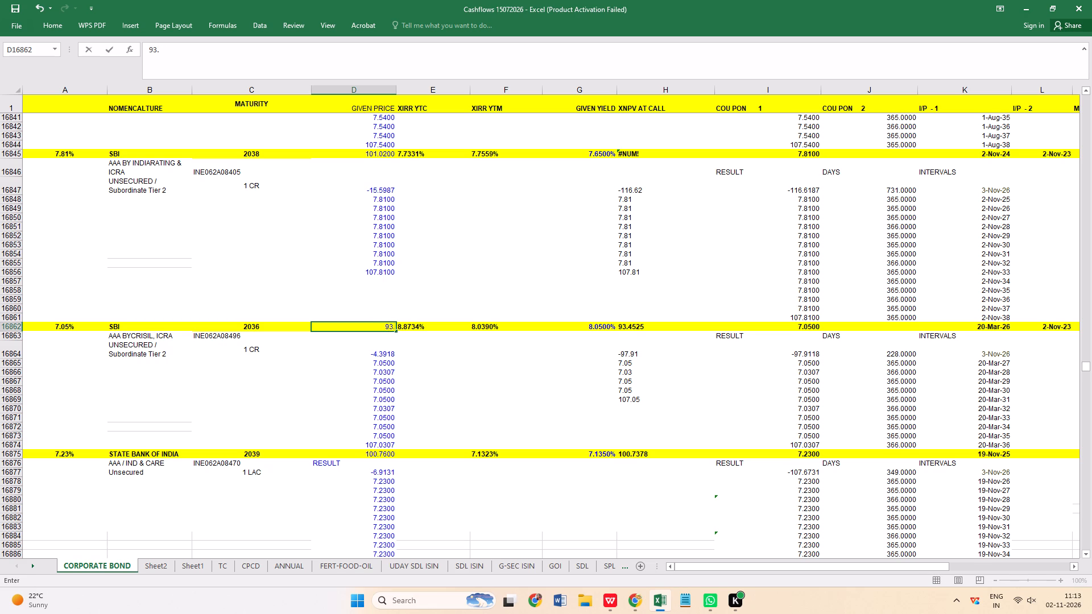
type("55")
key("Return")
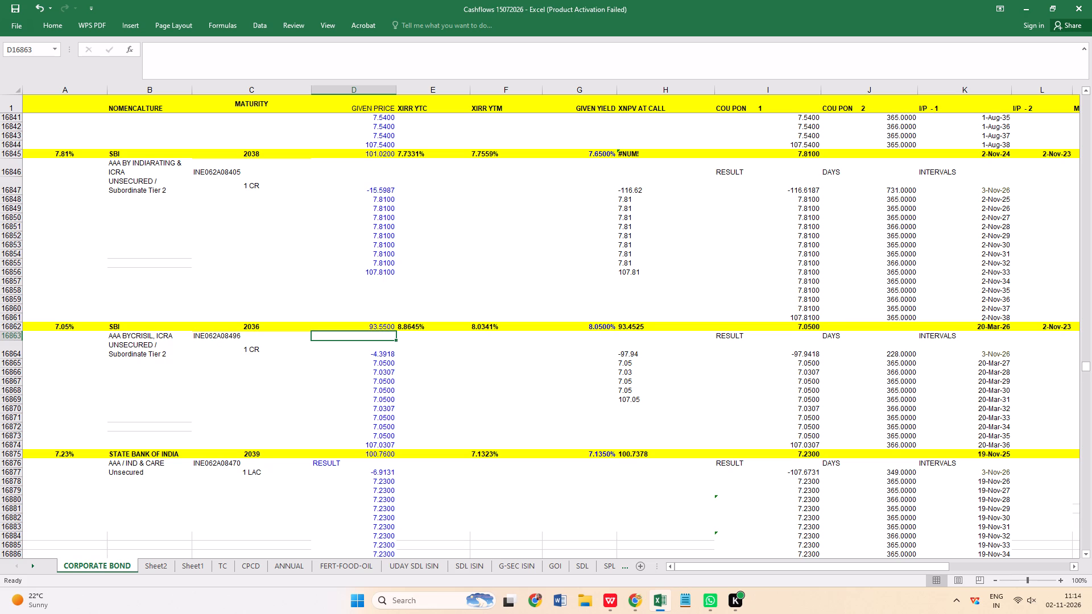
Review the given yield and the XIRR YTC formula of the 7.05% SBI 2036 bond.
left_click(593, 329)
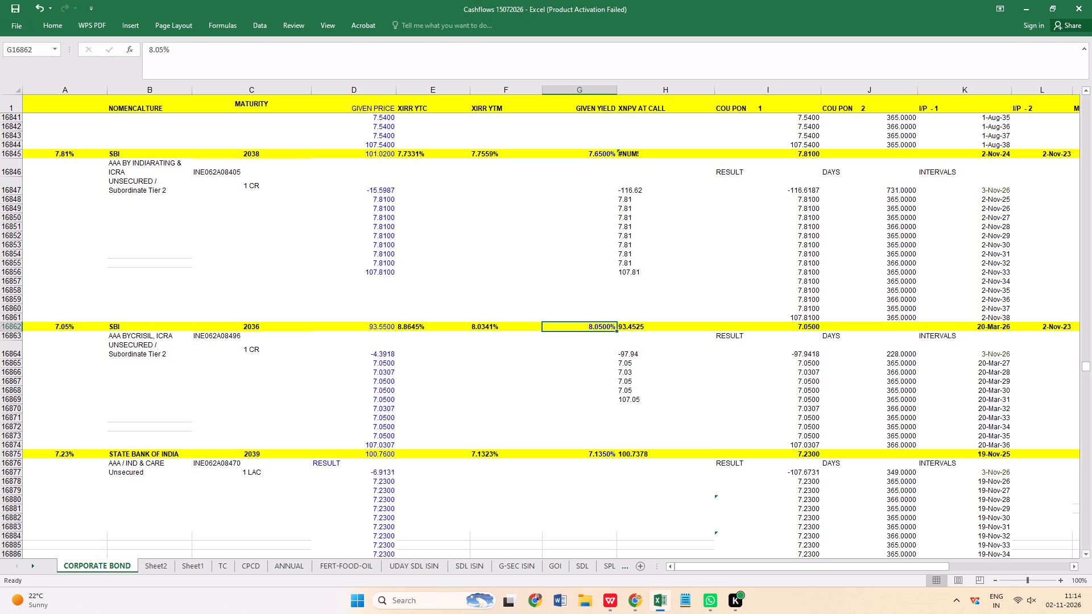
double_click(415, 328)
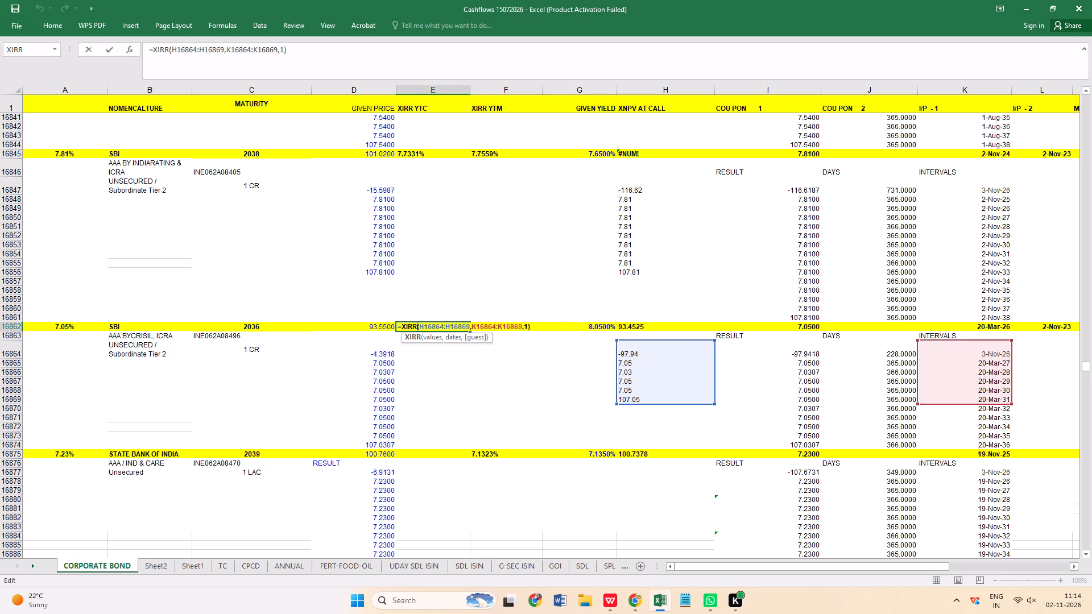
key("Return")
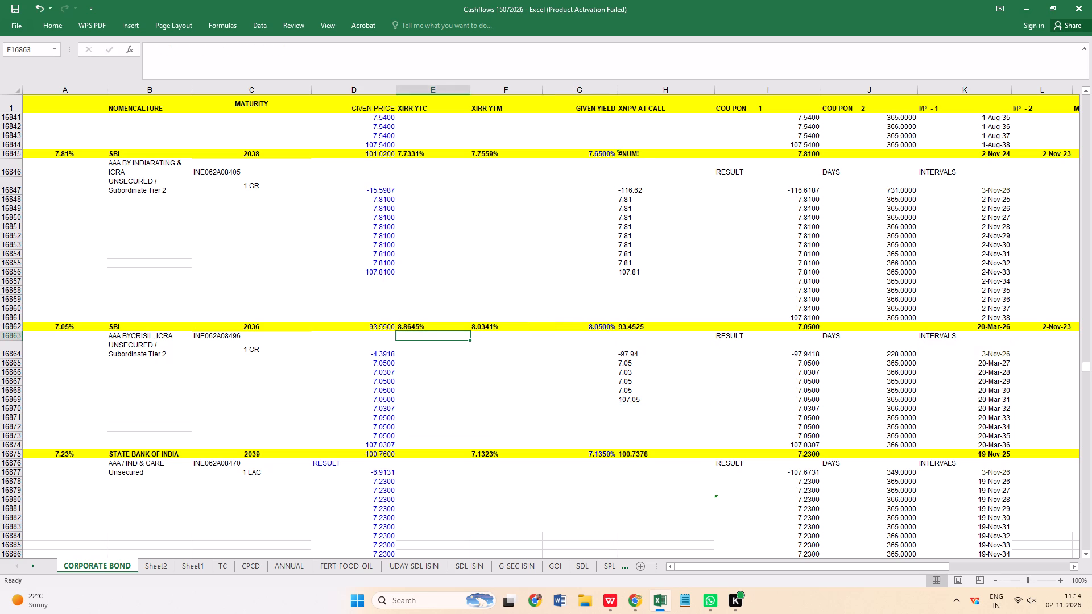
Inspect the XIRR YTM and XIRR YTC formulas of the 7.05% SBI 2036 bond.
double_click(493, 326)
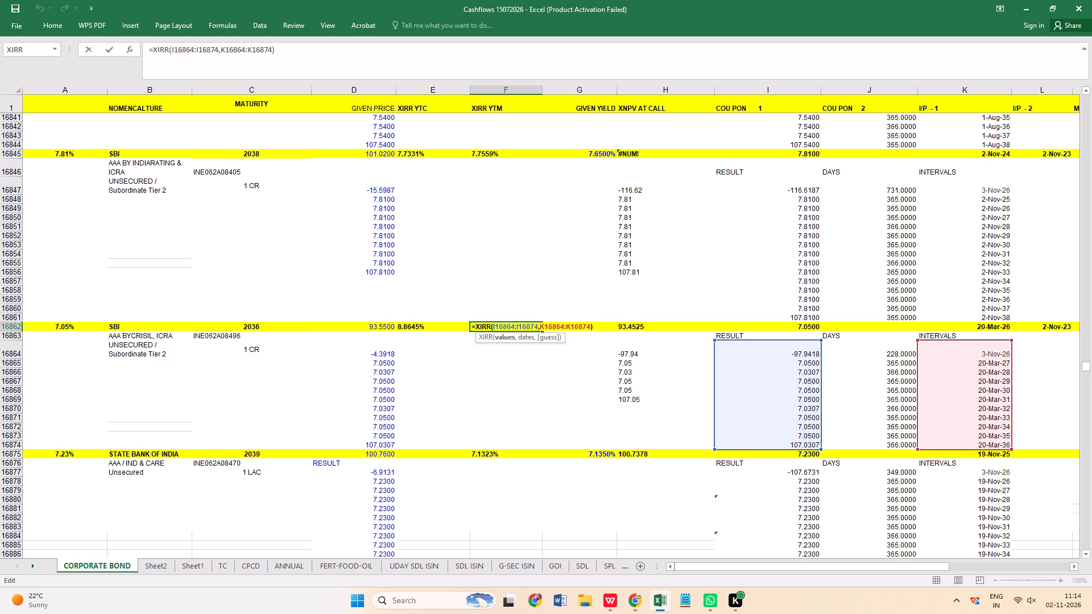
key("Return")
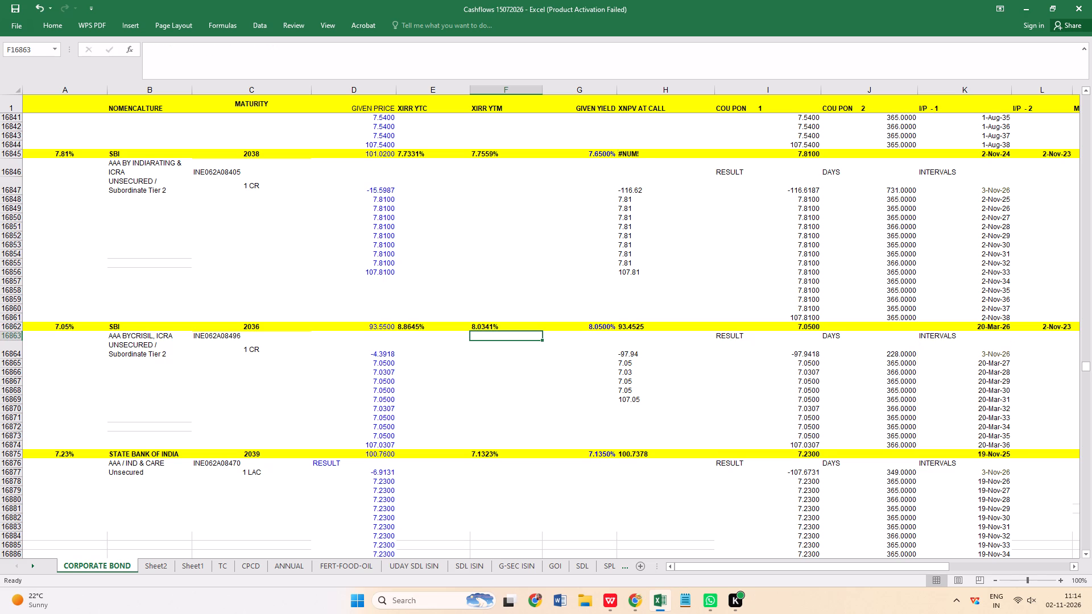
double_click(417, 326)
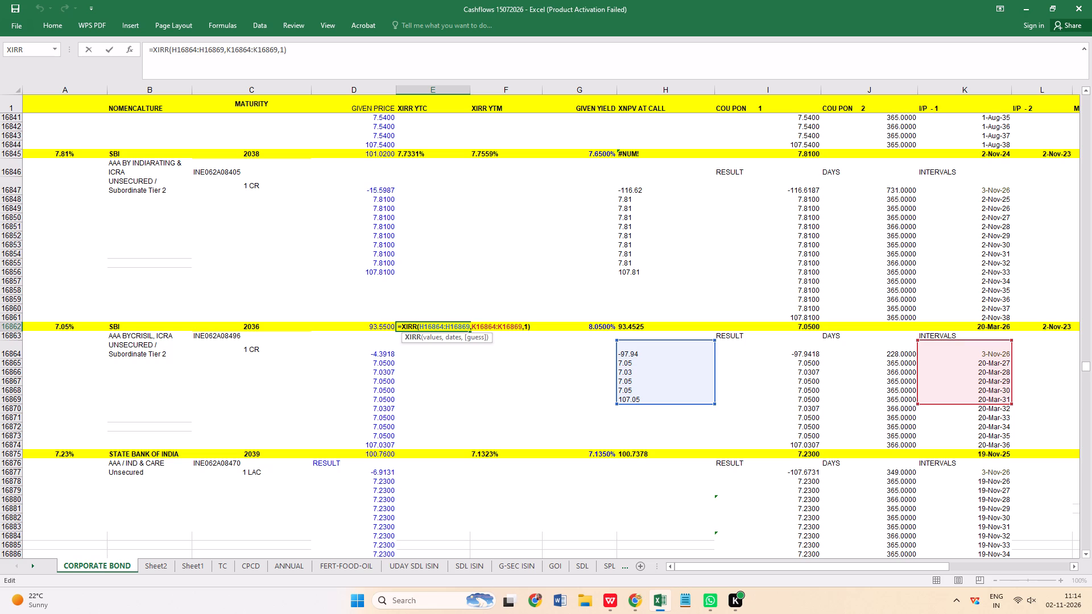
key("Return")
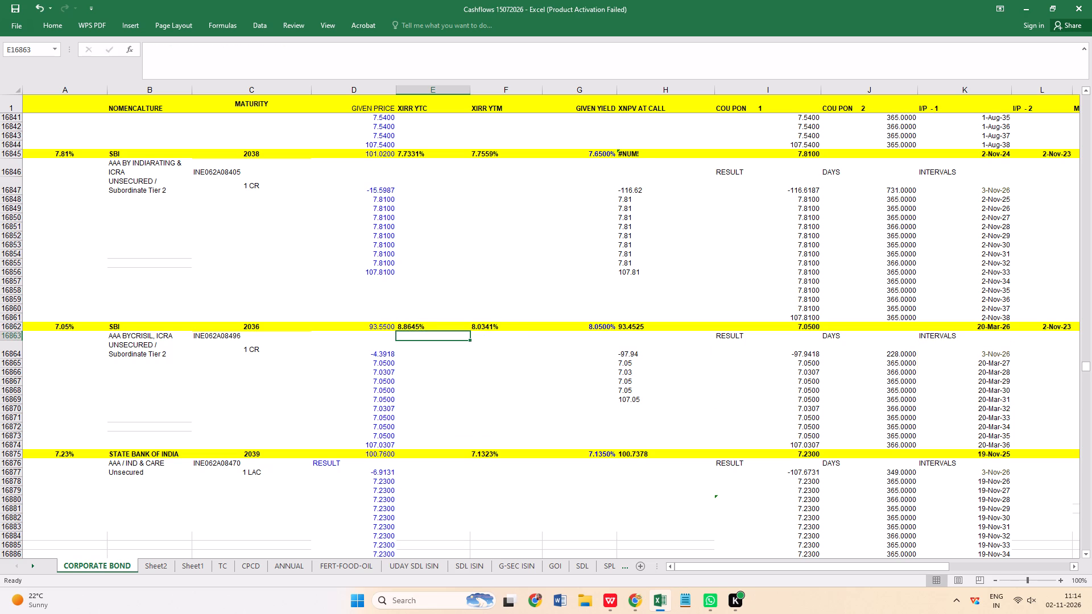
double_click(410, 326)
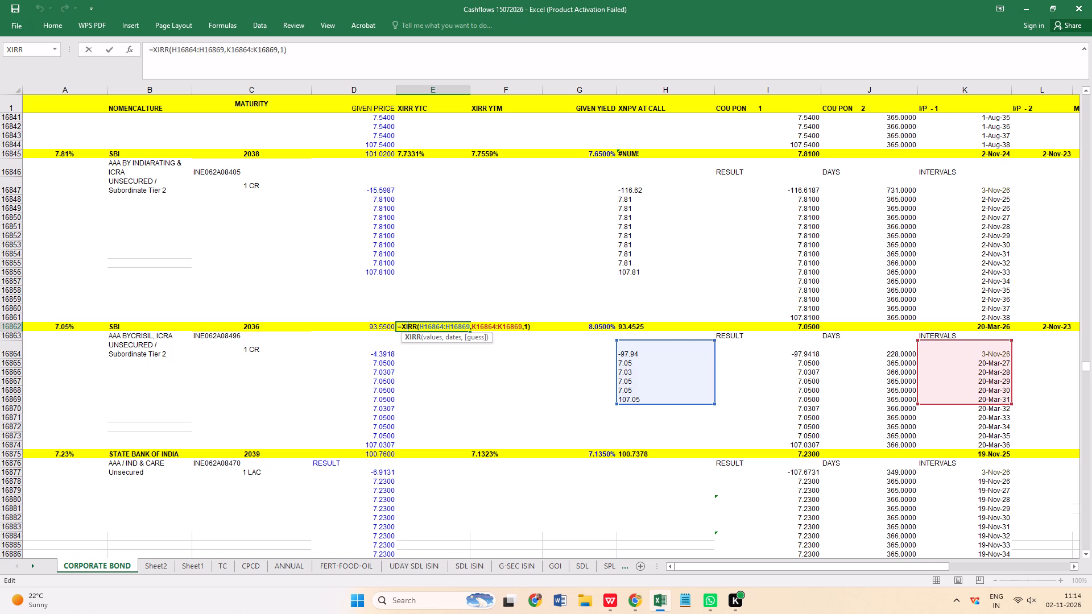
left_click(465, 383)
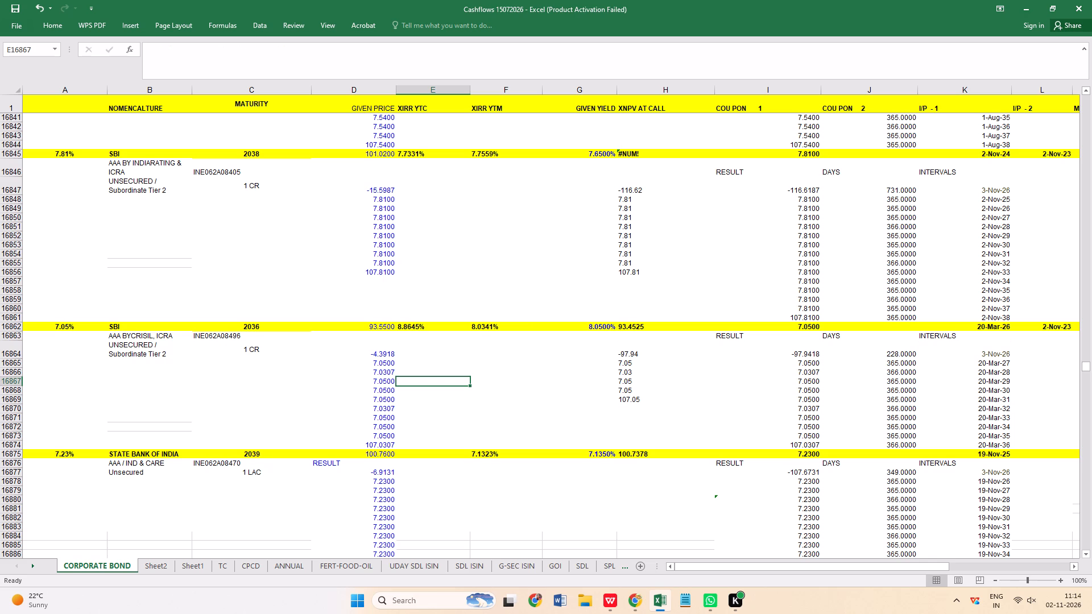
Compare with the XIRR YTC formulas of the 7.81% SBI 2038 and 7.42% State Bank of India 2039 bonds.
double_click(410, 152)
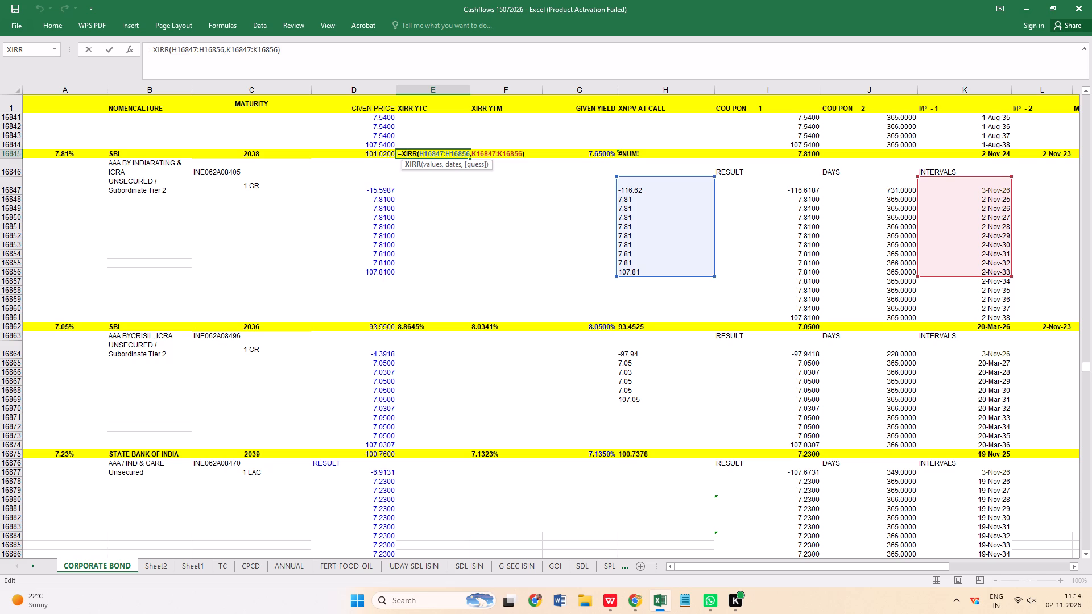
key("Return")
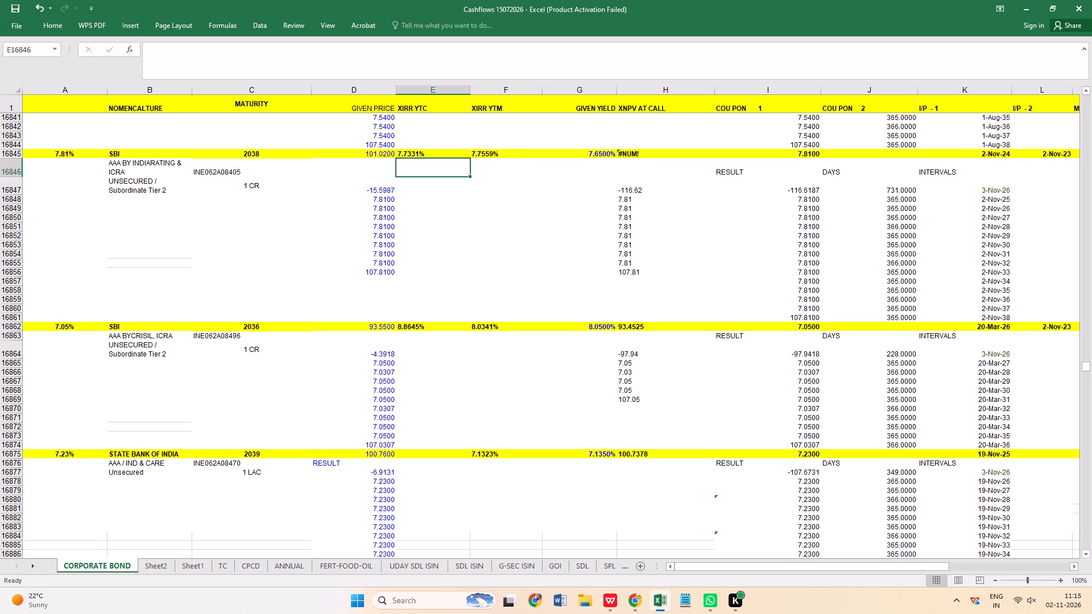
left_click(387, 326)
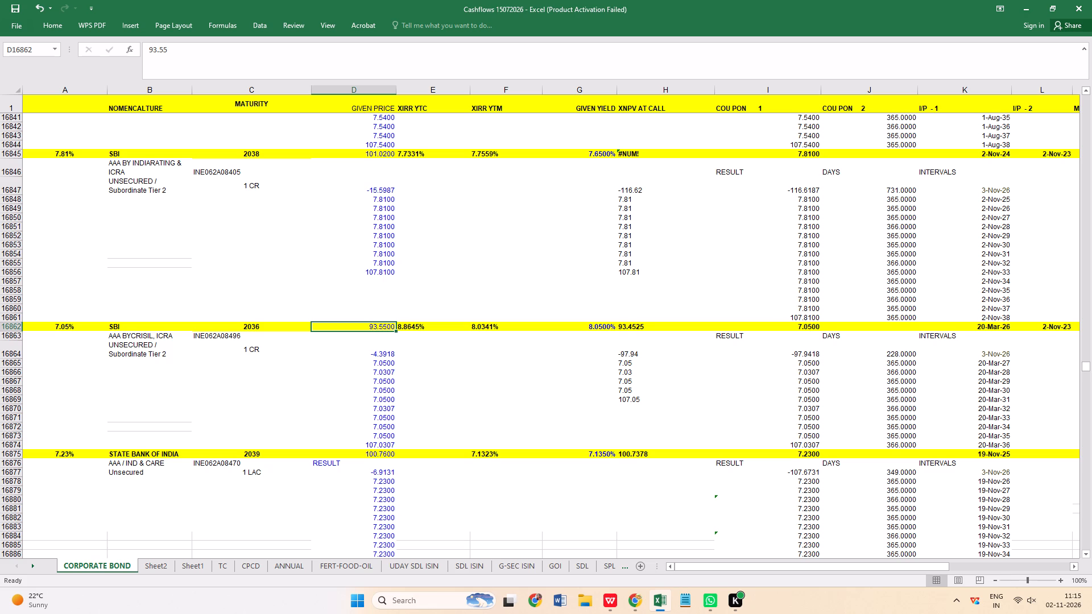
scroll(545, 404, "down", 5)
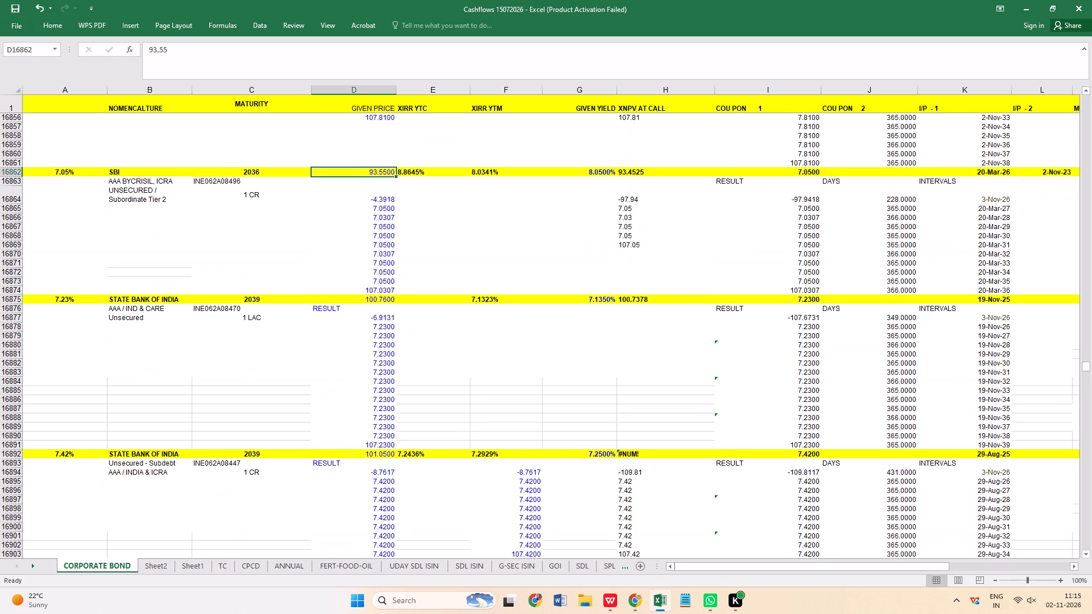
scroll(545, 403, "down", 2)
double_click(412, 400)
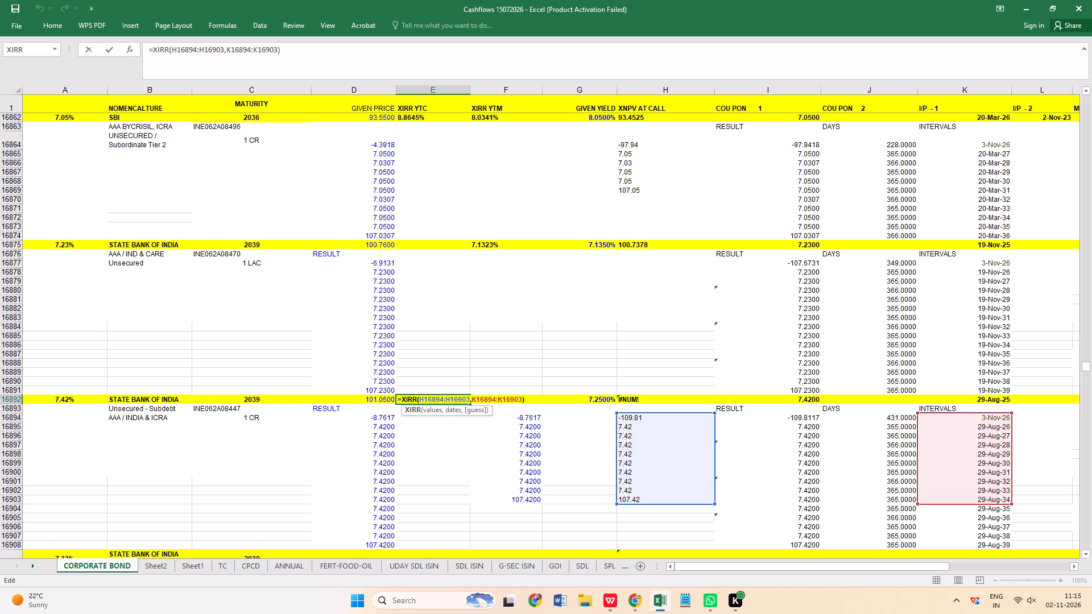
key("Return")
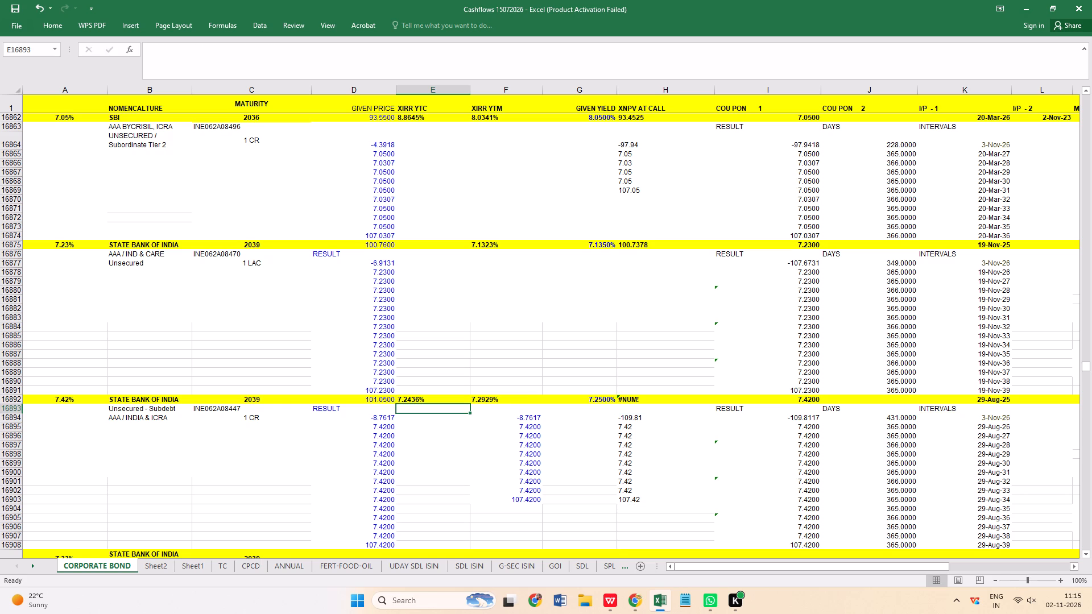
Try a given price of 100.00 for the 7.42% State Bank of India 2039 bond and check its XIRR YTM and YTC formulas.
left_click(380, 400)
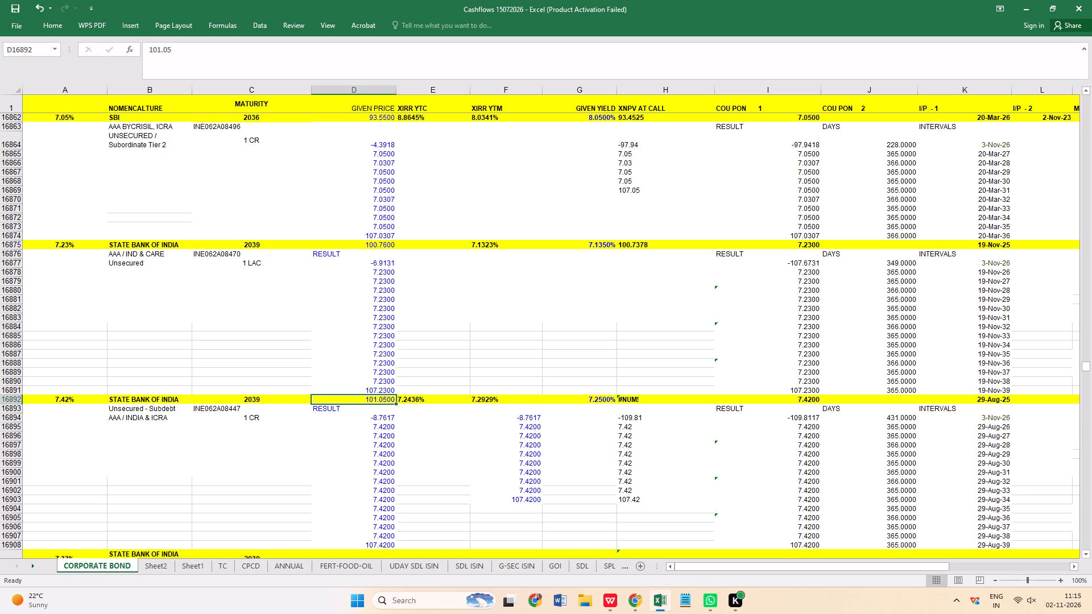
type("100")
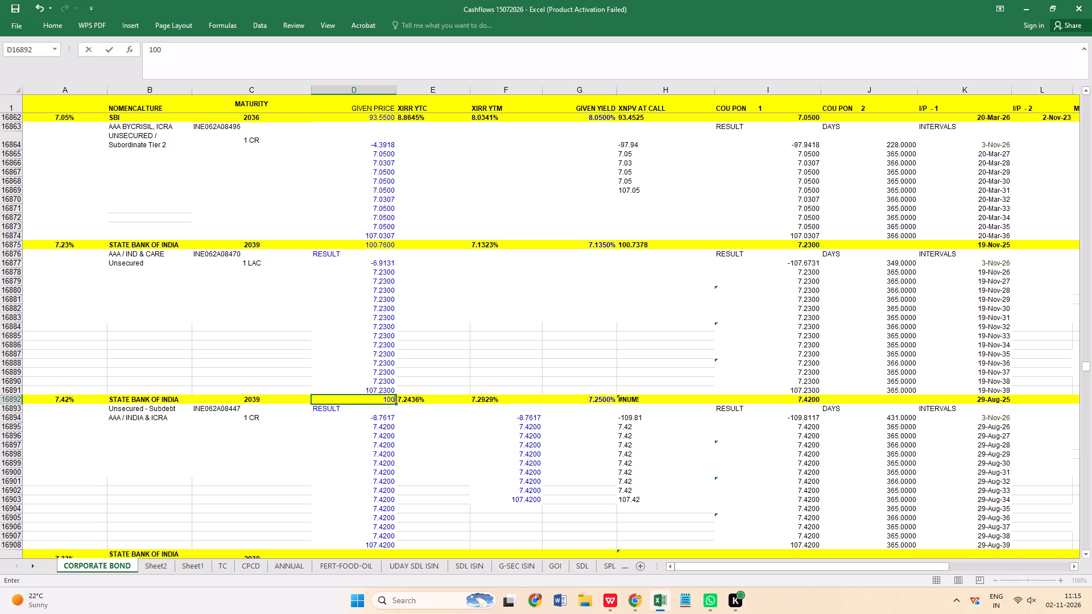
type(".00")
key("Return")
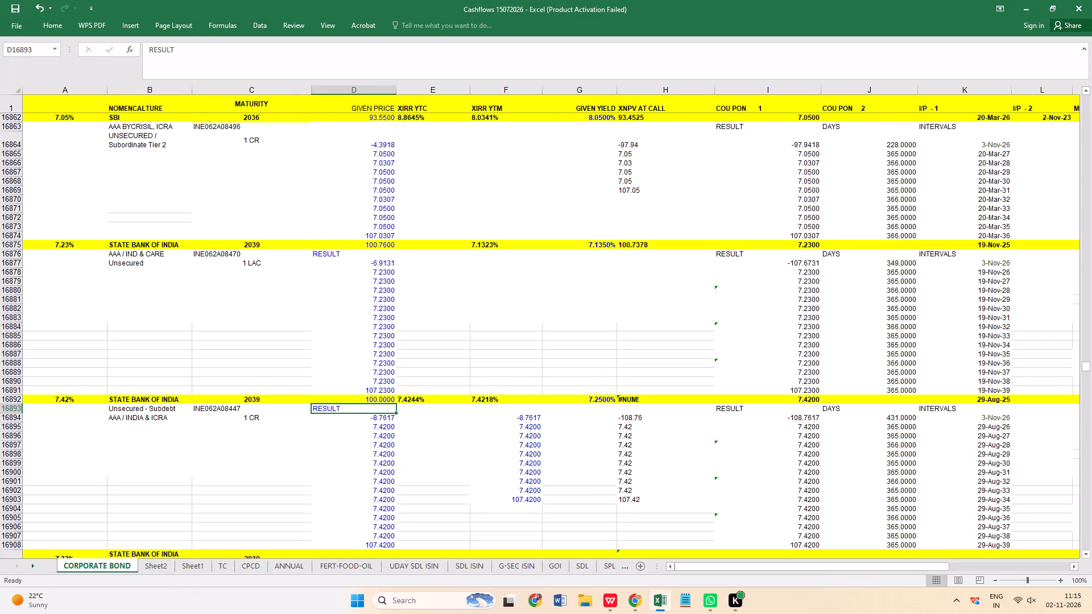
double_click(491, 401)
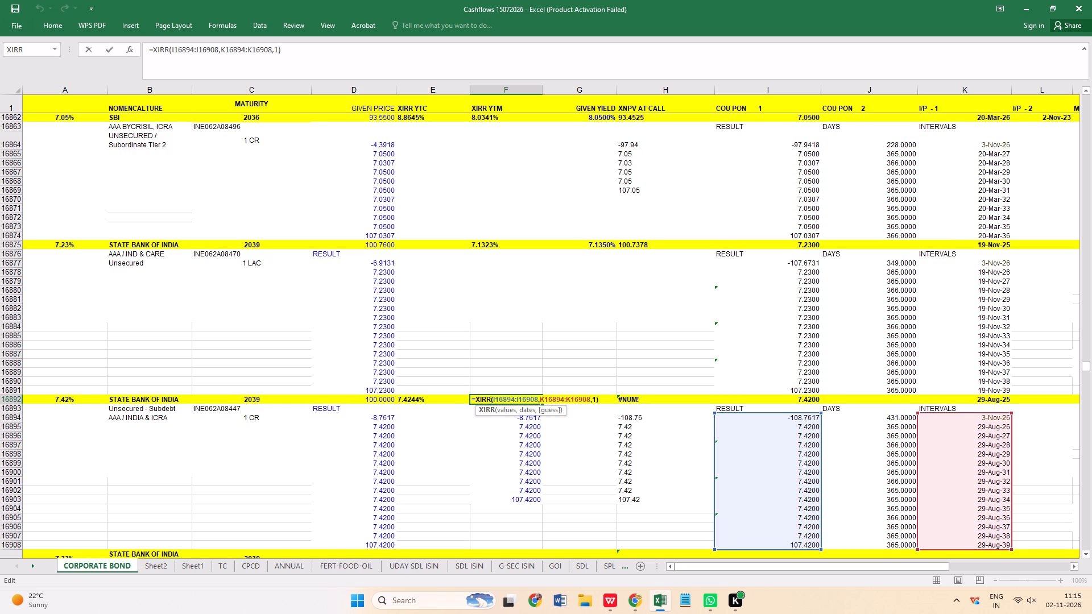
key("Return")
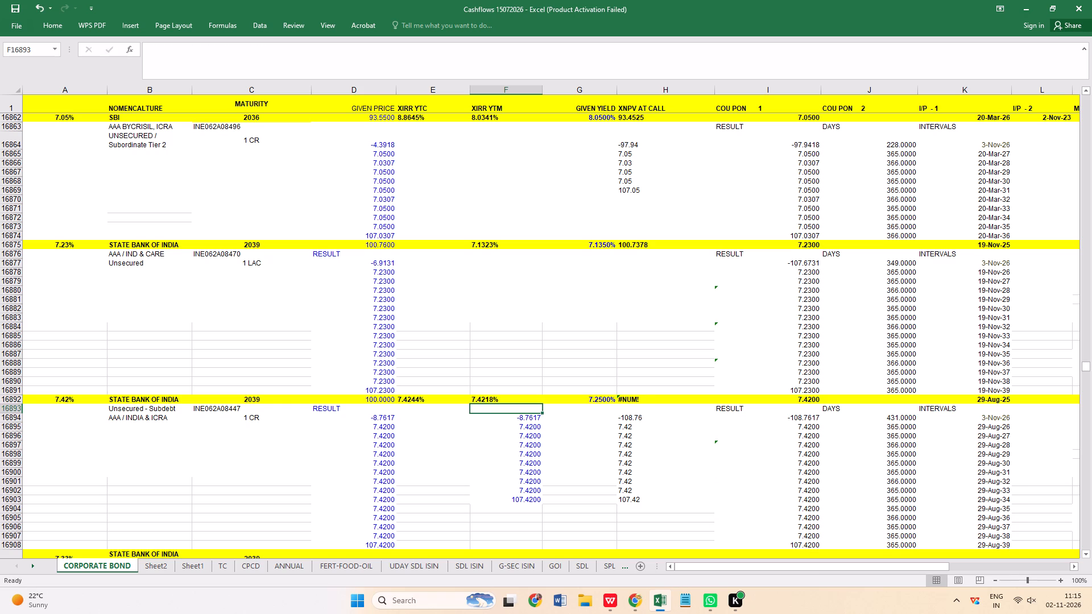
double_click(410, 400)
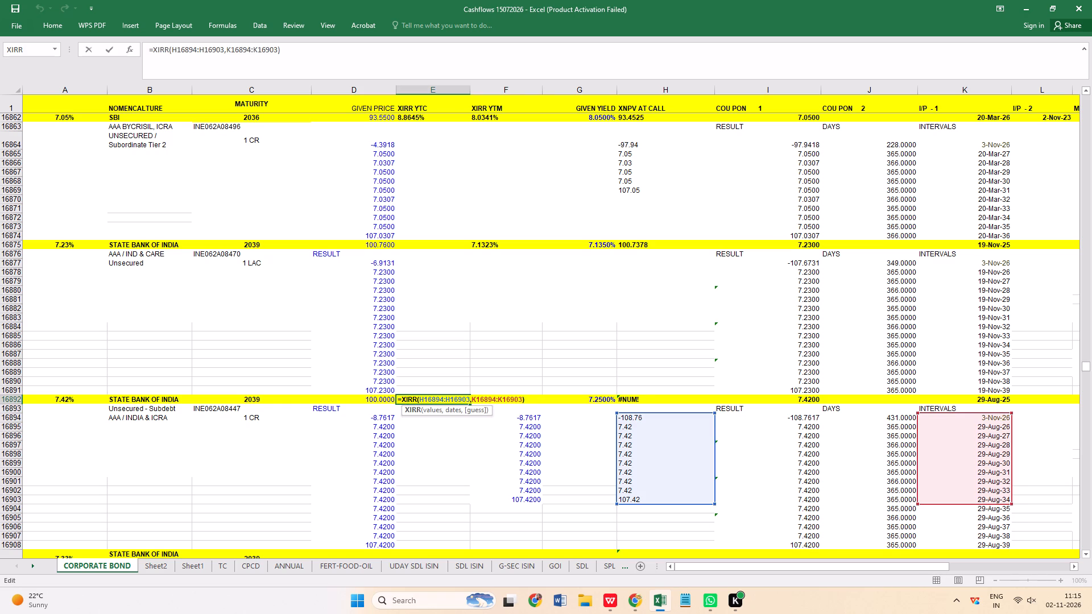
Set the given price of the 7.42% State Bank of India 2039 bond to 99.25.
left_click(382, 398)
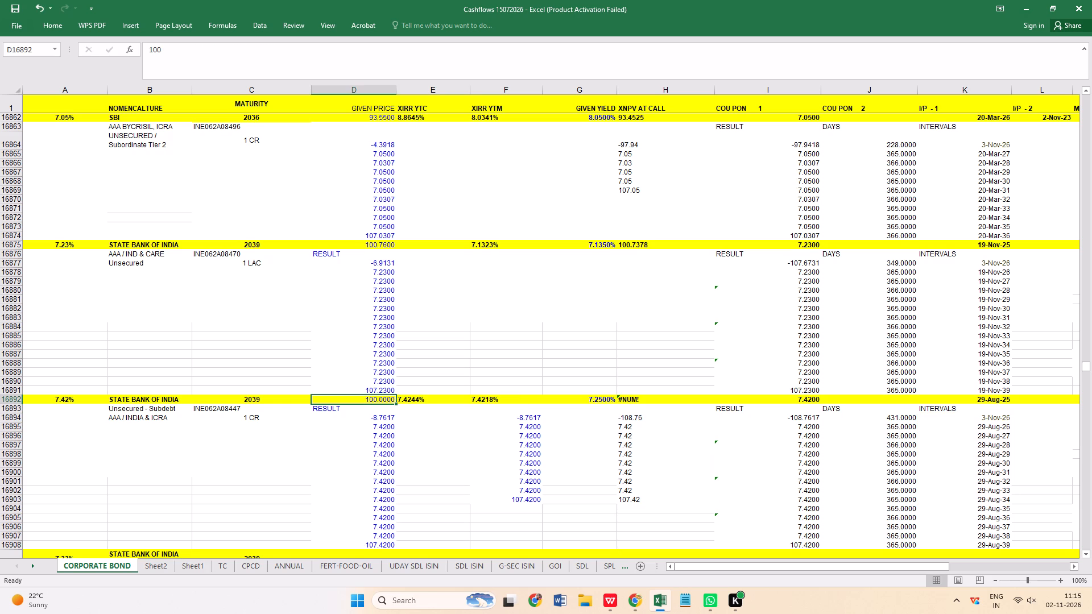
type("99.25")
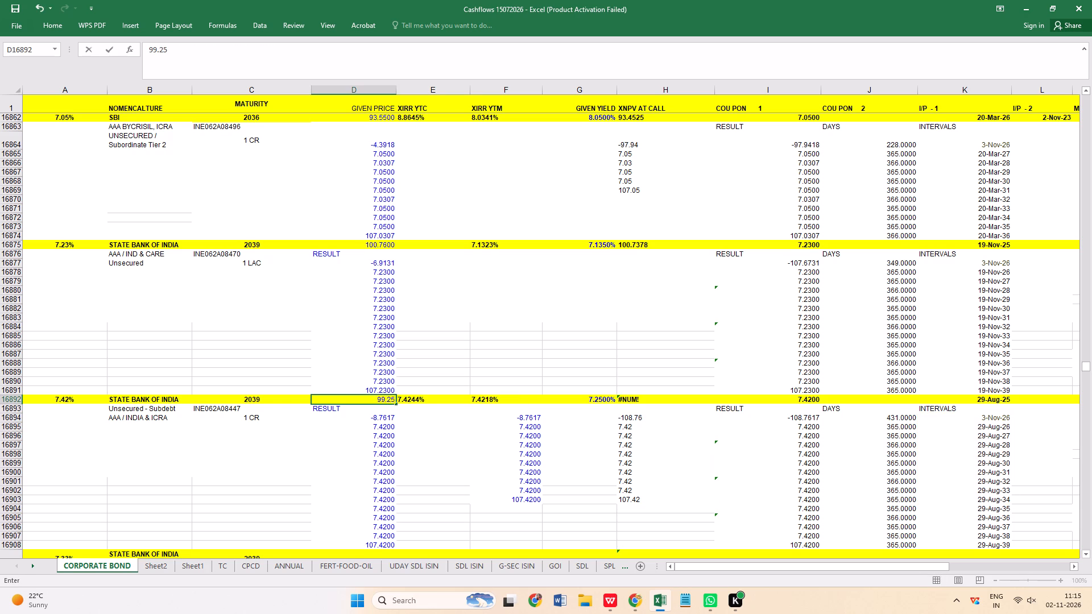
key("Return")
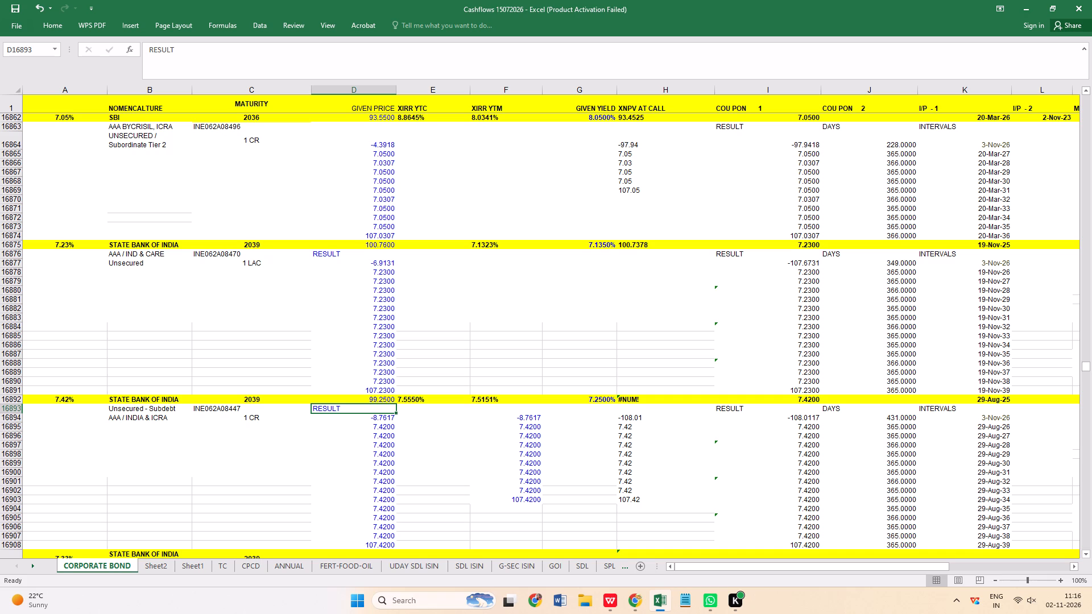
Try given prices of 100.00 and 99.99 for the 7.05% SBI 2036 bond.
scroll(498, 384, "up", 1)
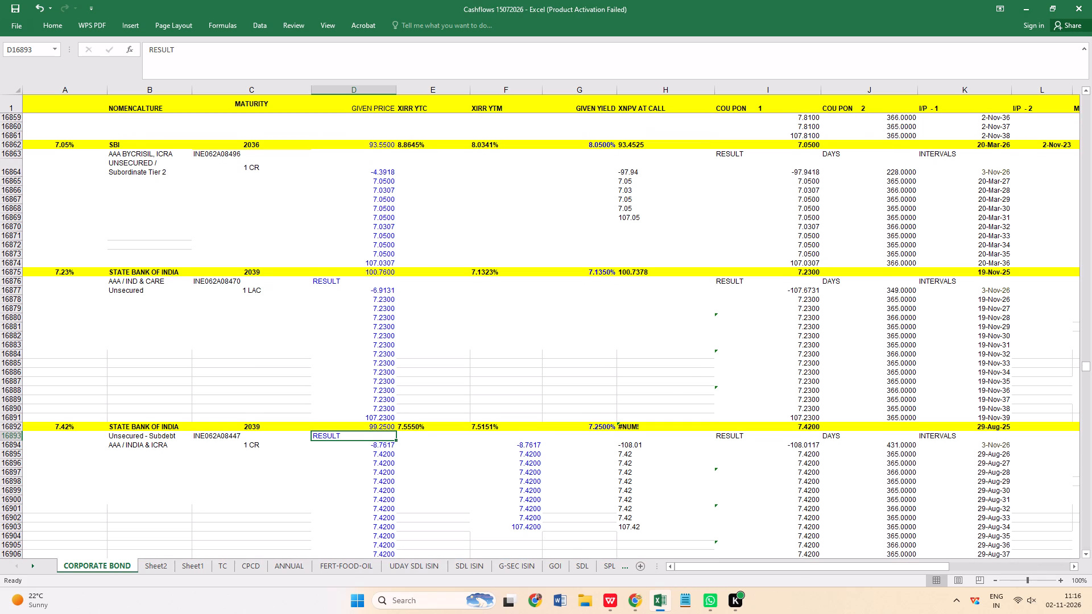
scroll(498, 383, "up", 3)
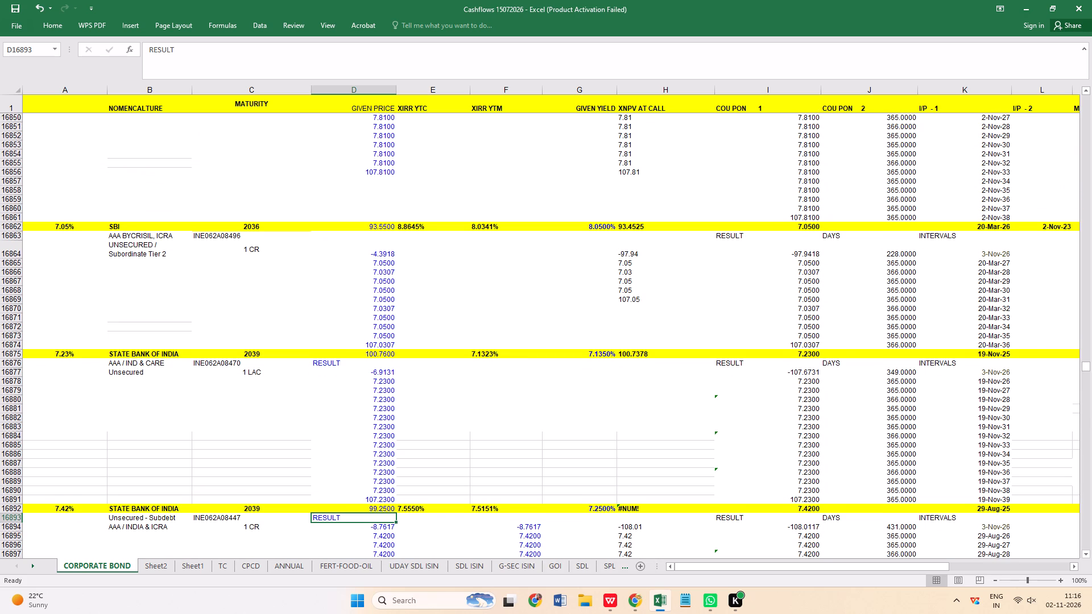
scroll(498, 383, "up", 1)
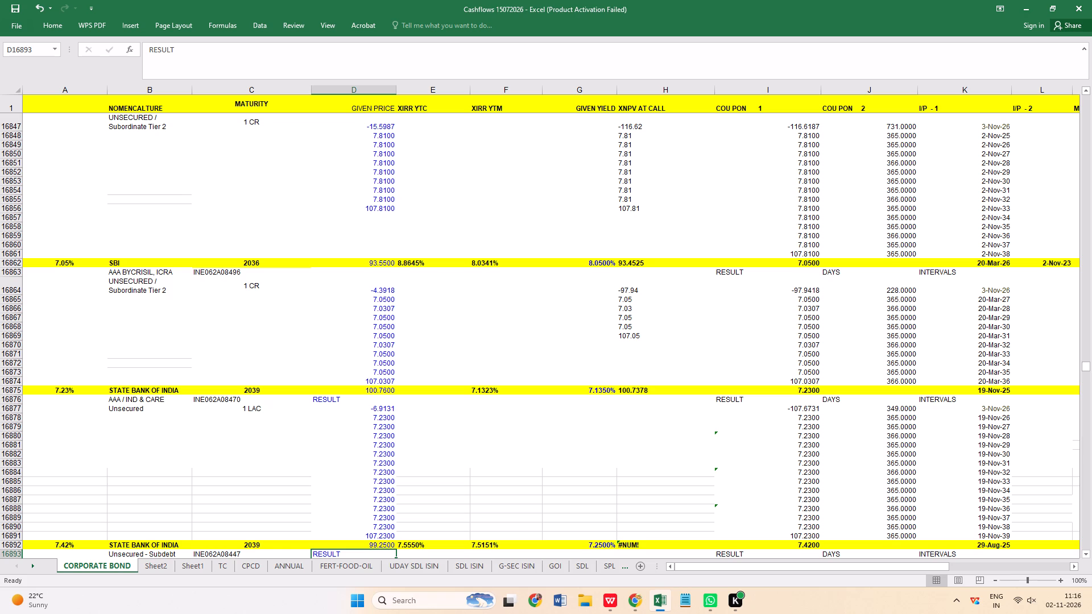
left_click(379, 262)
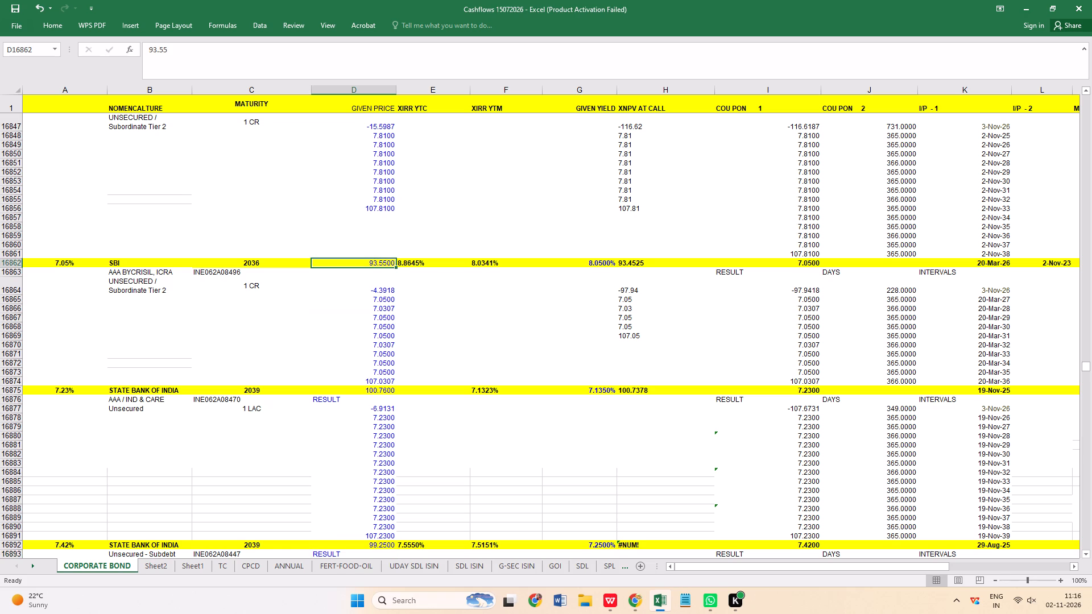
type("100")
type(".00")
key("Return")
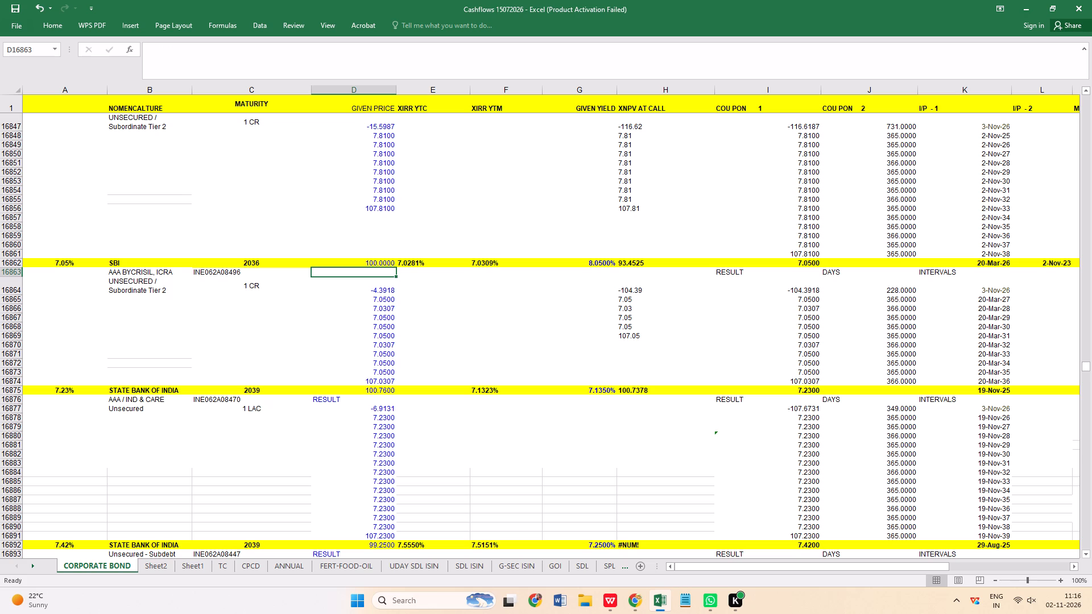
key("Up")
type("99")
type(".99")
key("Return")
left_click(646, 549)
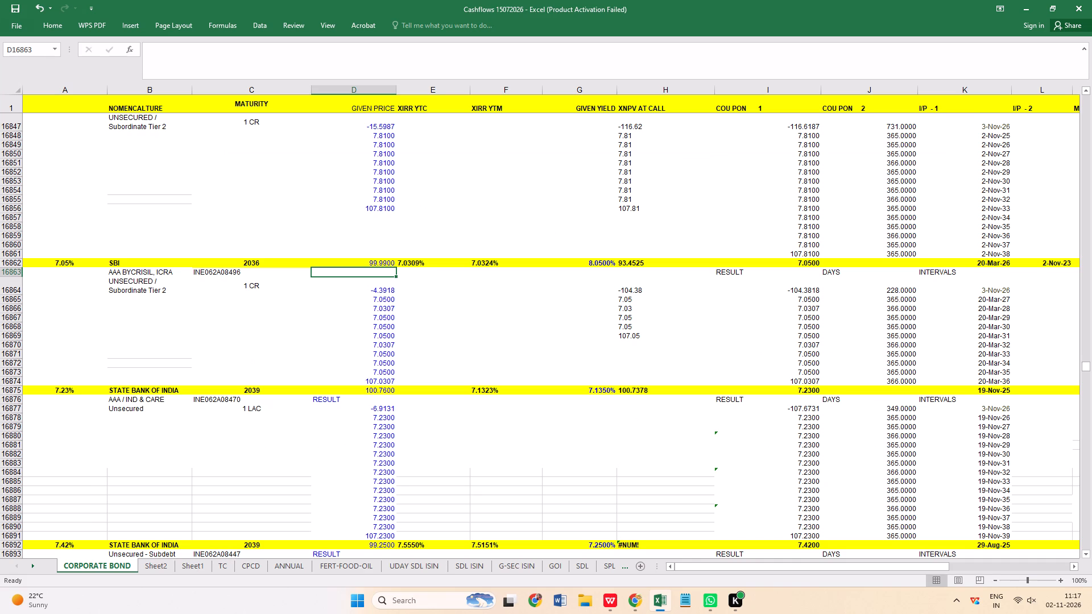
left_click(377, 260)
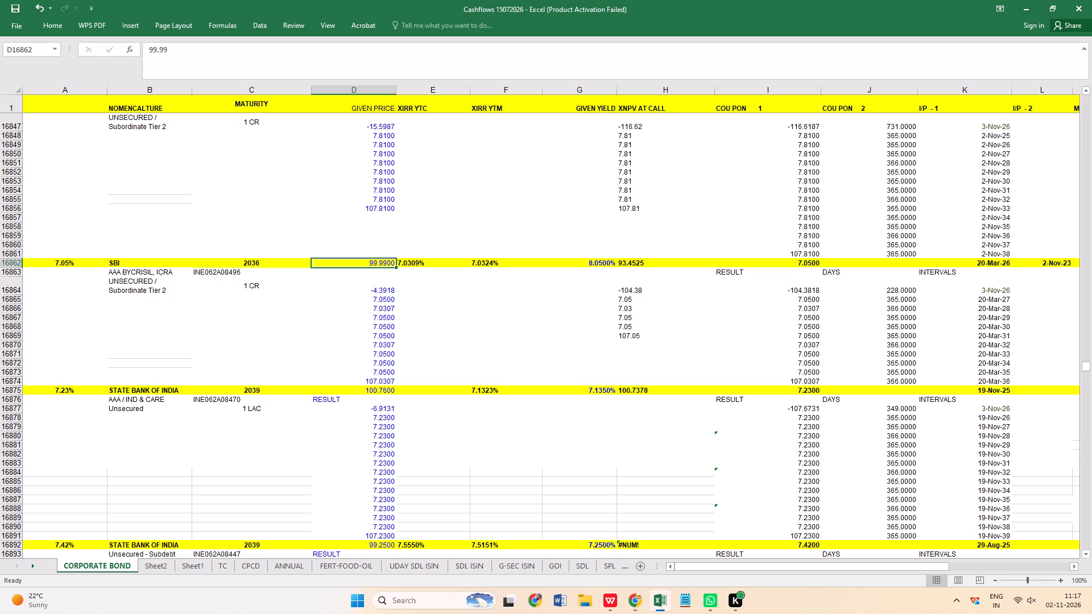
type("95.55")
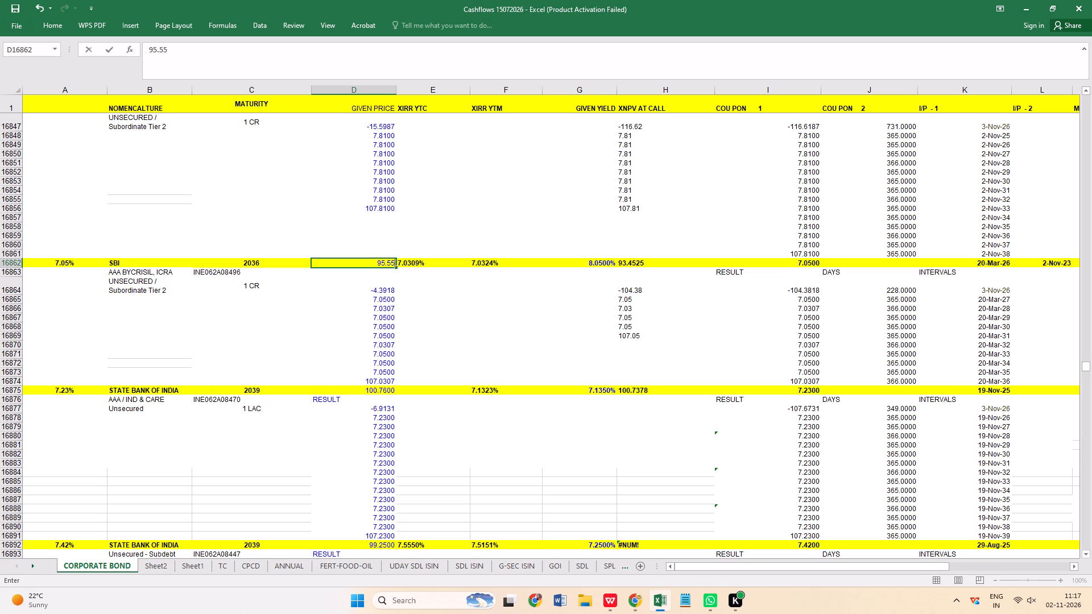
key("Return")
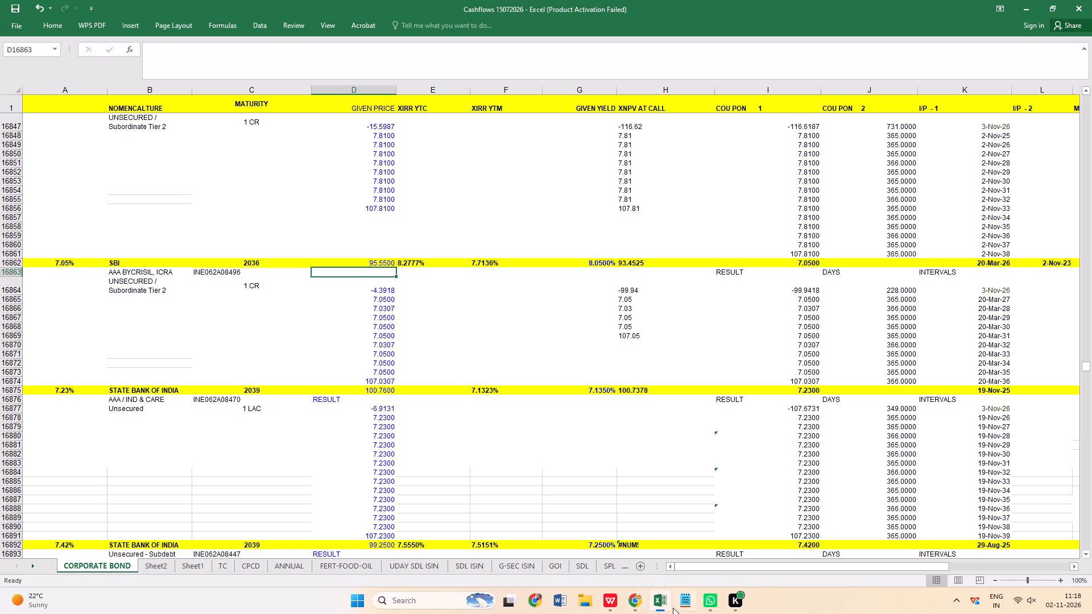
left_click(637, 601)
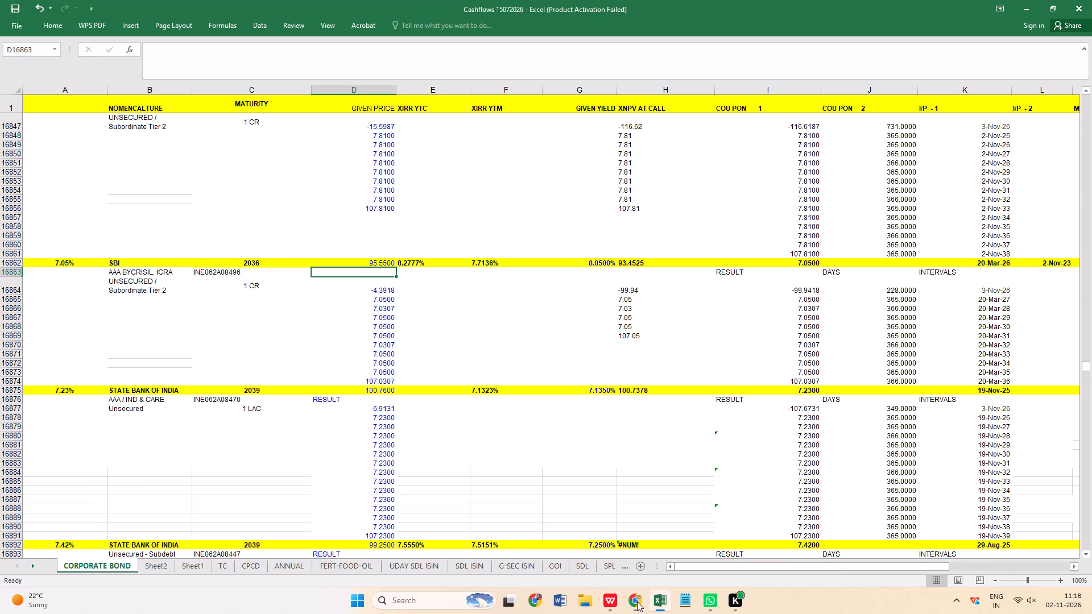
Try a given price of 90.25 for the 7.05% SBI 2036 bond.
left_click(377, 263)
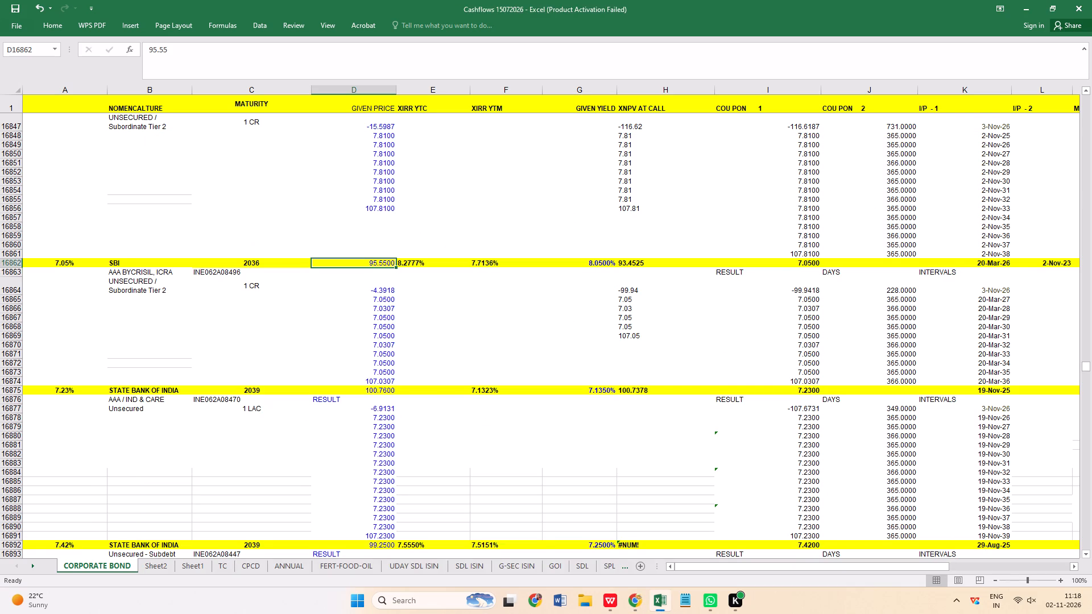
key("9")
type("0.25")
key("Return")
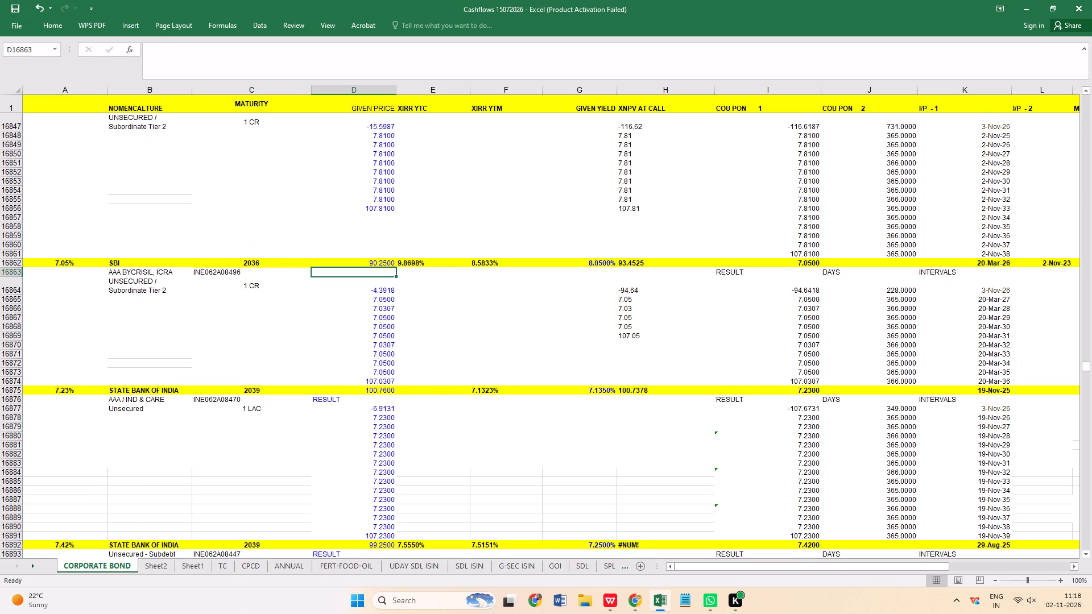
Set the given price of the 7.05% SBI 2036 bond to 98.25.
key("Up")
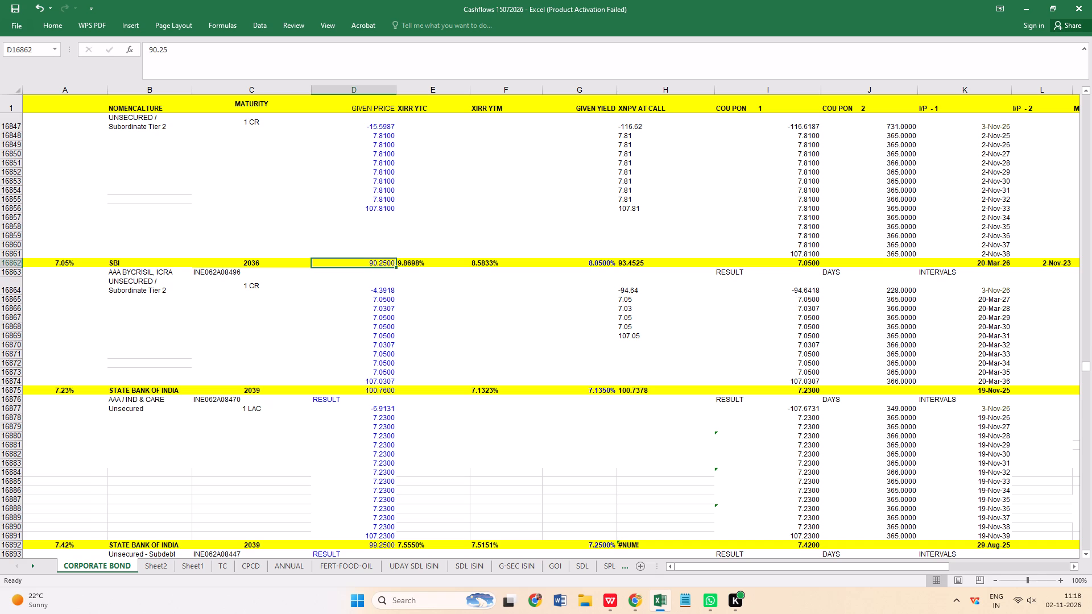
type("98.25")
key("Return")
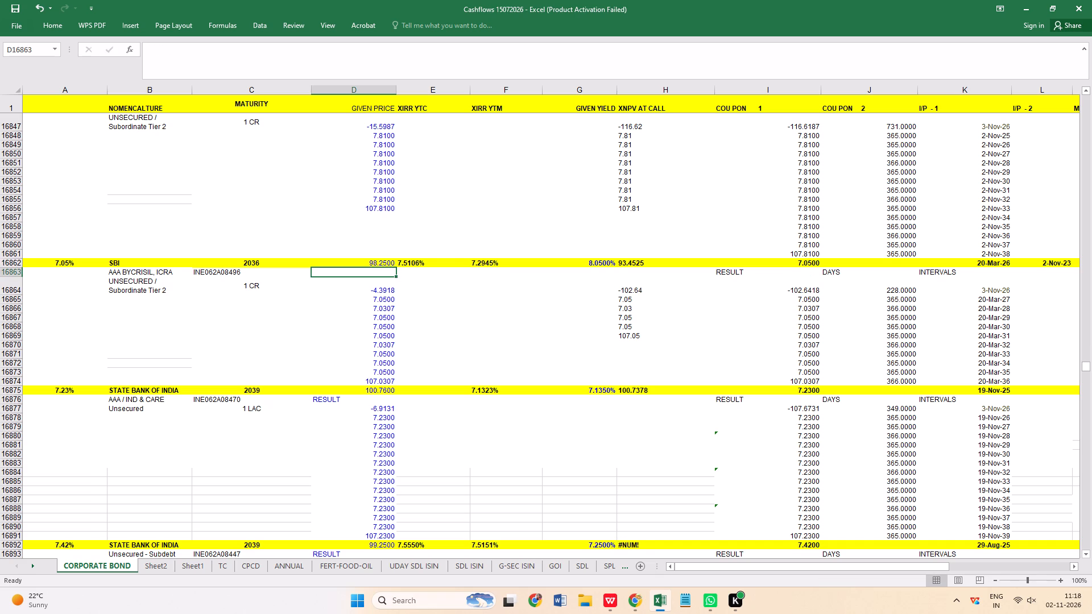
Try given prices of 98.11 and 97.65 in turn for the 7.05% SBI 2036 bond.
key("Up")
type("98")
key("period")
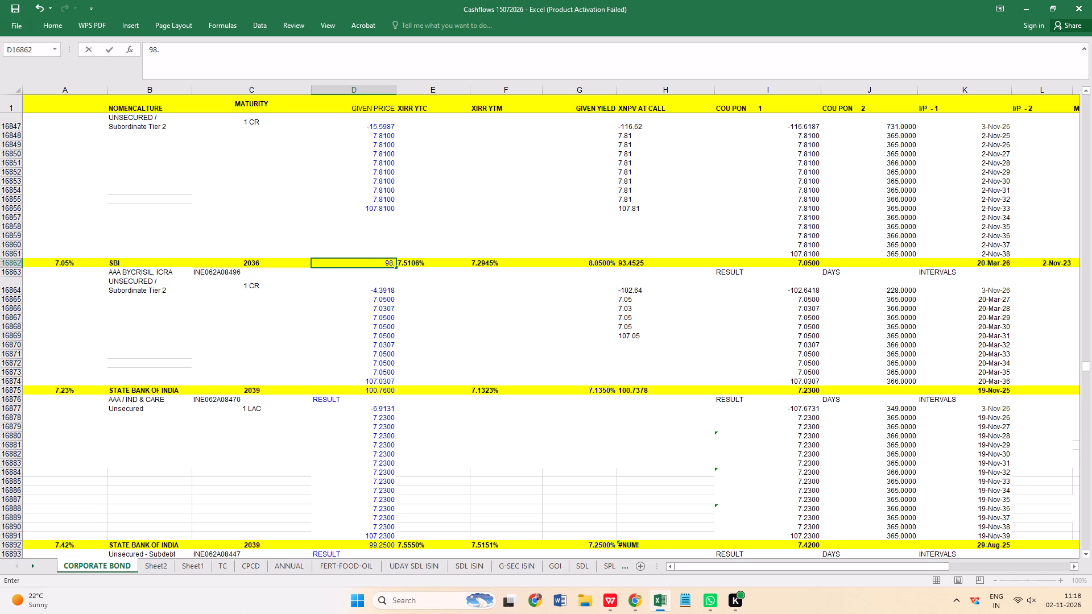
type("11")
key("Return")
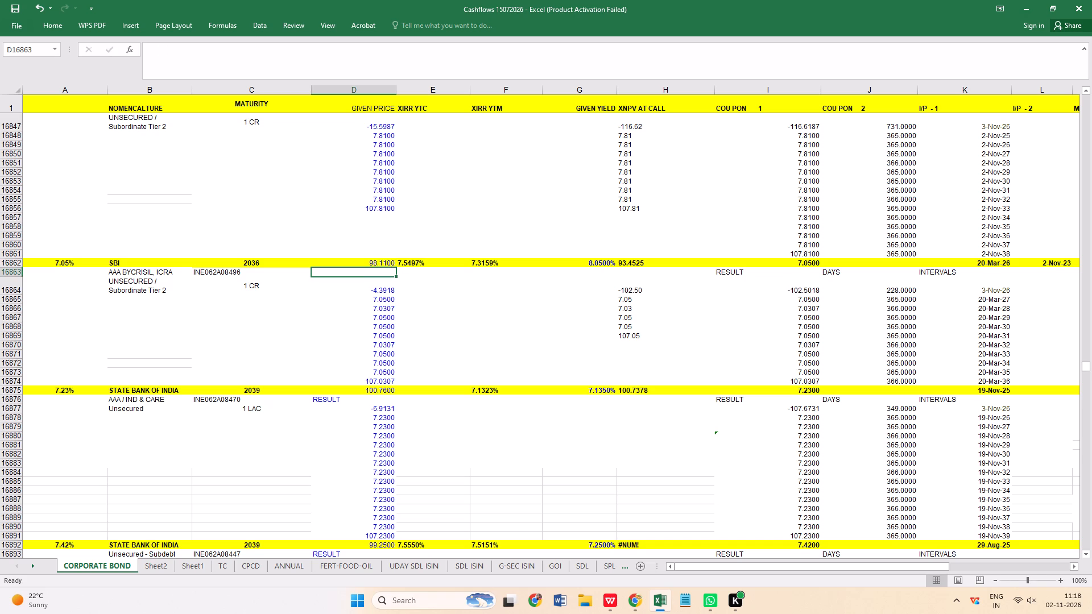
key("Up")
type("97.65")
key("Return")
Set the given price of the 7.05% SBI 2036 bond to 97.11.
key("Up")
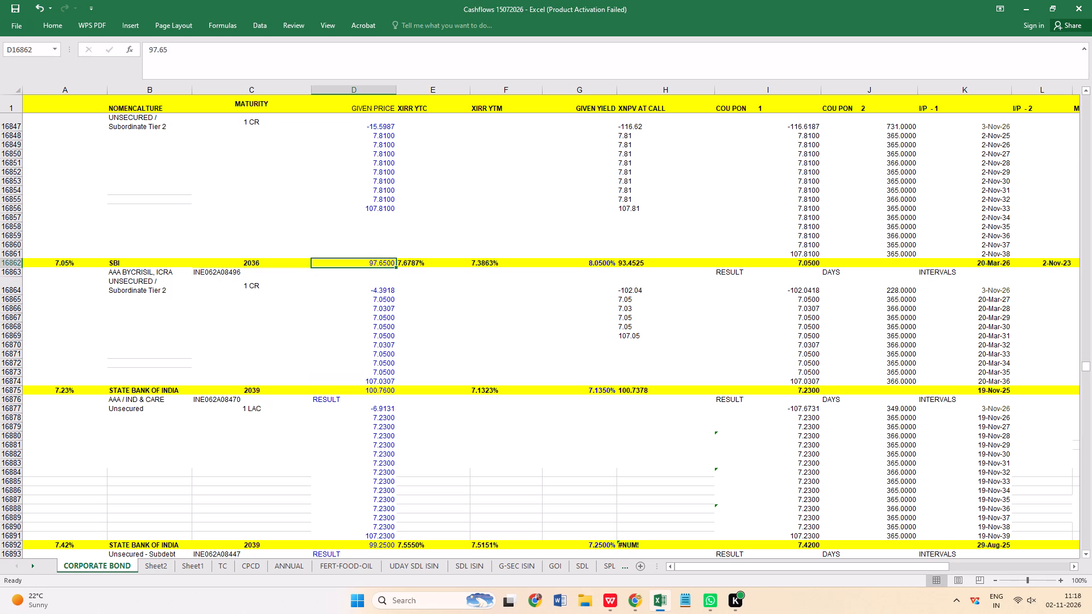
type("97.")
type("11")
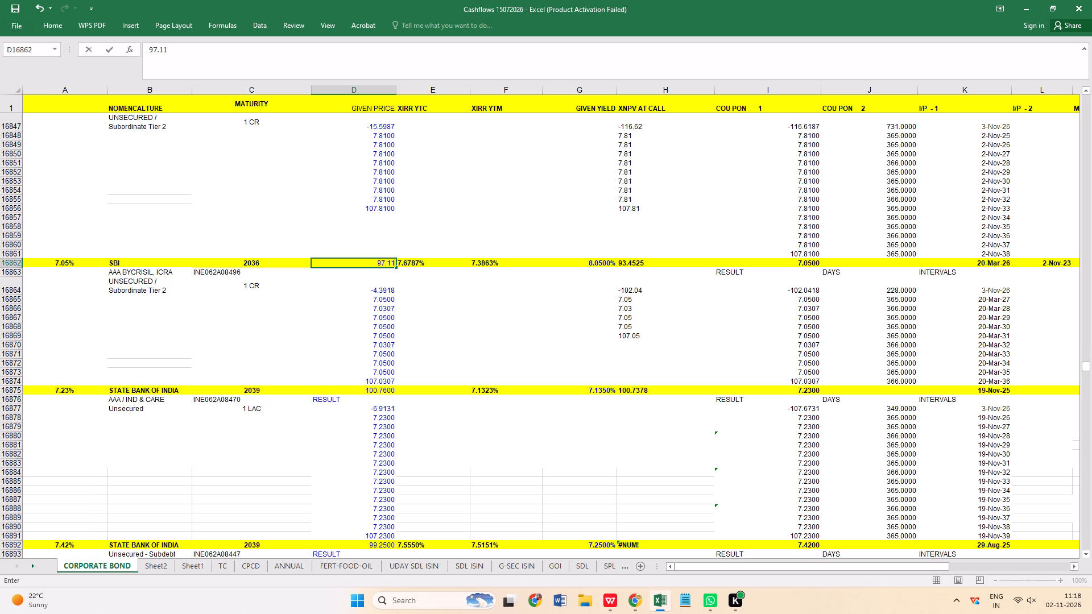
key("Return")
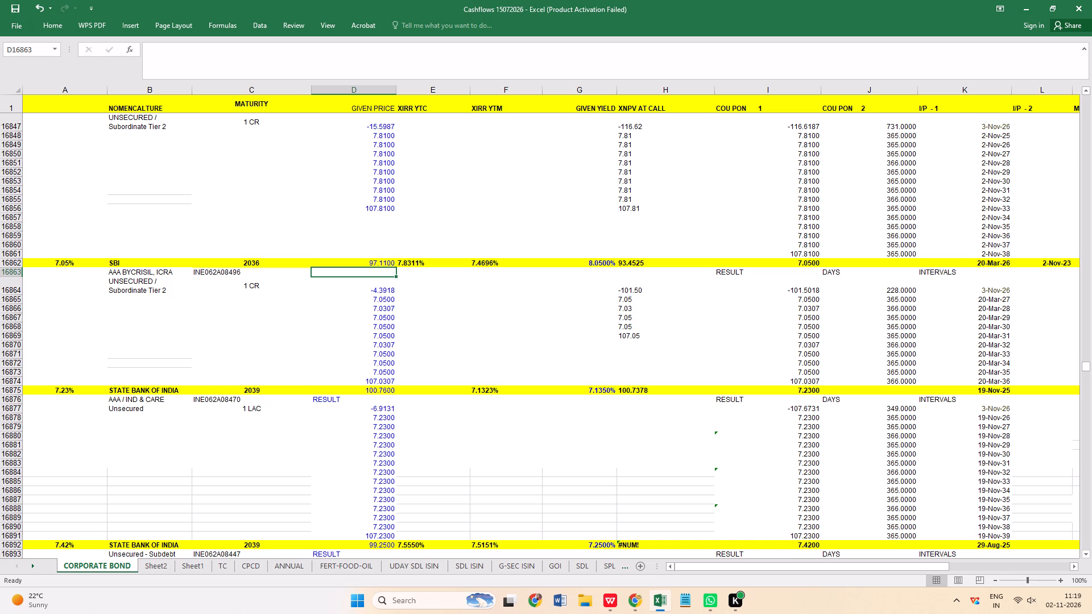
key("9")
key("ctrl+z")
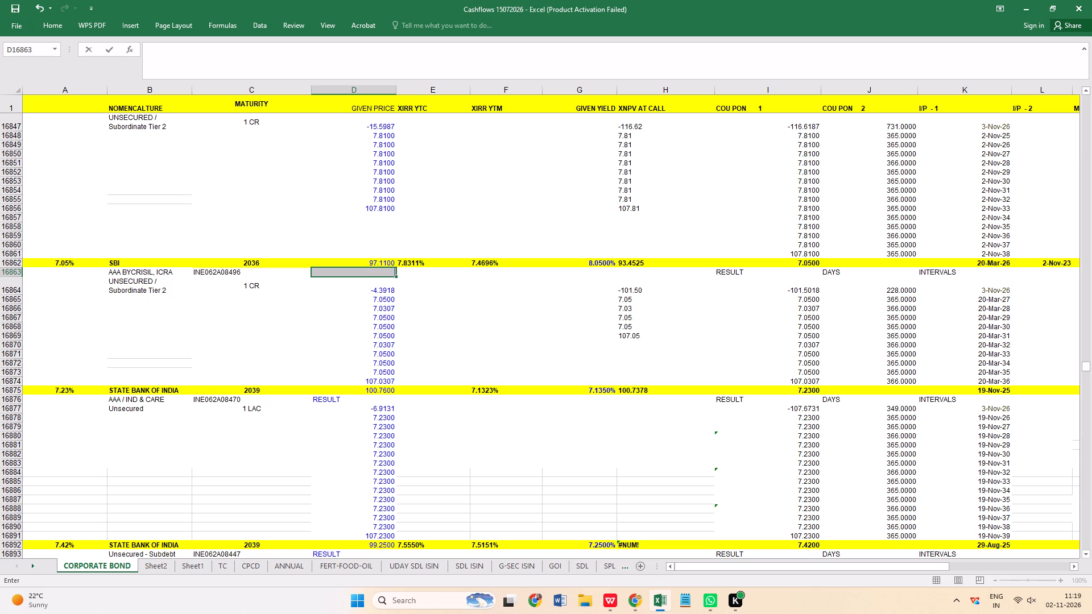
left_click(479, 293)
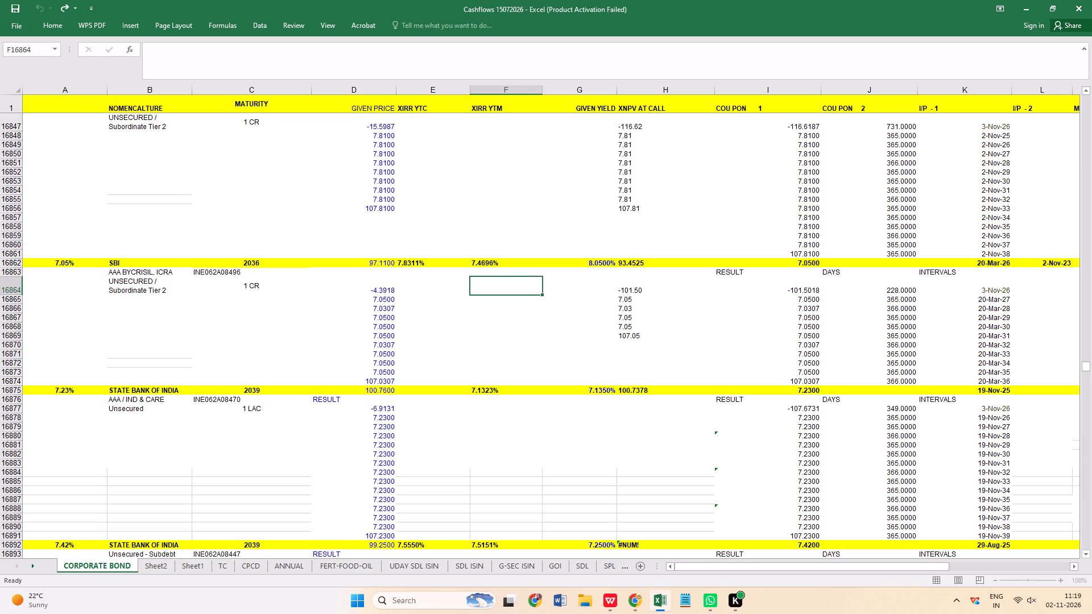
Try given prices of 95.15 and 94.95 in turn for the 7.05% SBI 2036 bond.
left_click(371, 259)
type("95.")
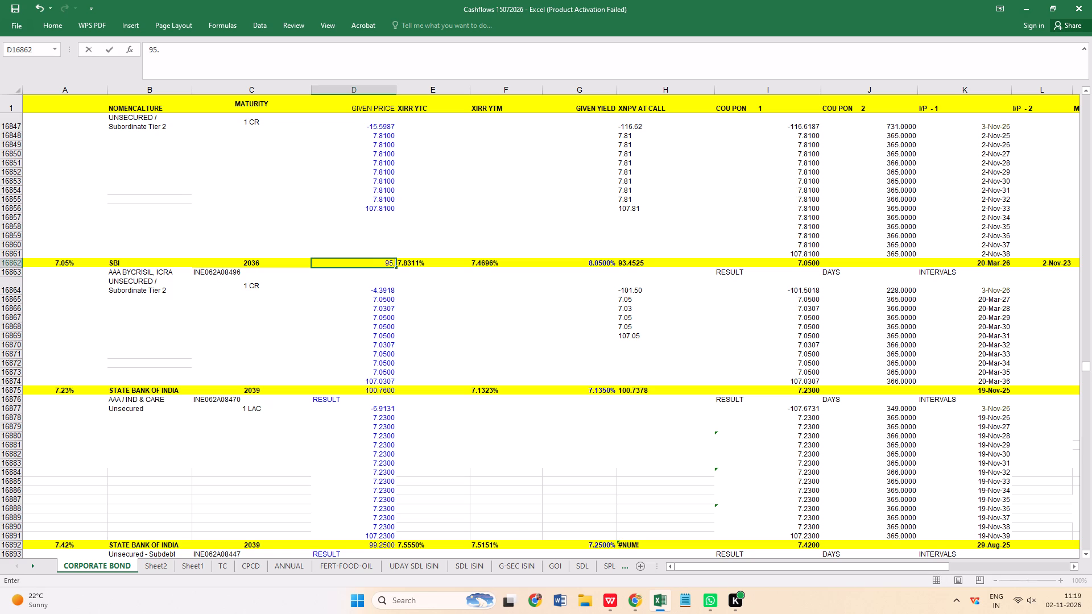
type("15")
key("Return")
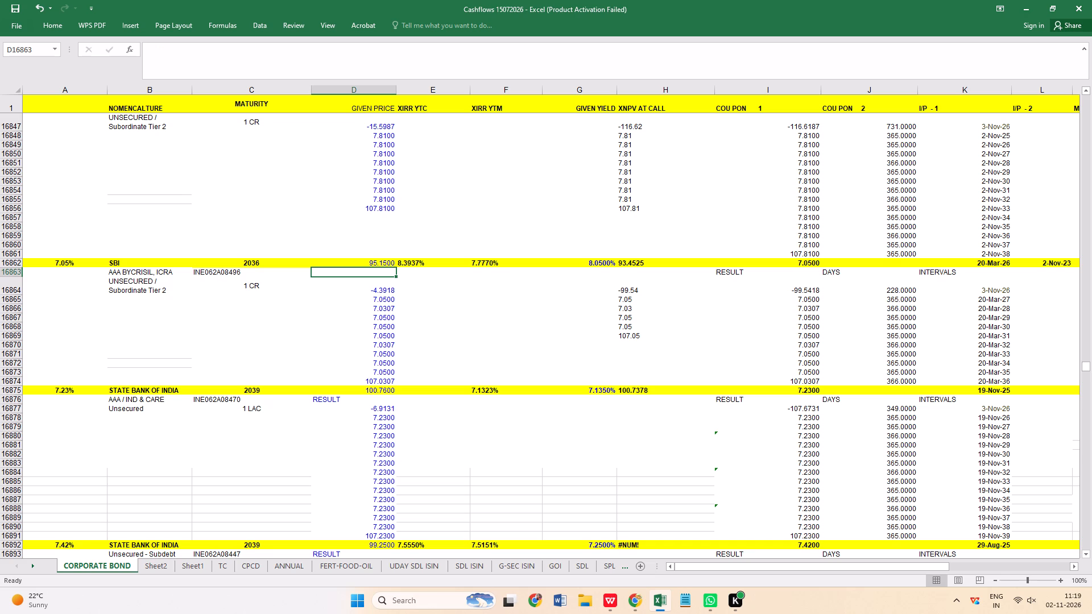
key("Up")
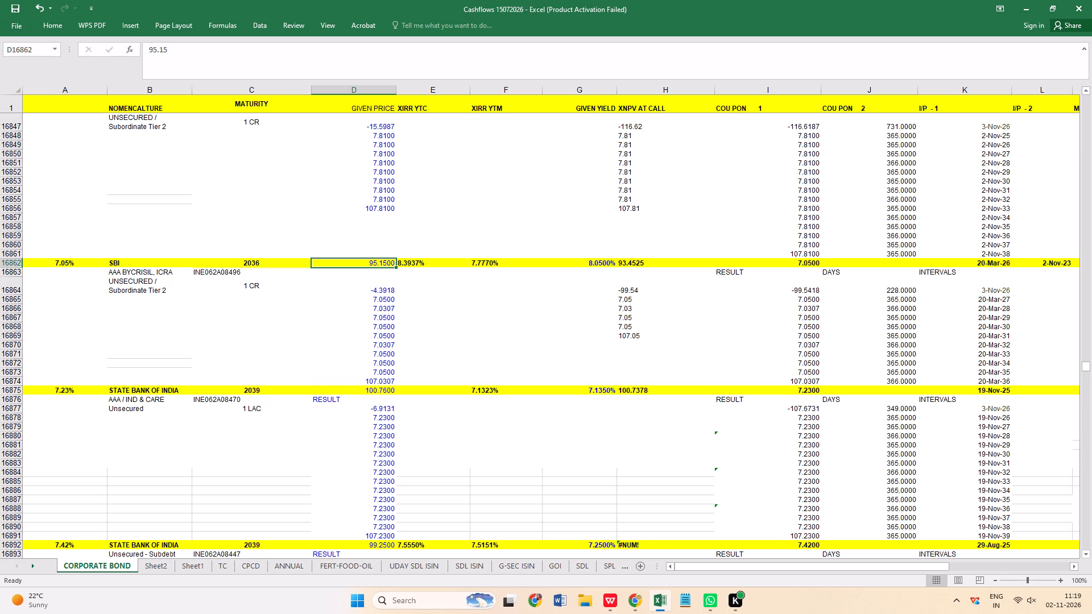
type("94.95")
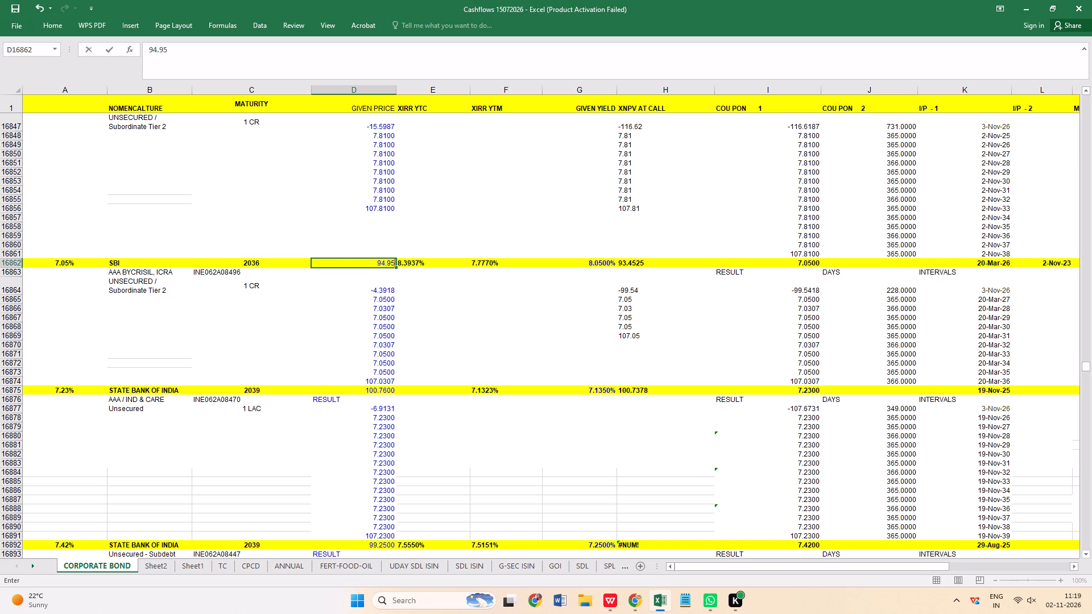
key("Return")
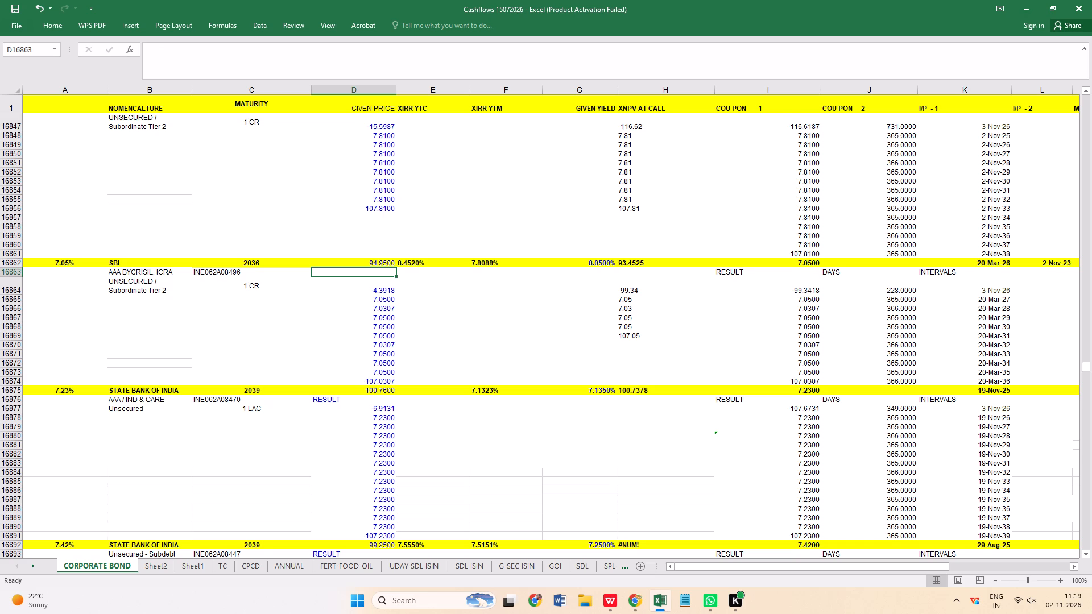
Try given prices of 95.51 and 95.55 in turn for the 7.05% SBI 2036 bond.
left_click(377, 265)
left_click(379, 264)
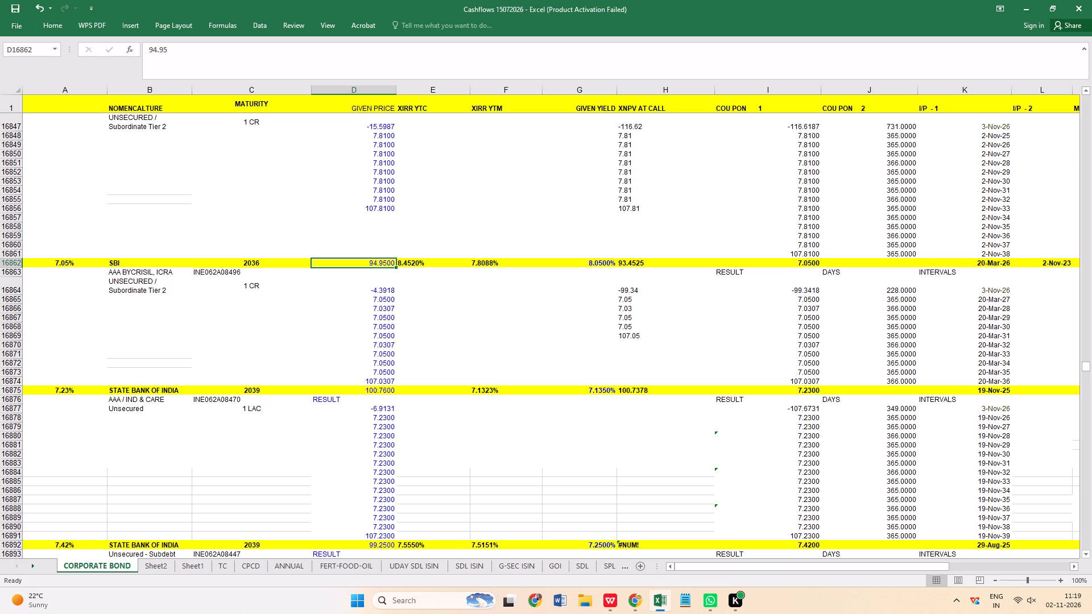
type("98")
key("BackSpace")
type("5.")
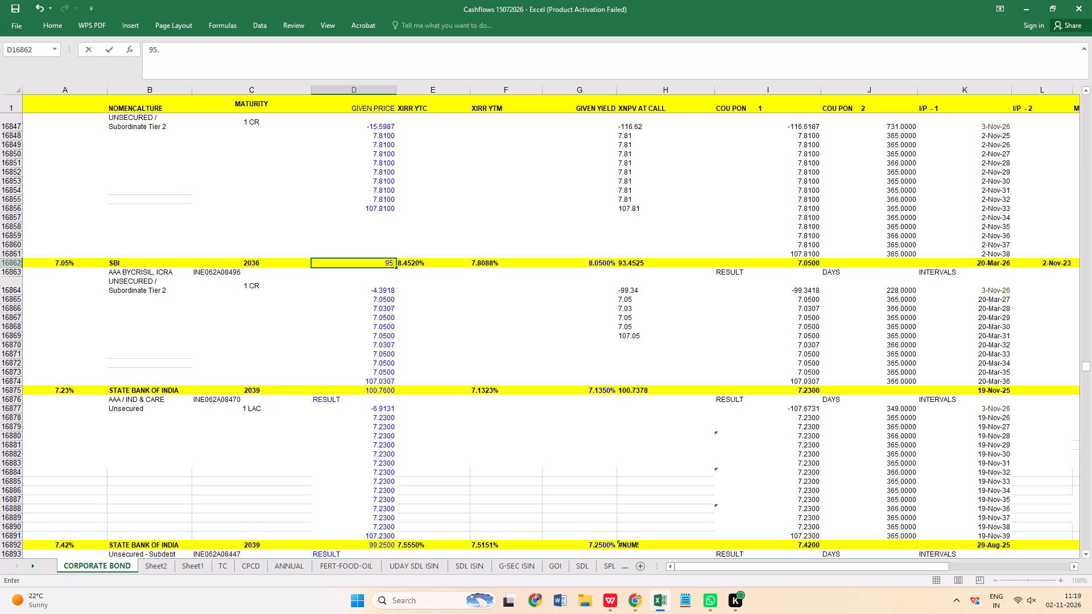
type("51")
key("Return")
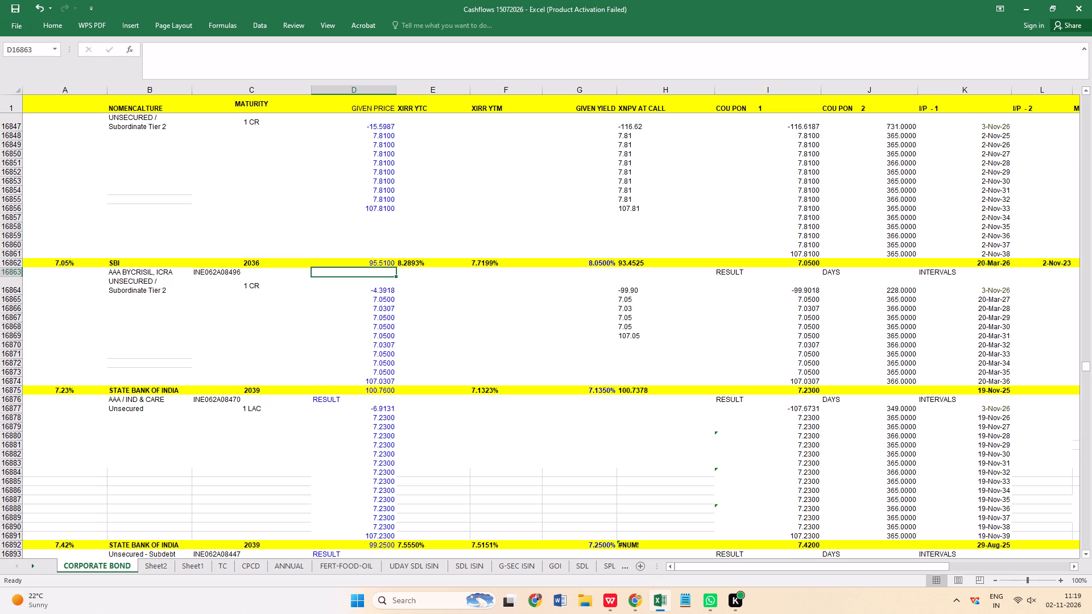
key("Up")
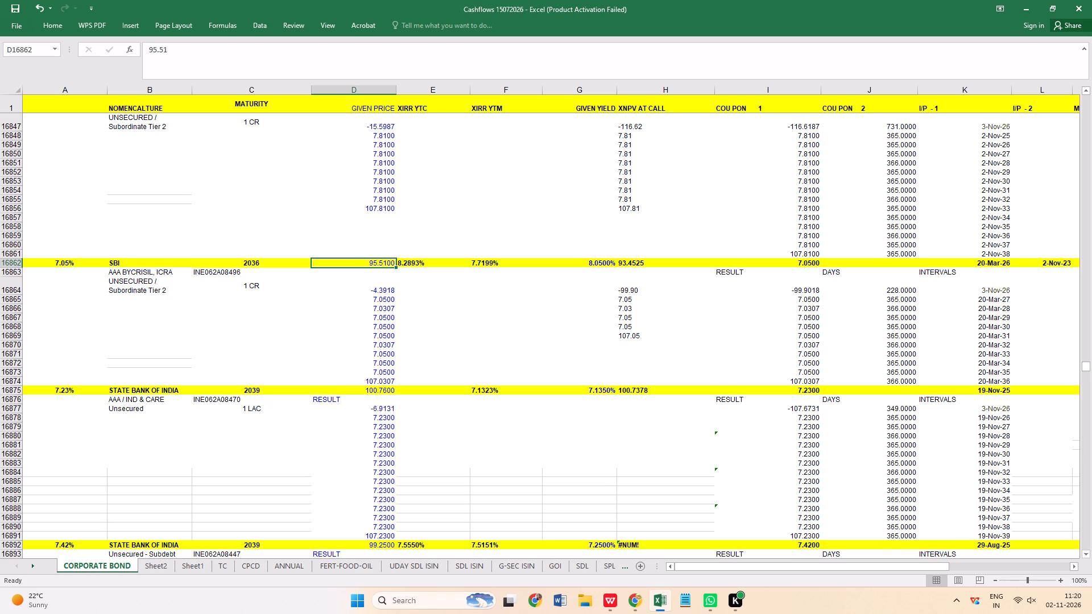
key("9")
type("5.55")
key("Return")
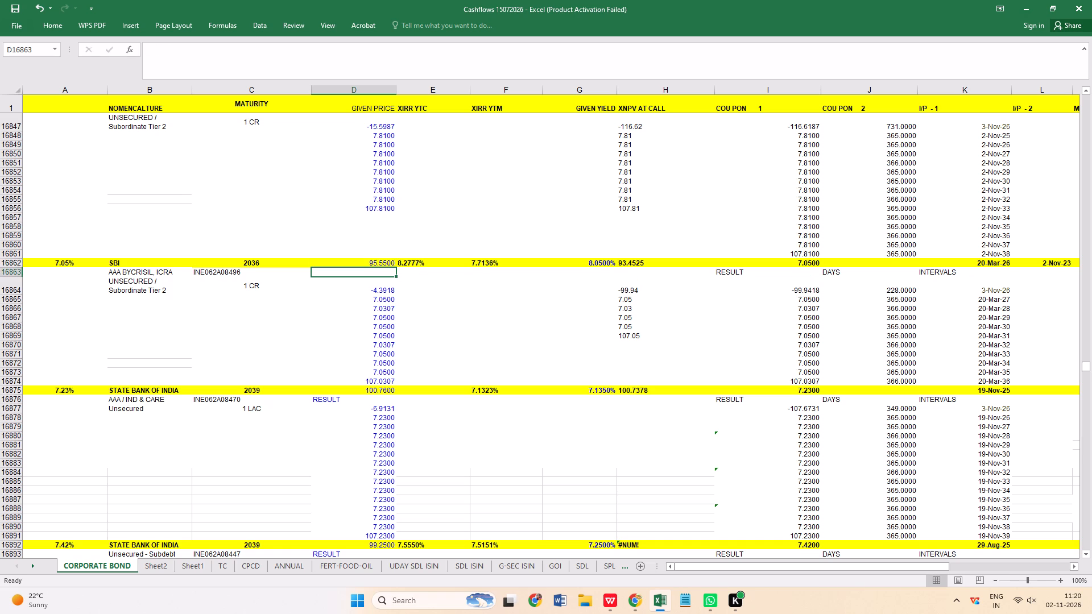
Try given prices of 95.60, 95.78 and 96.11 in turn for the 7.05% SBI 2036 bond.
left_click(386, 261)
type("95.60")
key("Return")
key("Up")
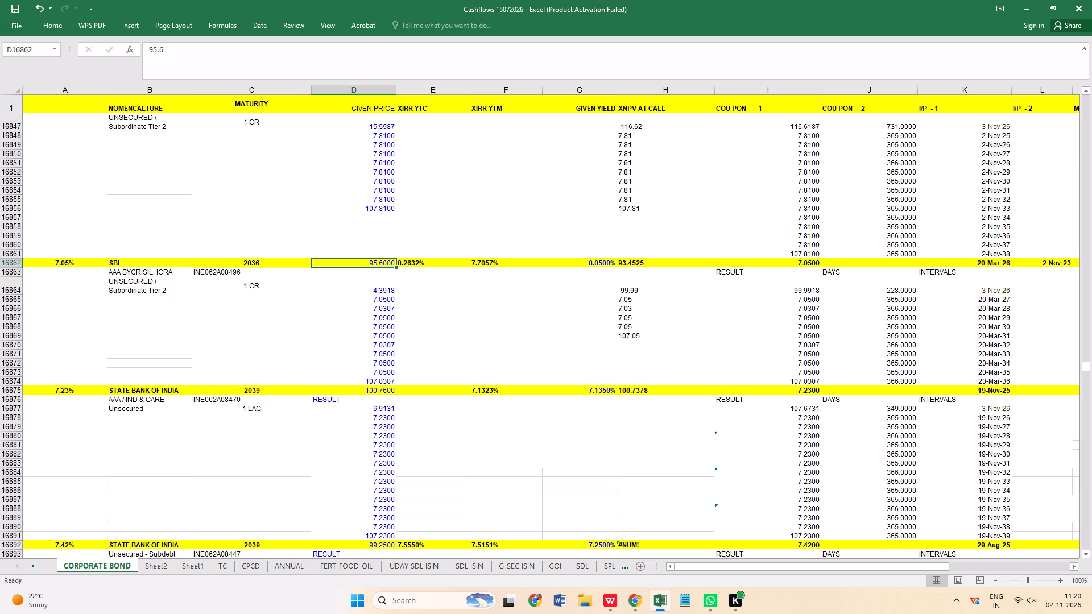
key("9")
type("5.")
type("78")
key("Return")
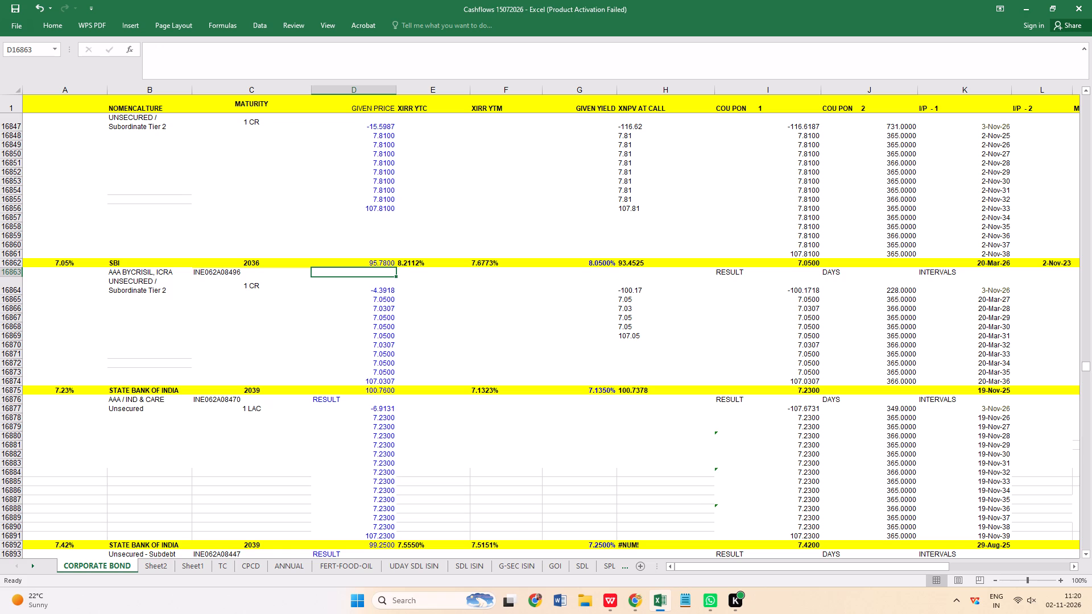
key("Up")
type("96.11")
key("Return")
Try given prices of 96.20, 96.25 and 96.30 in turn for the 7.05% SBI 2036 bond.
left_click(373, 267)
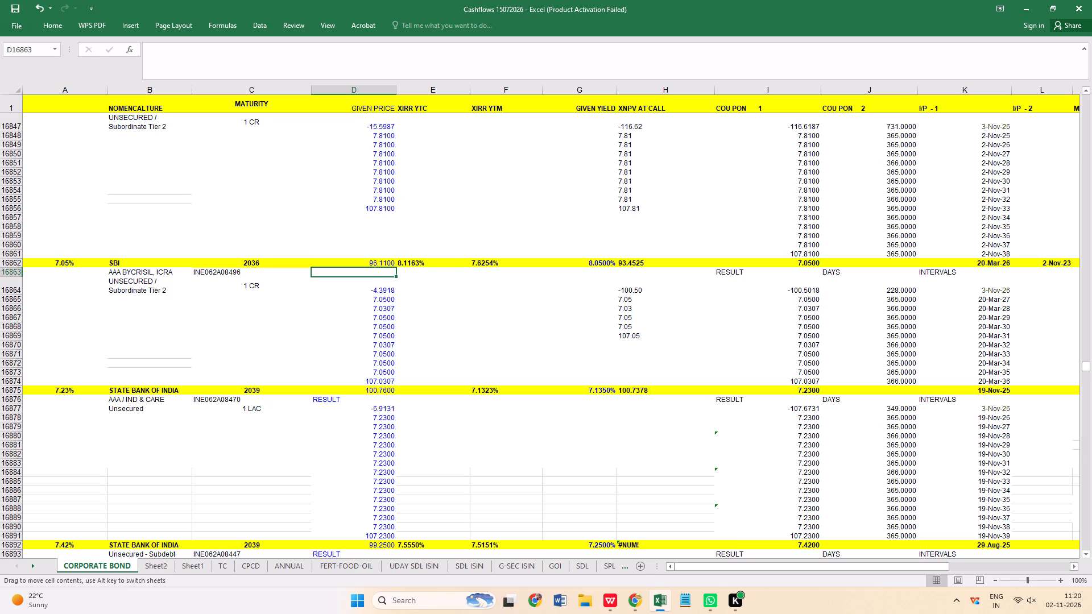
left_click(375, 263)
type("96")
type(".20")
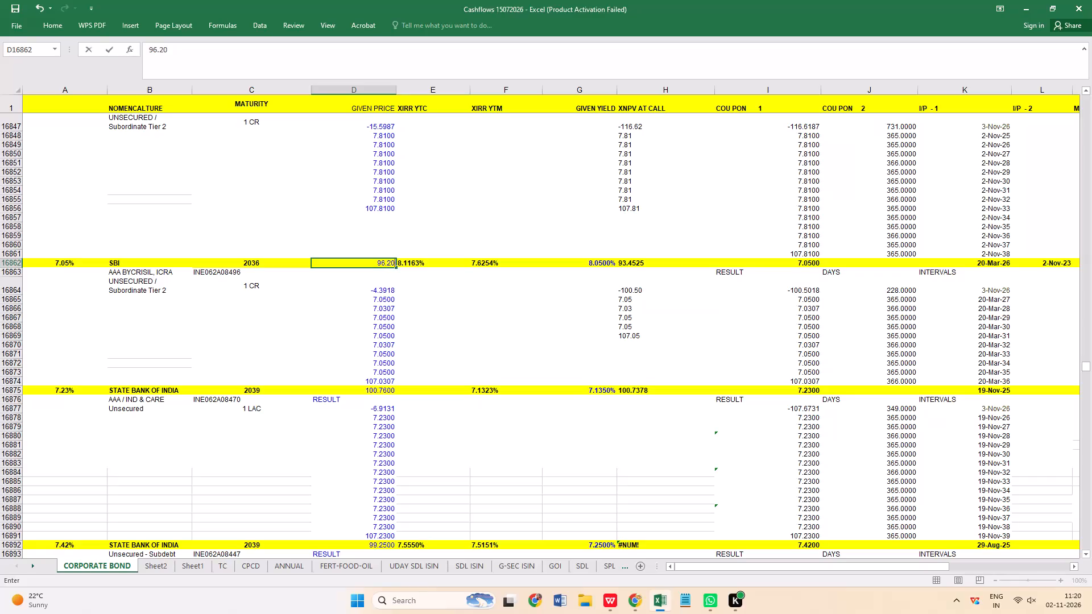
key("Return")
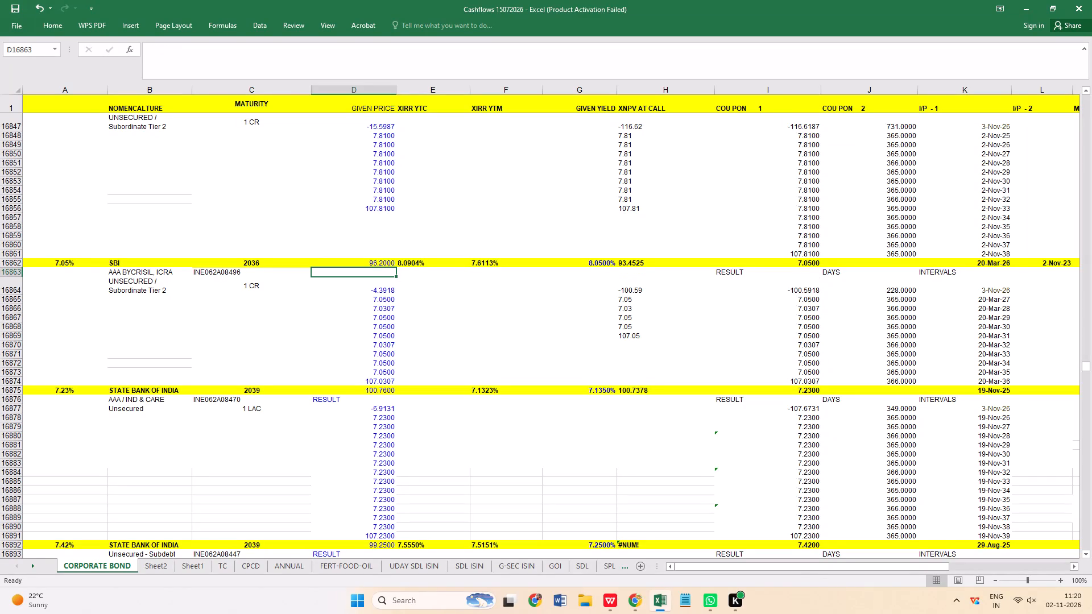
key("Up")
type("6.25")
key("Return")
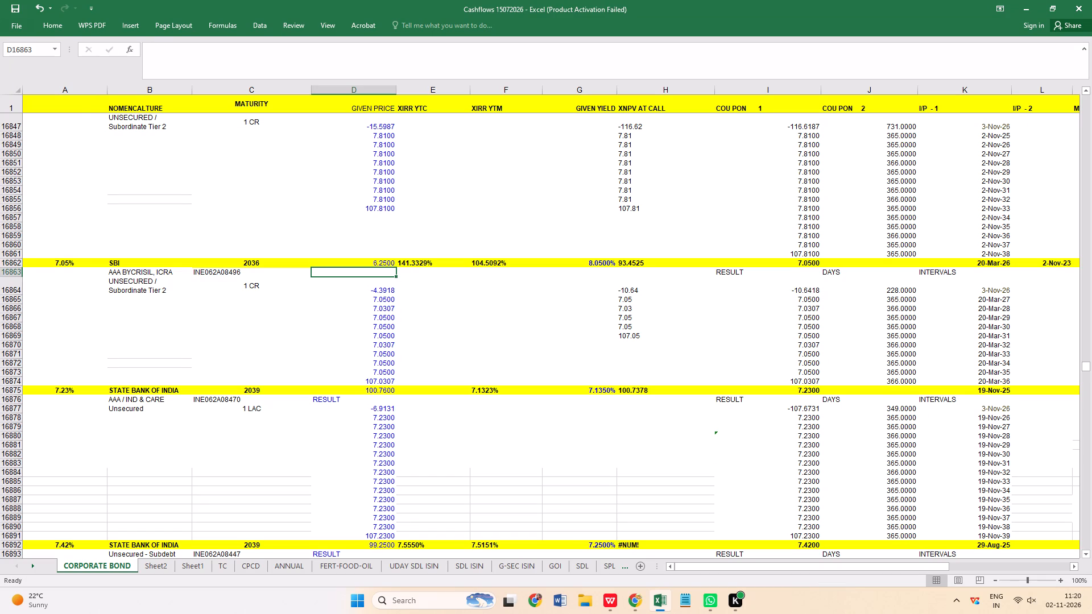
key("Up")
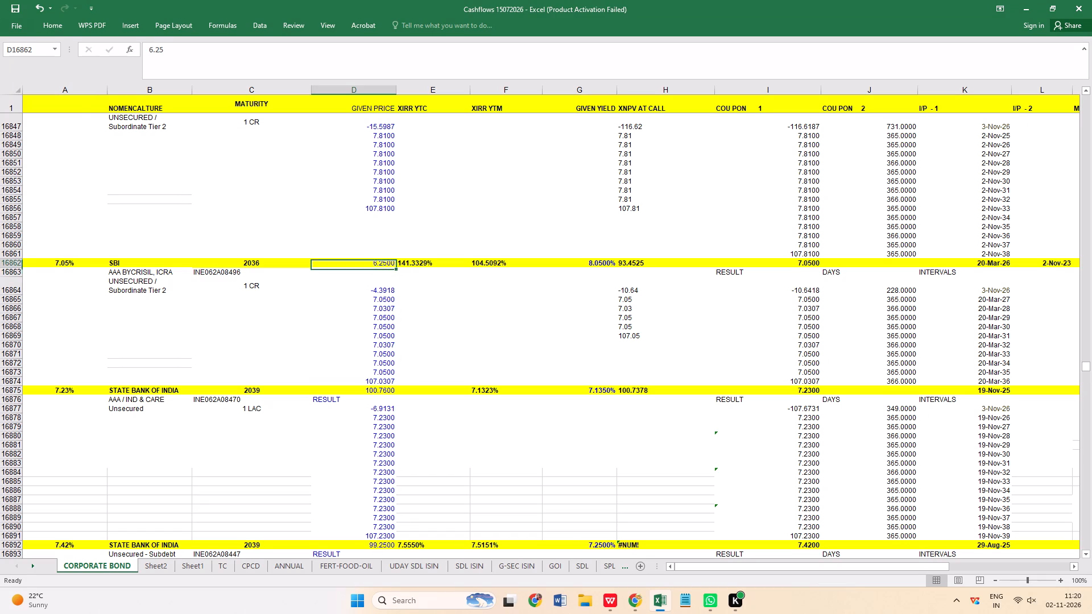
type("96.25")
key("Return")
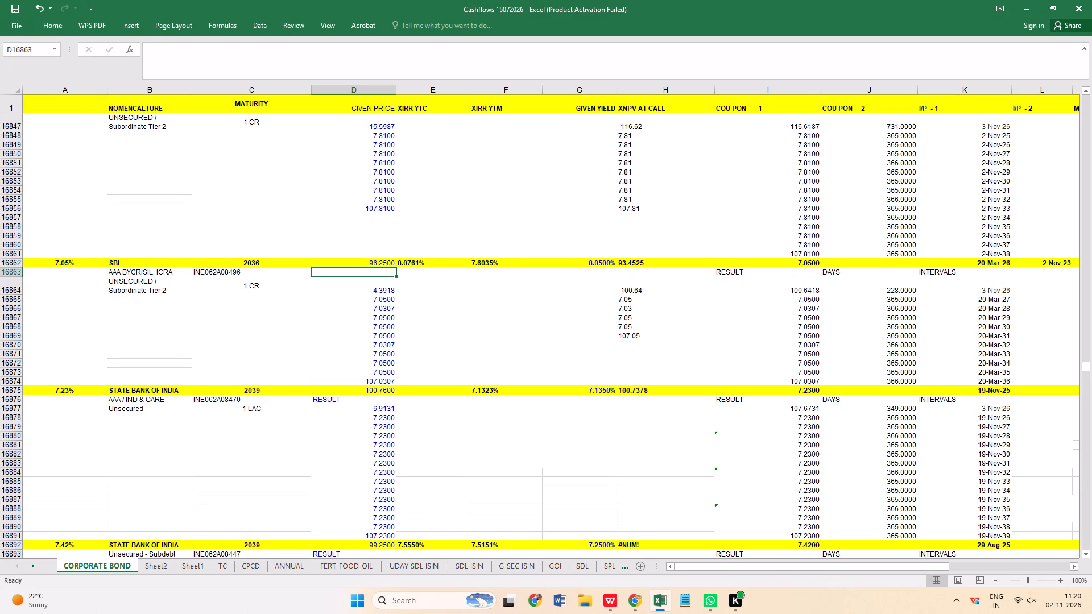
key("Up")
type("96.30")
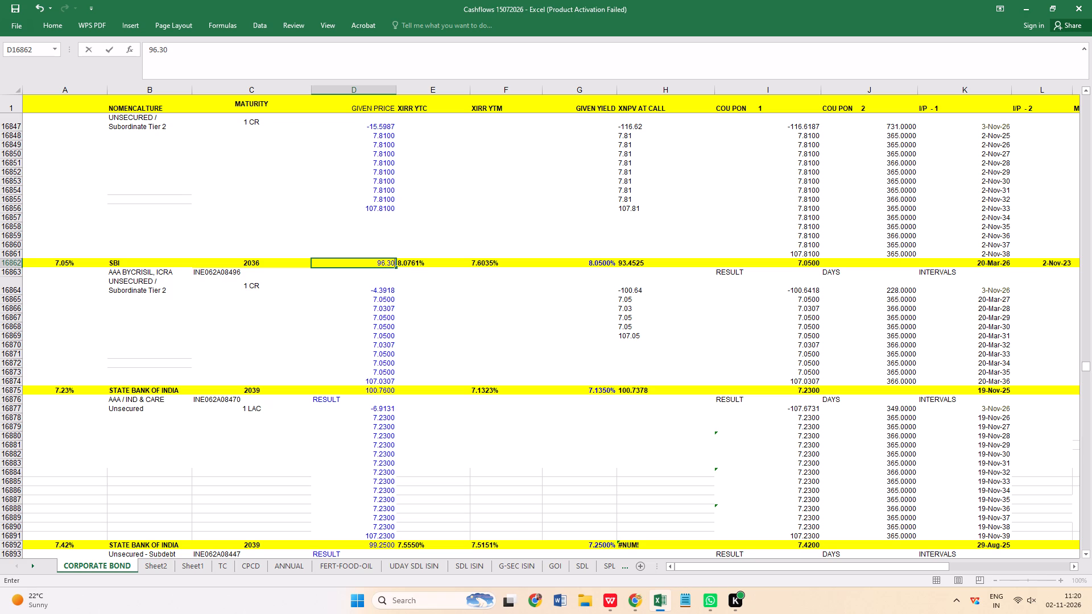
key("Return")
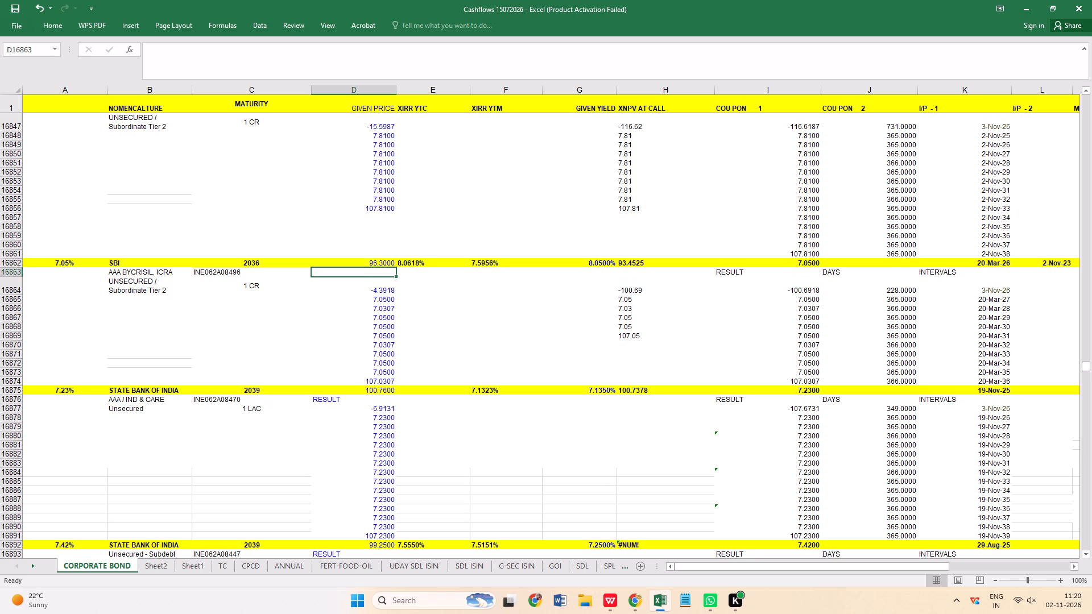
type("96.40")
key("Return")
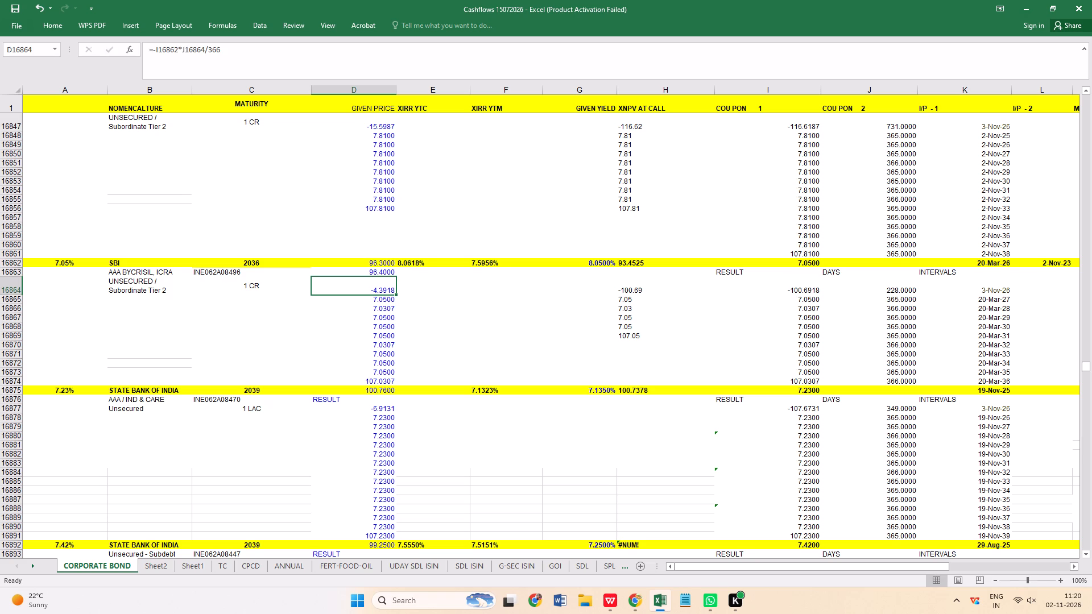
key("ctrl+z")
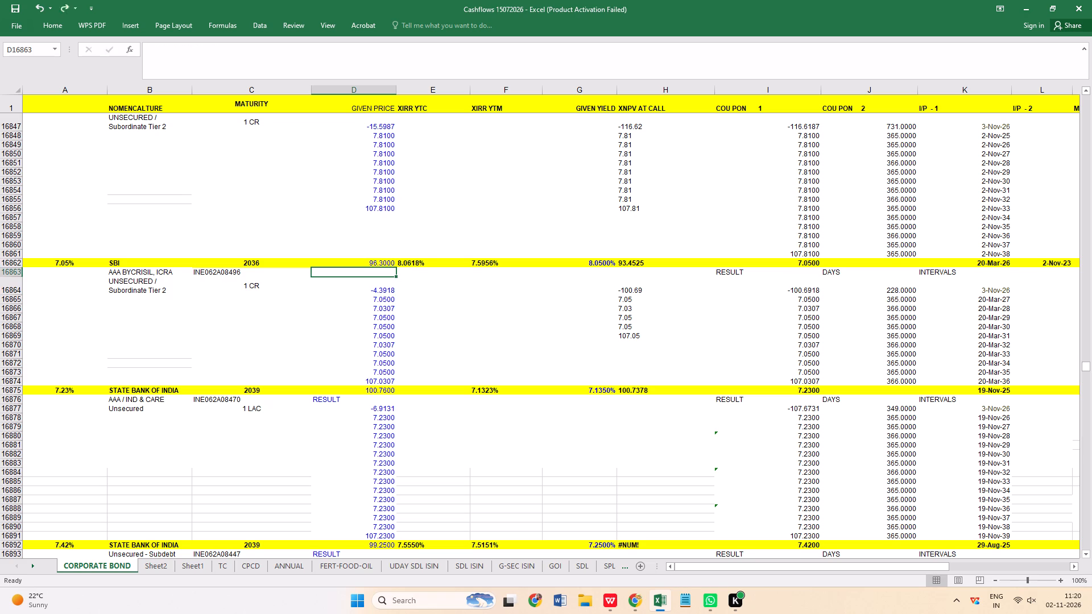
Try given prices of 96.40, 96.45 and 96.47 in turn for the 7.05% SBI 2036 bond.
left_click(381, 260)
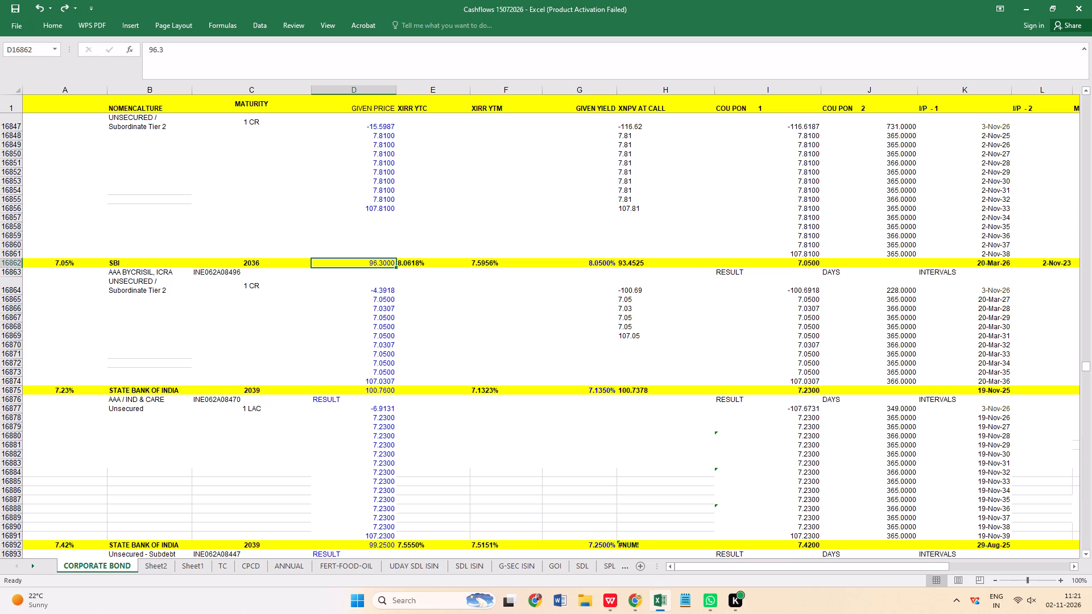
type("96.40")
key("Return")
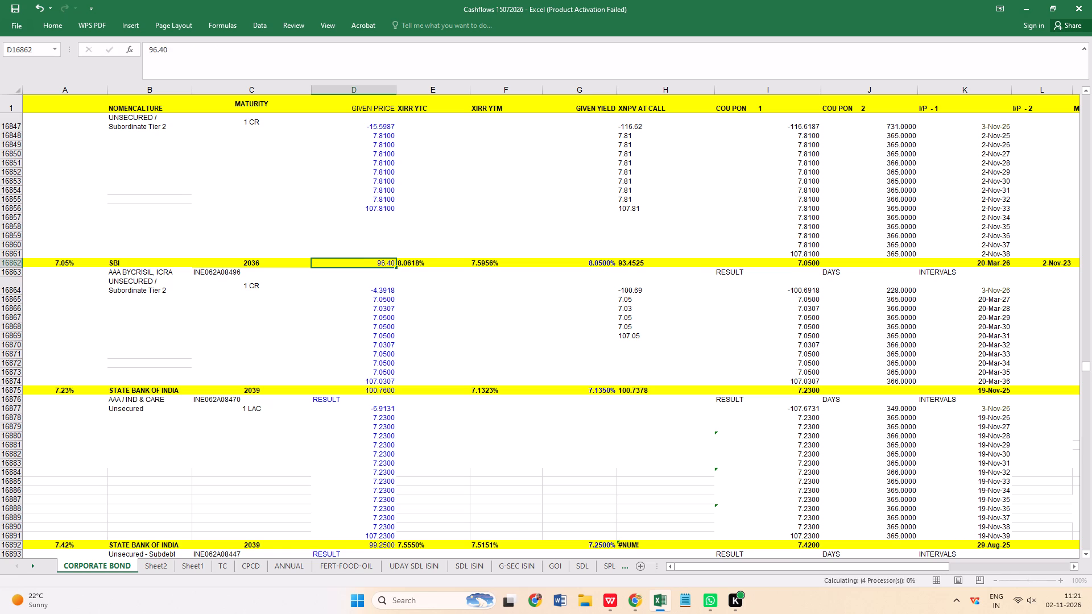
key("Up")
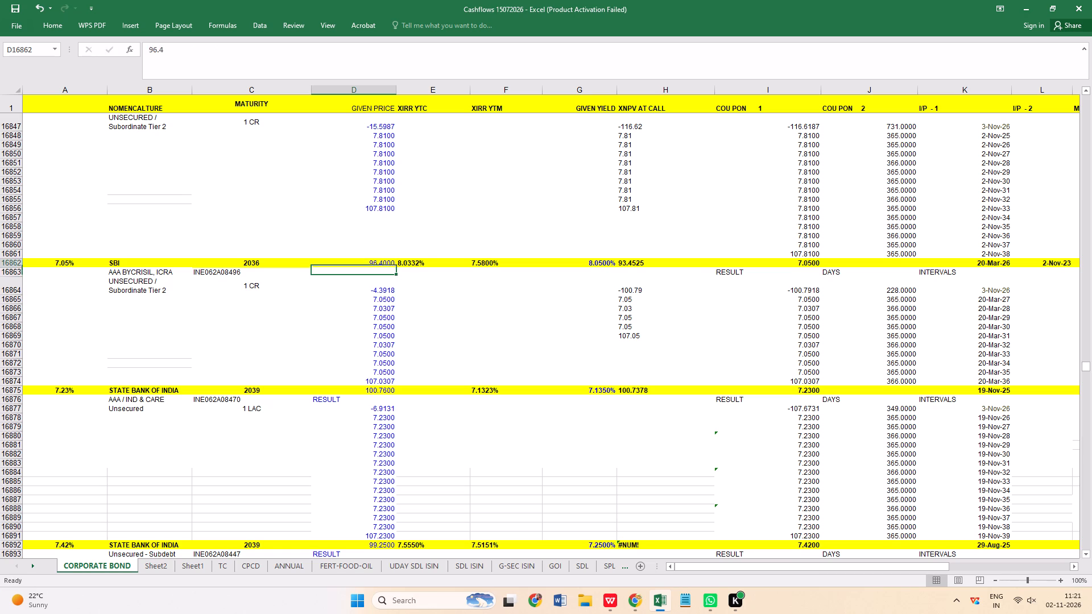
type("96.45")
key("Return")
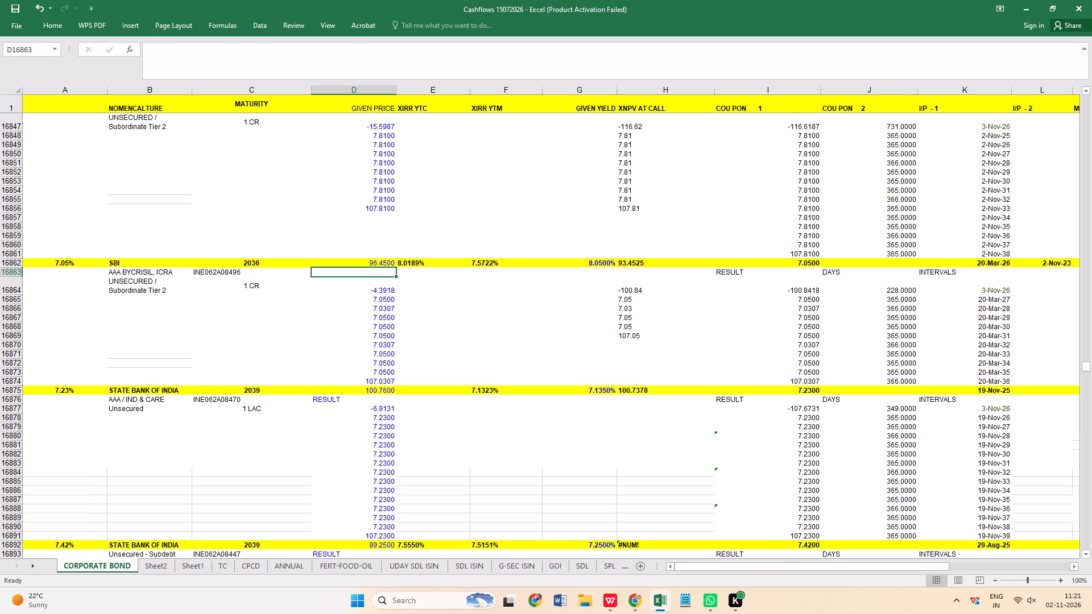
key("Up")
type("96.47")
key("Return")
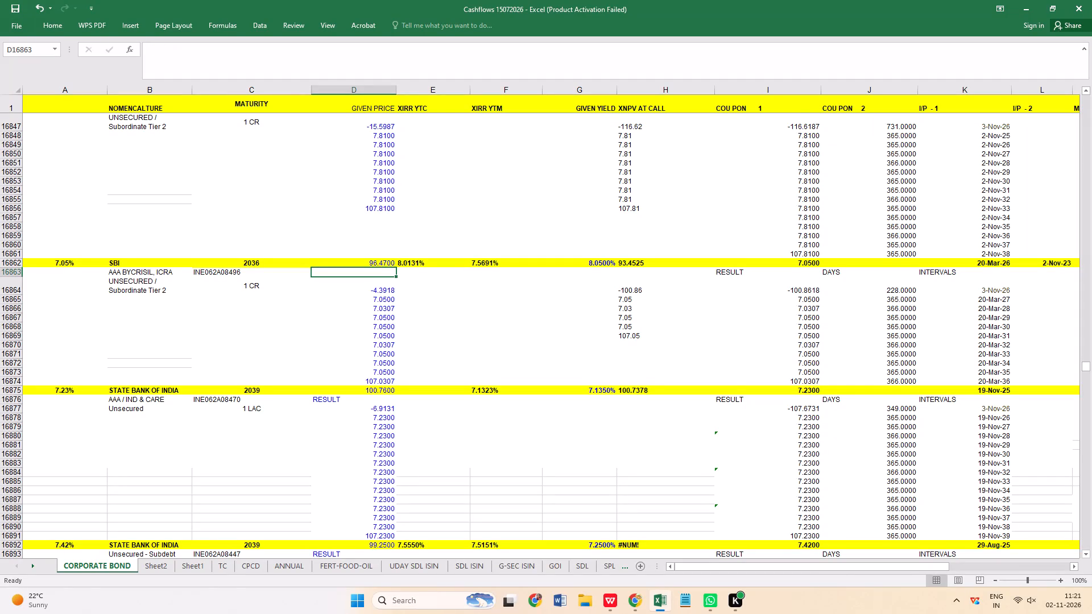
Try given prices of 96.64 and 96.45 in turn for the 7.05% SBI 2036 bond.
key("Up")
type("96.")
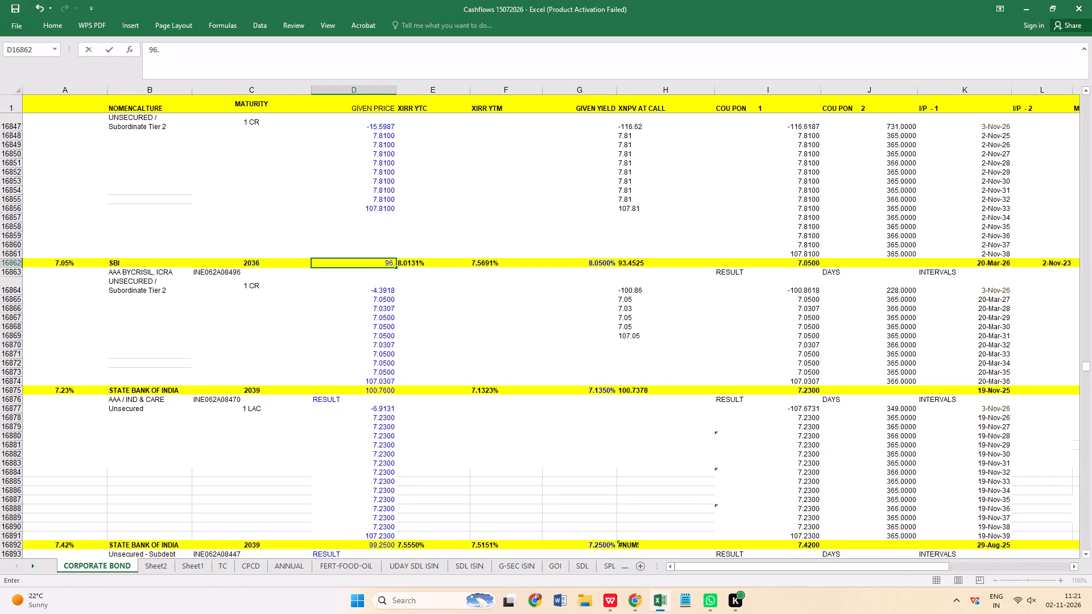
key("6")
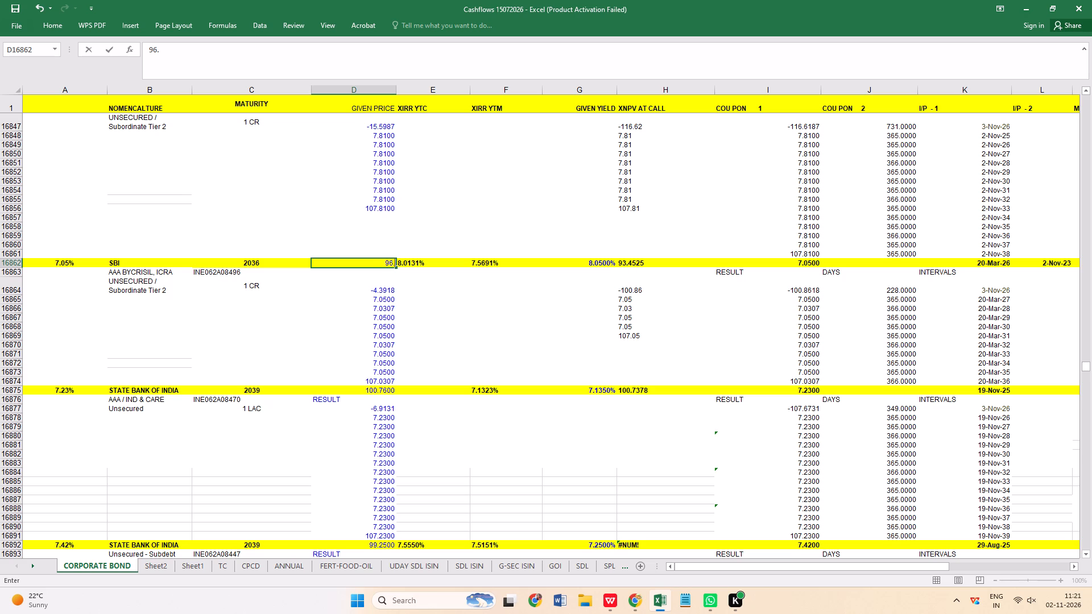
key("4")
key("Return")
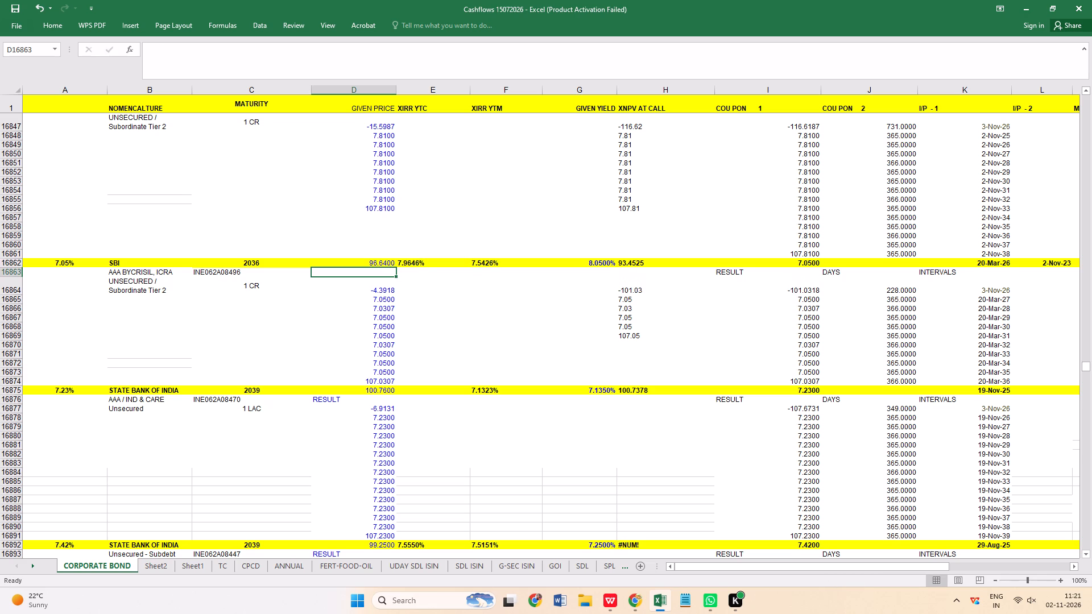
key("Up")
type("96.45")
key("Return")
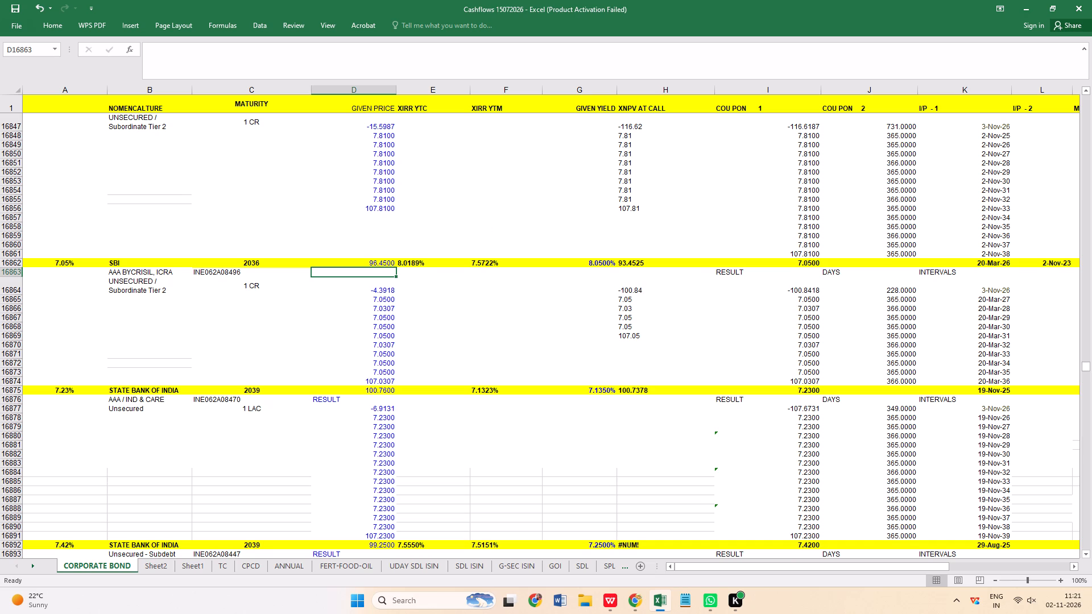
Set the given price of the 7.05% SBI 2036 bond to 96.46.
key("Up")
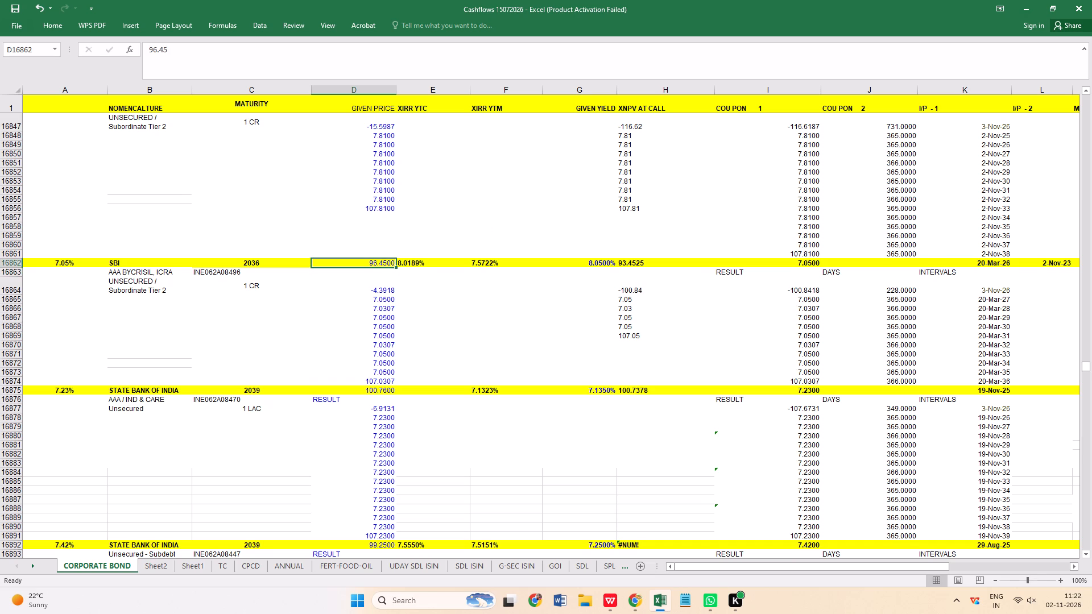
type("96.46")
key("Return")
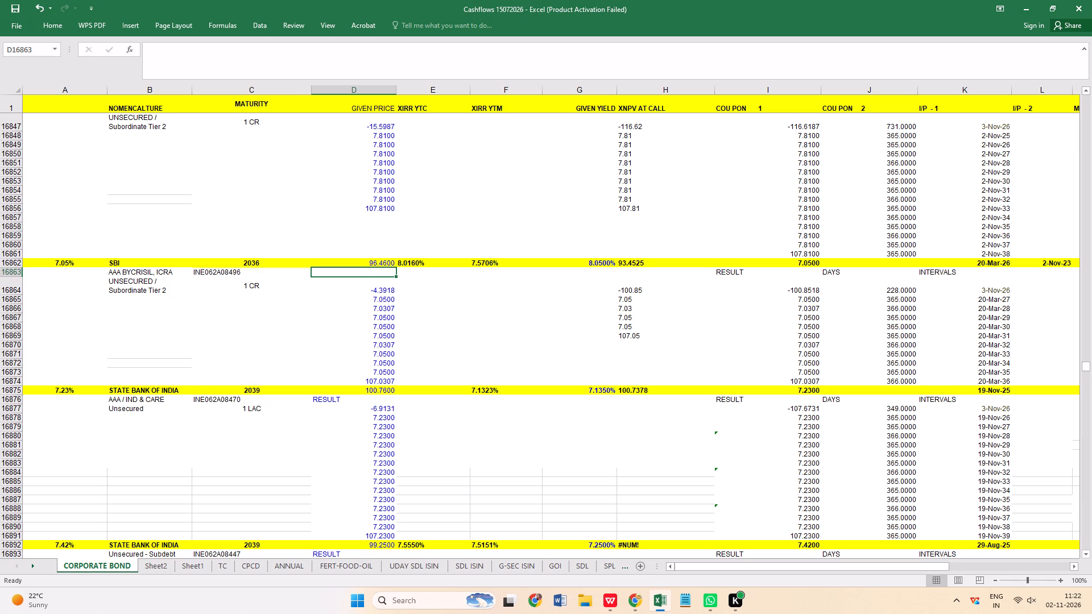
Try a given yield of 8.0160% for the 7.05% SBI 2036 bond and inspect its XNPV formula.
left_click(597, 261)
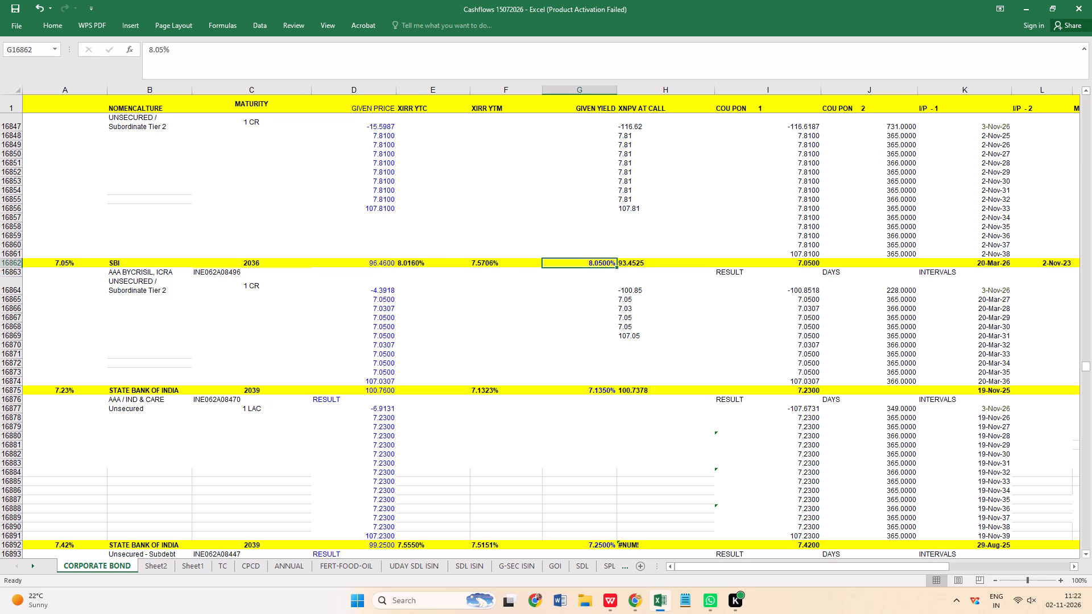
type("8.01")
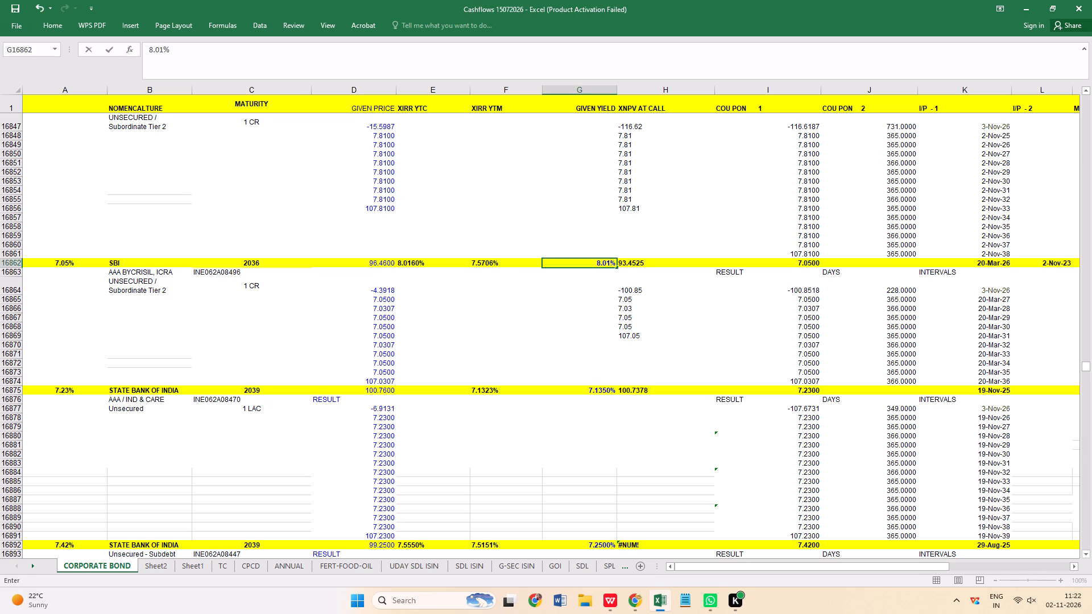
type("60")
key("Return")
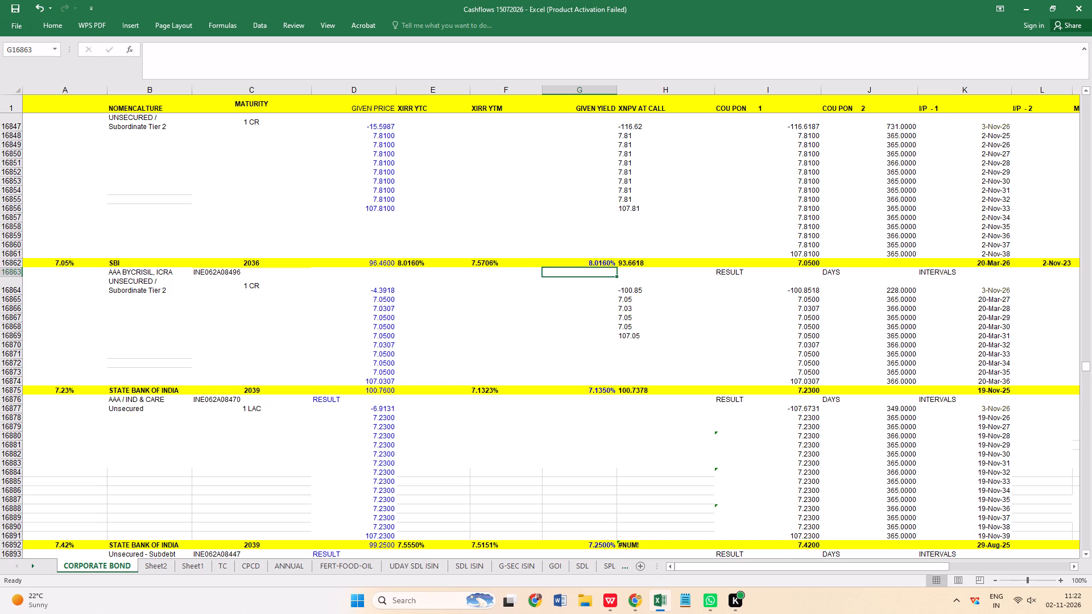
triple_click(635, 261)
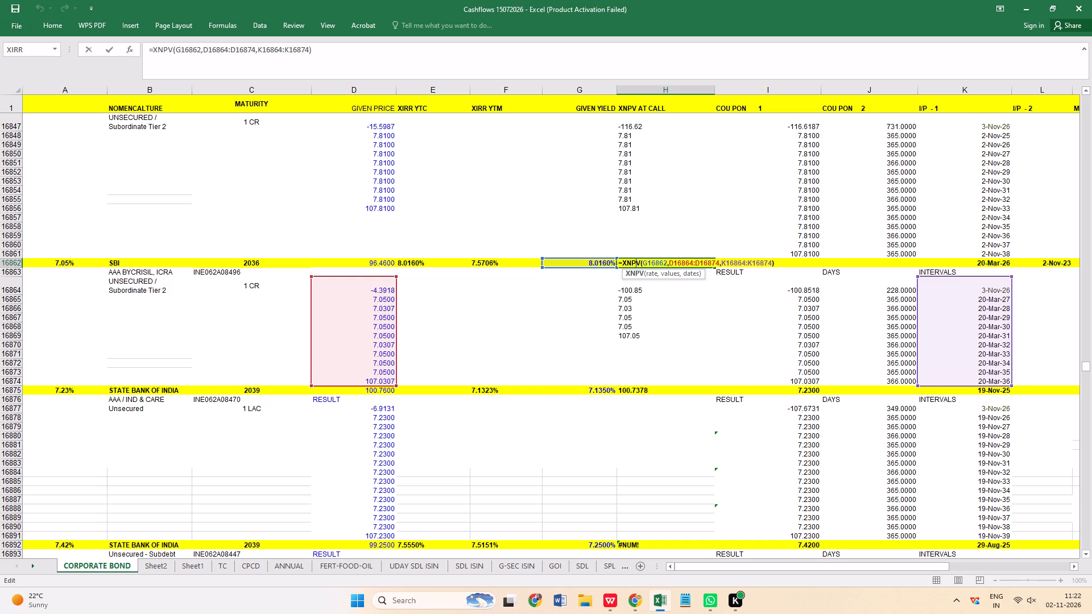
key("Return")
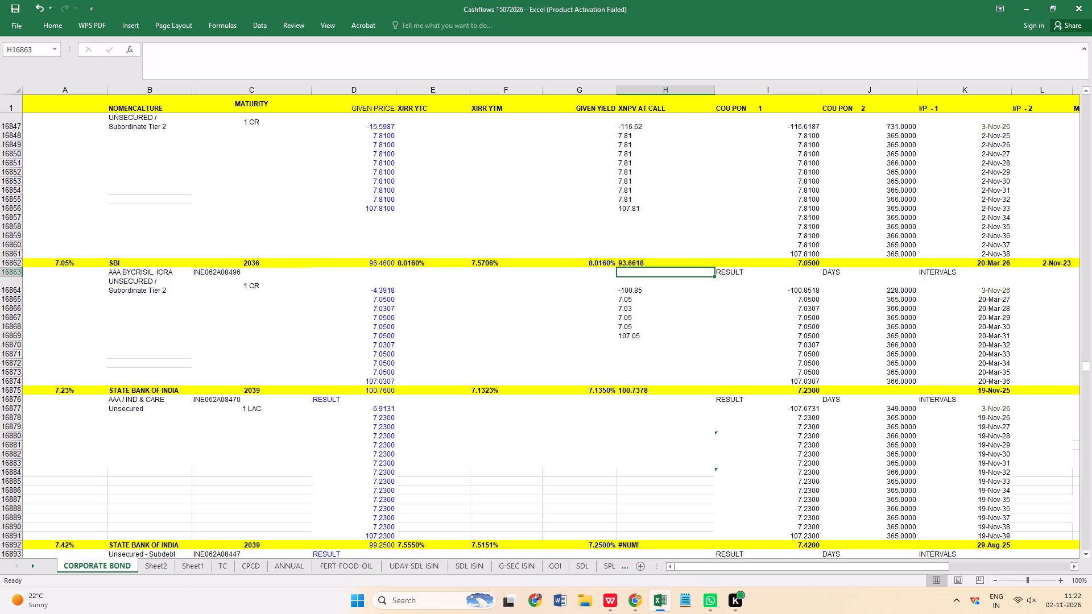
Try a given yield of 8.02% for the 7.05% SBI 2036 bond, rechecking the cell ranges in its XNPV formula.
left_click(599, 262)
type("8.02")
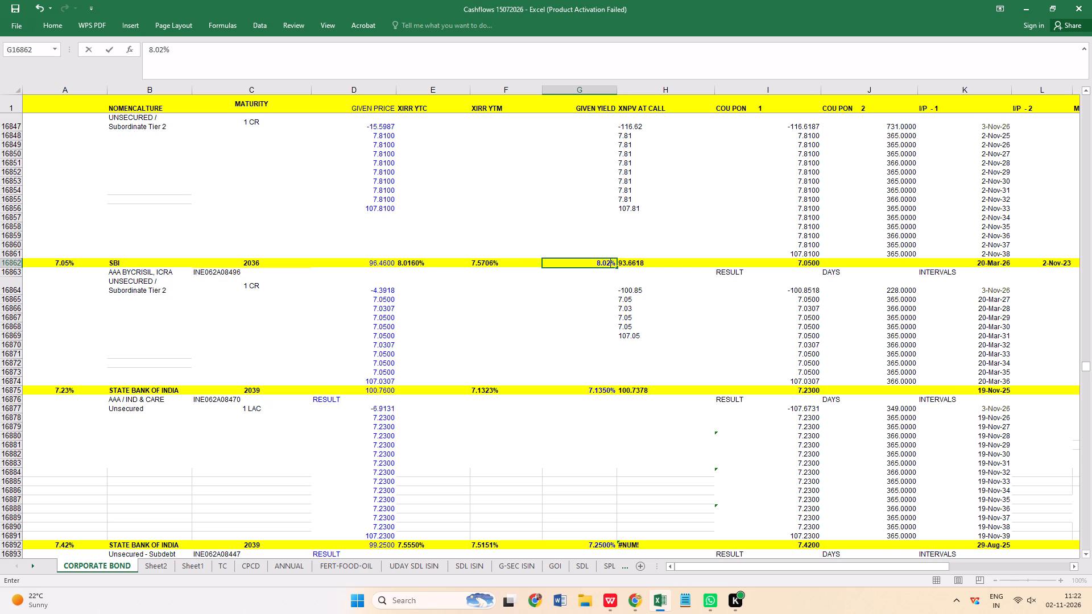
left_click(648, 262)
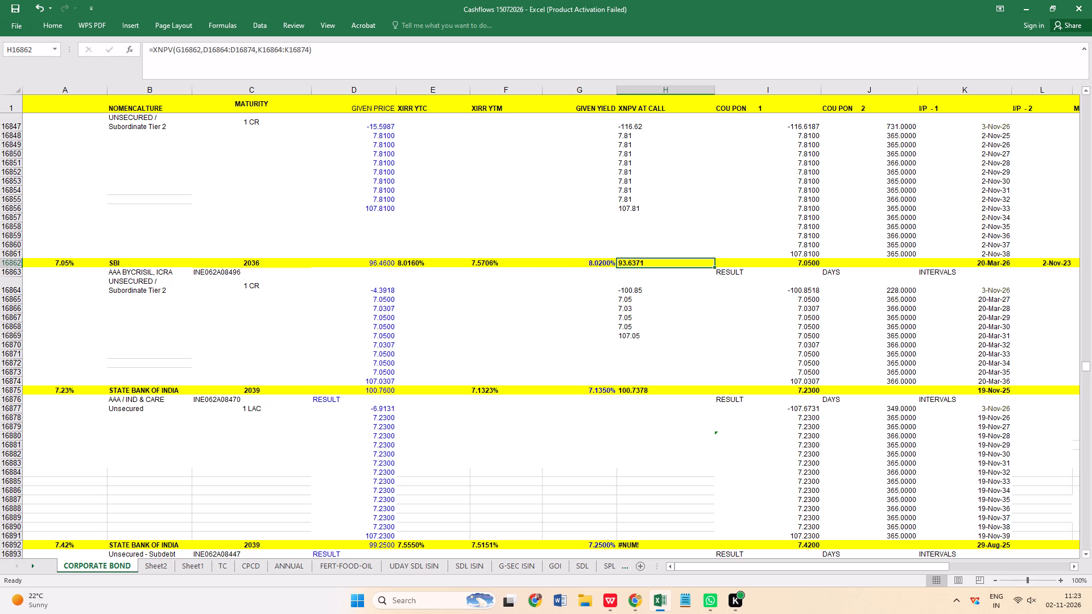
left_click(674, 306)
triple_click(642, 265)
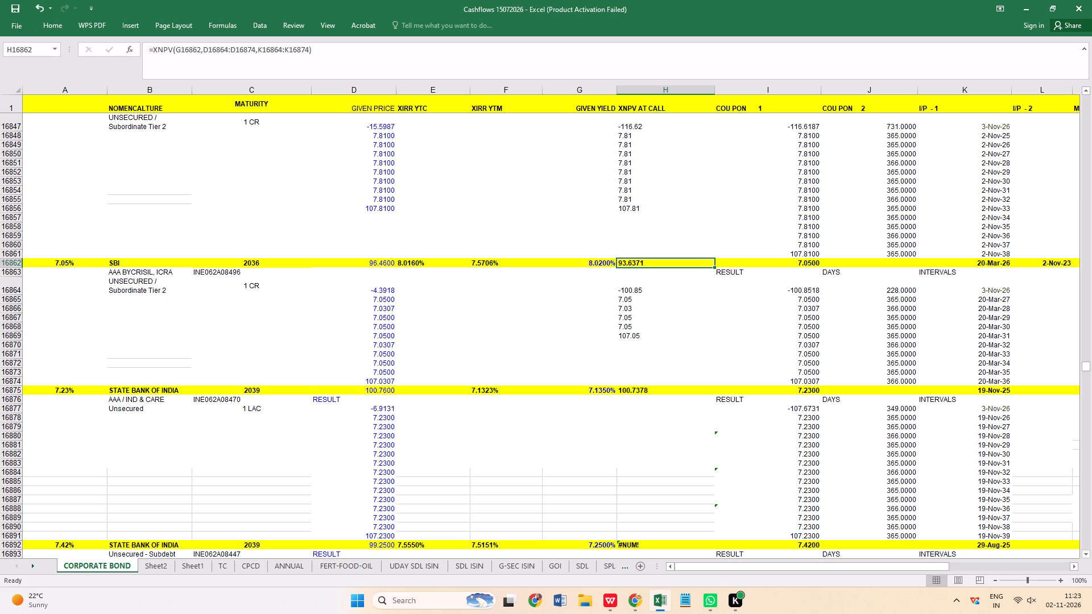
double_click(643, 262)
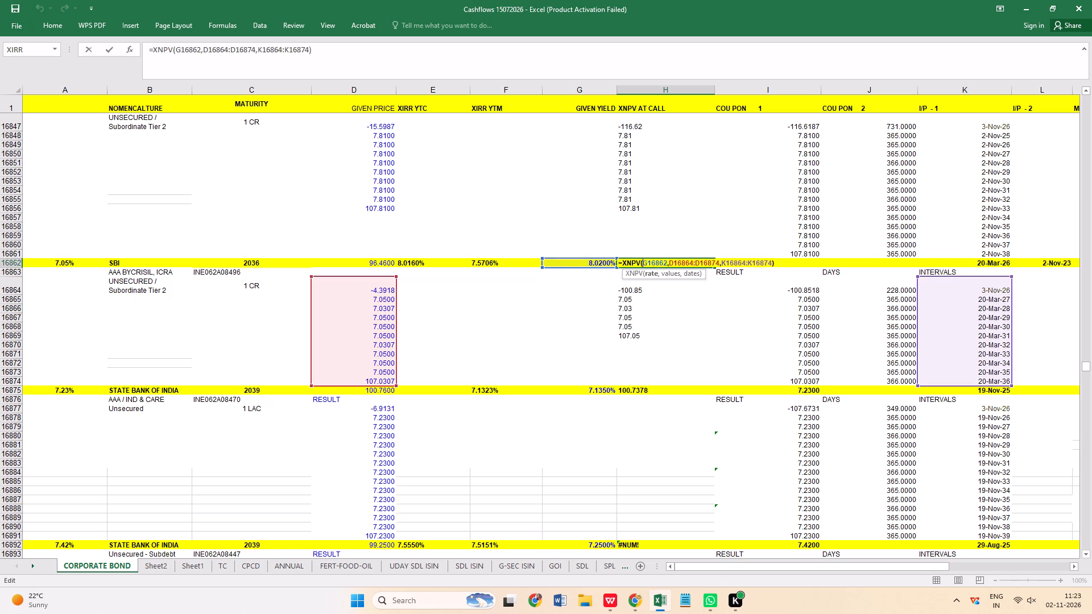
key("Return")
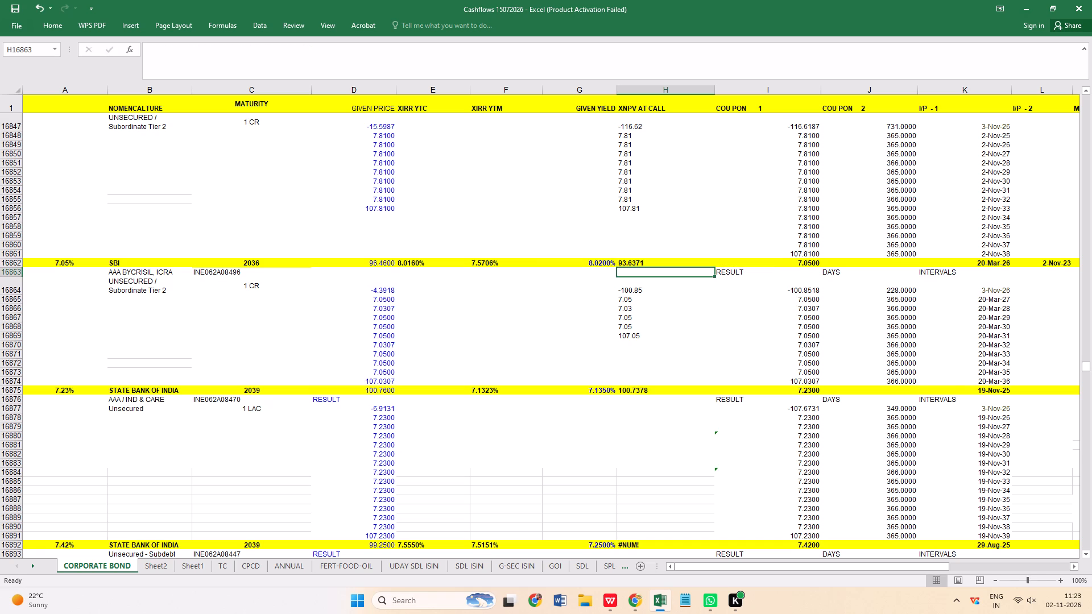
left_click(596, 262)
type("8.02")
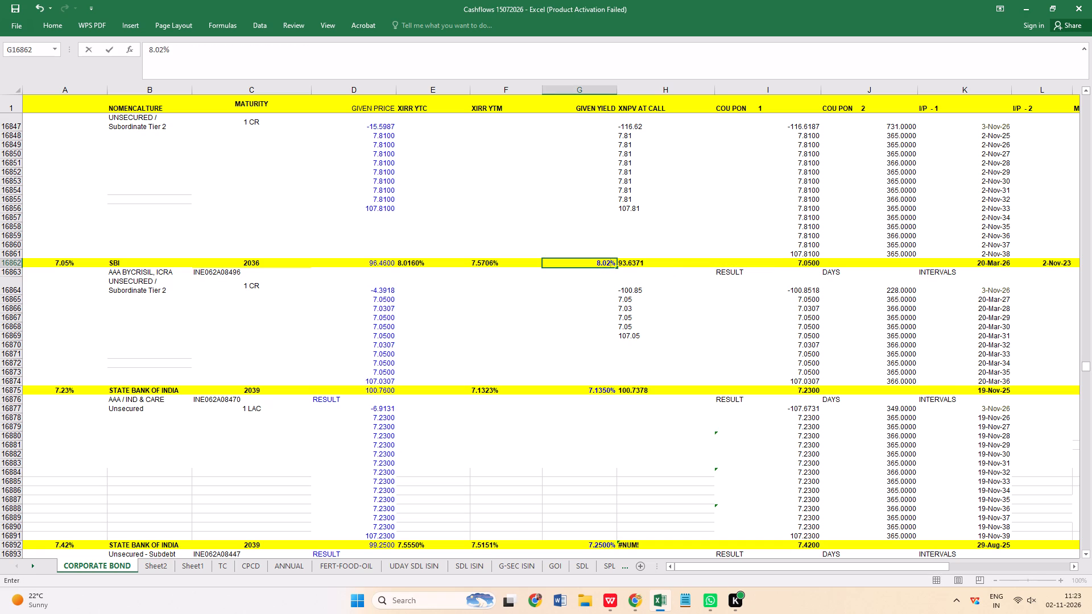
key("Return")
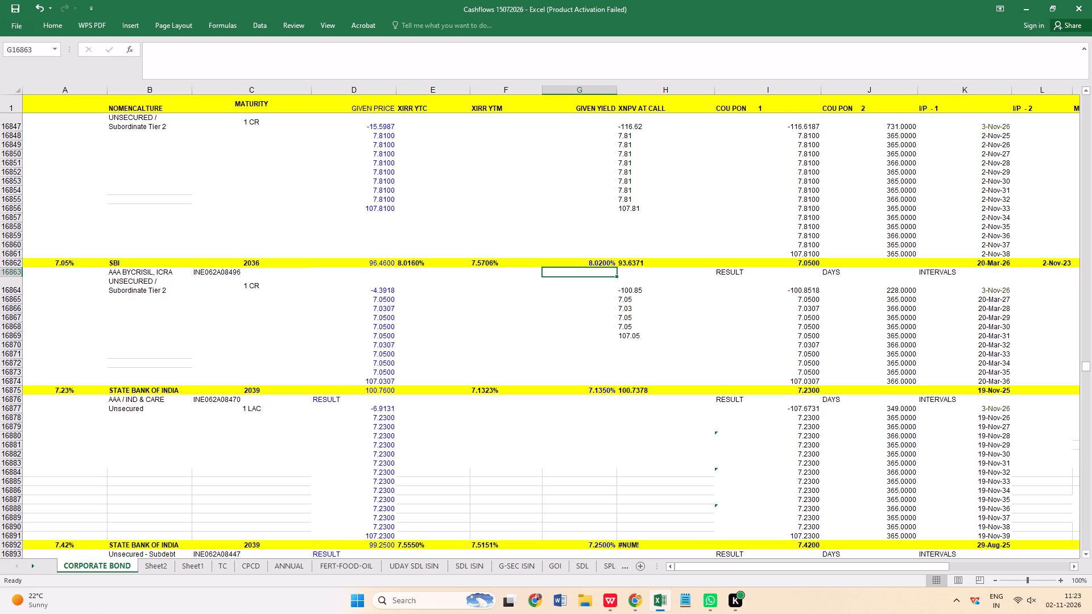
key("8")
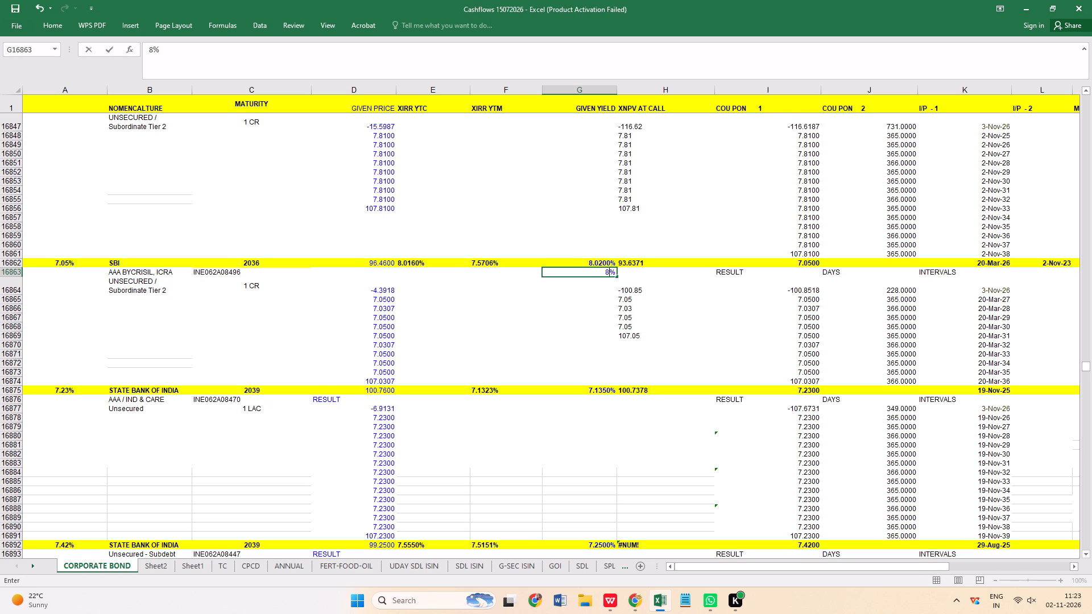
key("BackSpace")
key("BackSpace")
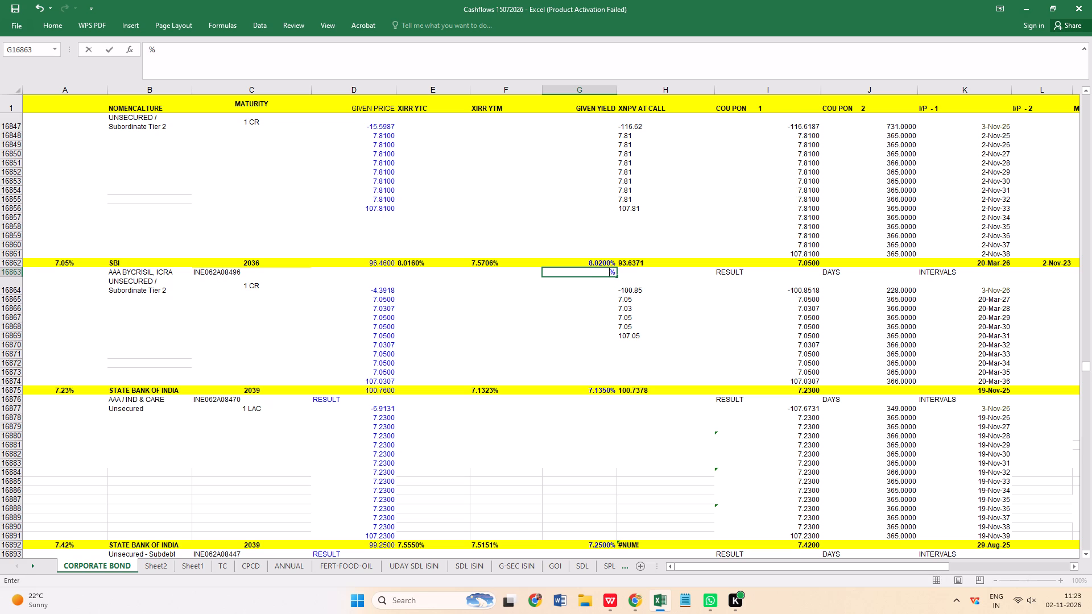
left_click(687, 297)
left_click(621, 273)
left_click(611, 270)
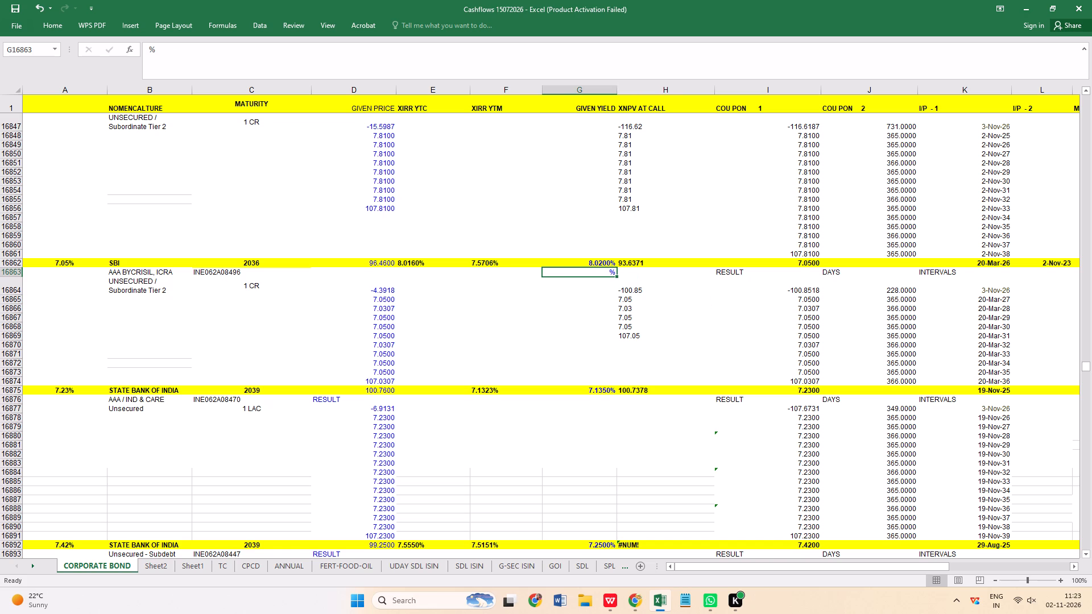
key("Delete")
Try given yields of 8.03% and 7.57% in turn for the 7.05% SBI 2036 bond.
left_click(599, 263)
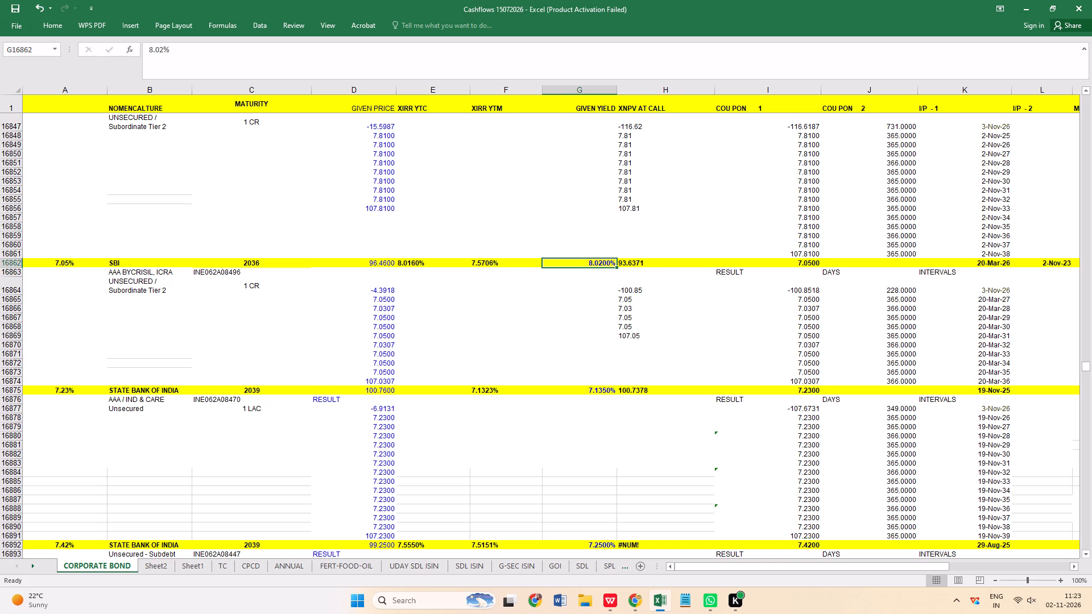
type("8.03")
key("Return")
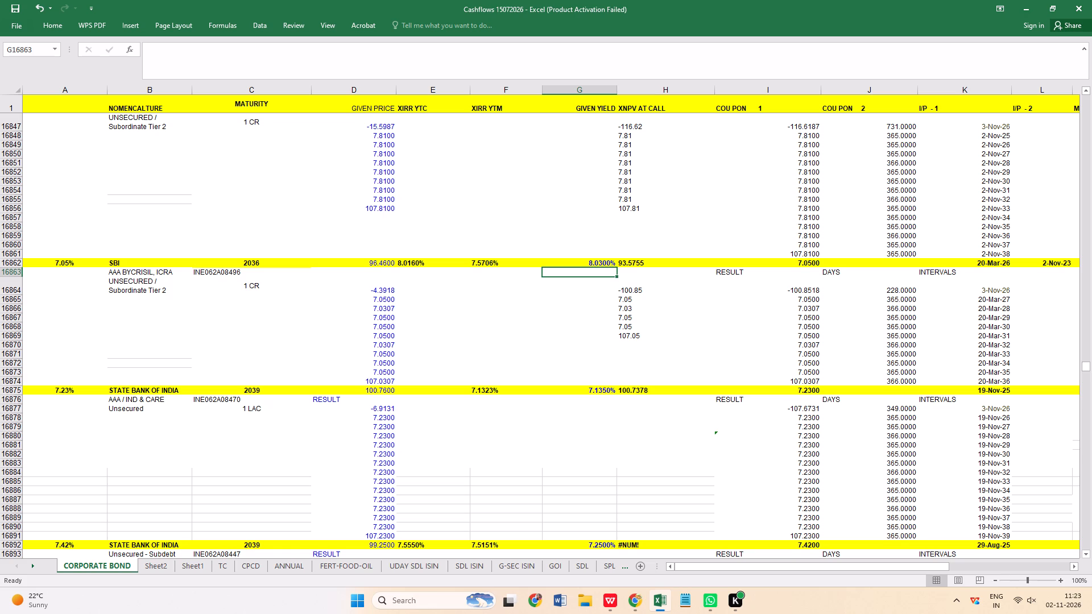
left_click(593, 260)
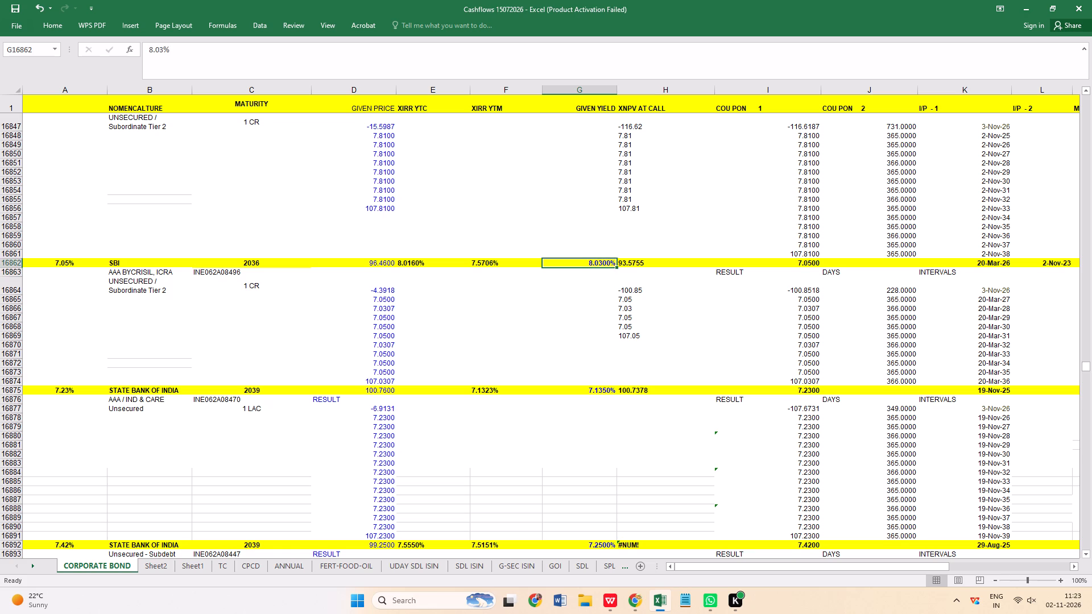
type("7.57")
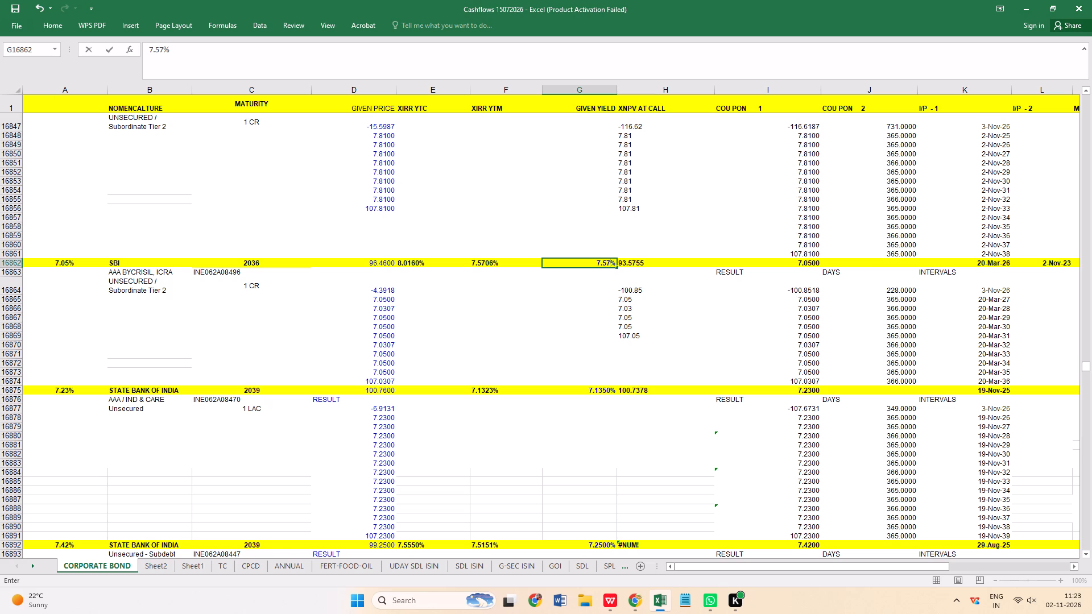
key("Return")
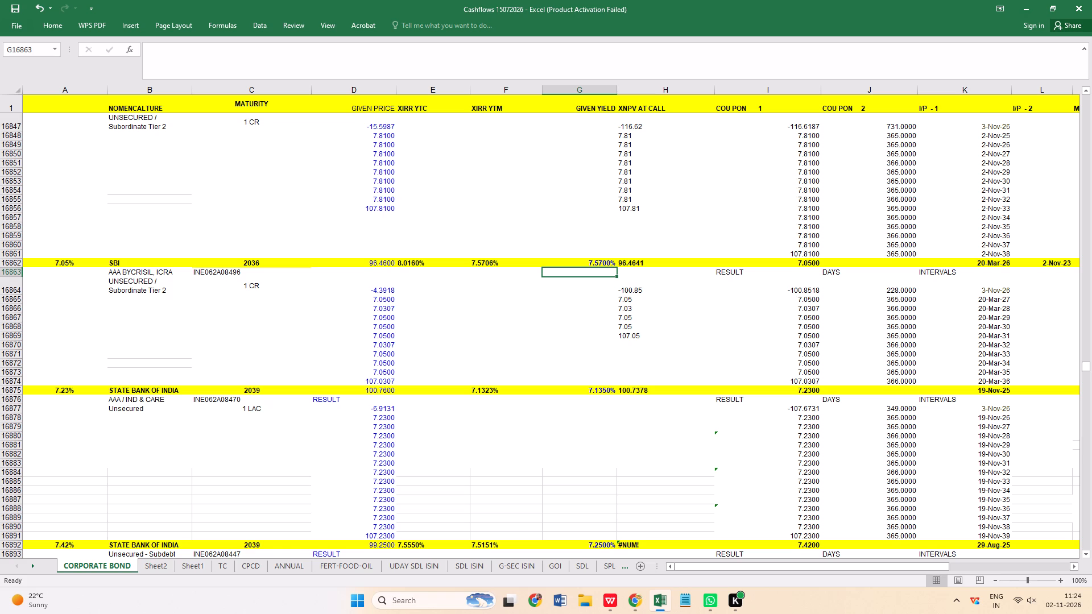
Set the given yield of the 7.05% SBI 2036 bond to 7.5706%.
left_click(597, 261)
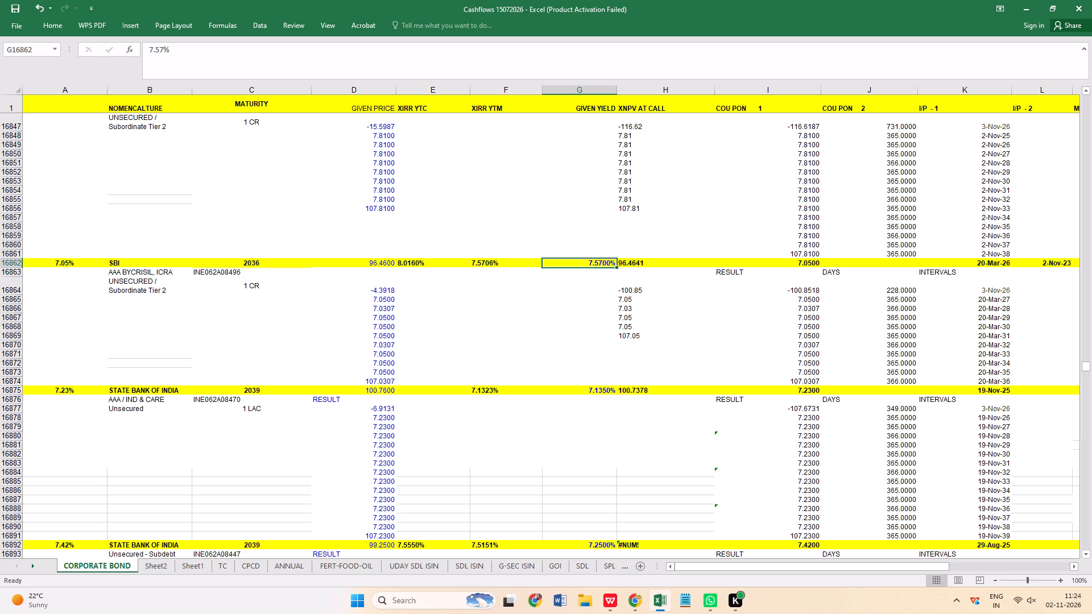
type("7.57")
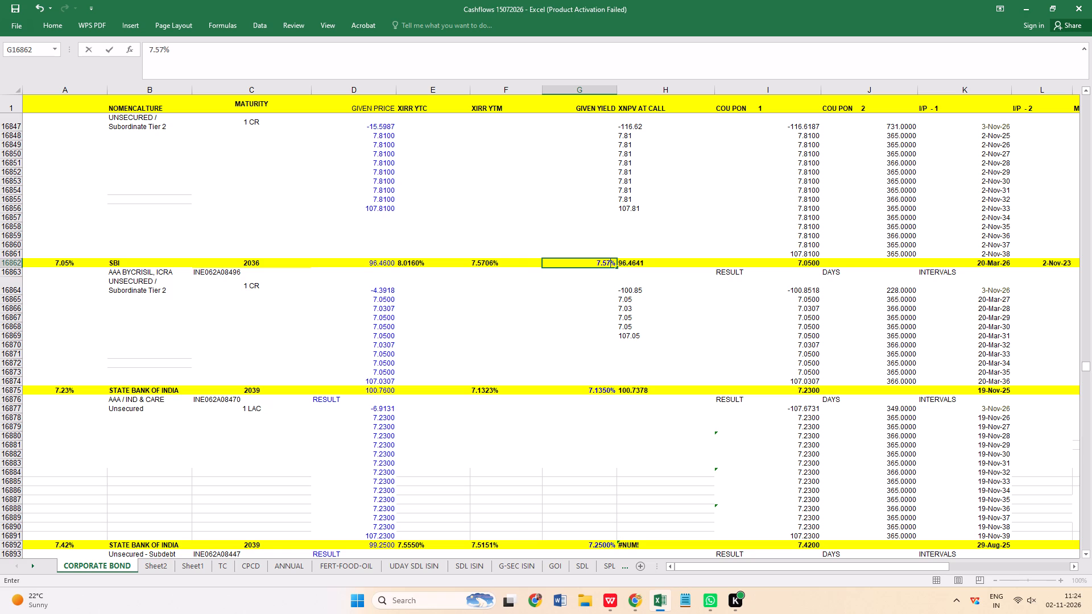
type("06")
key("Return")
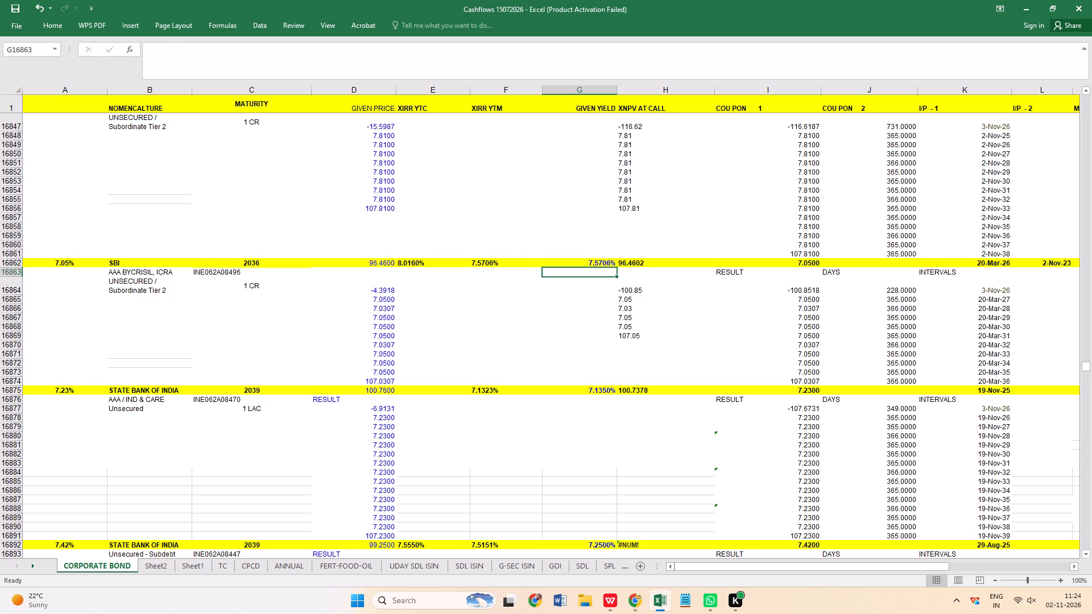
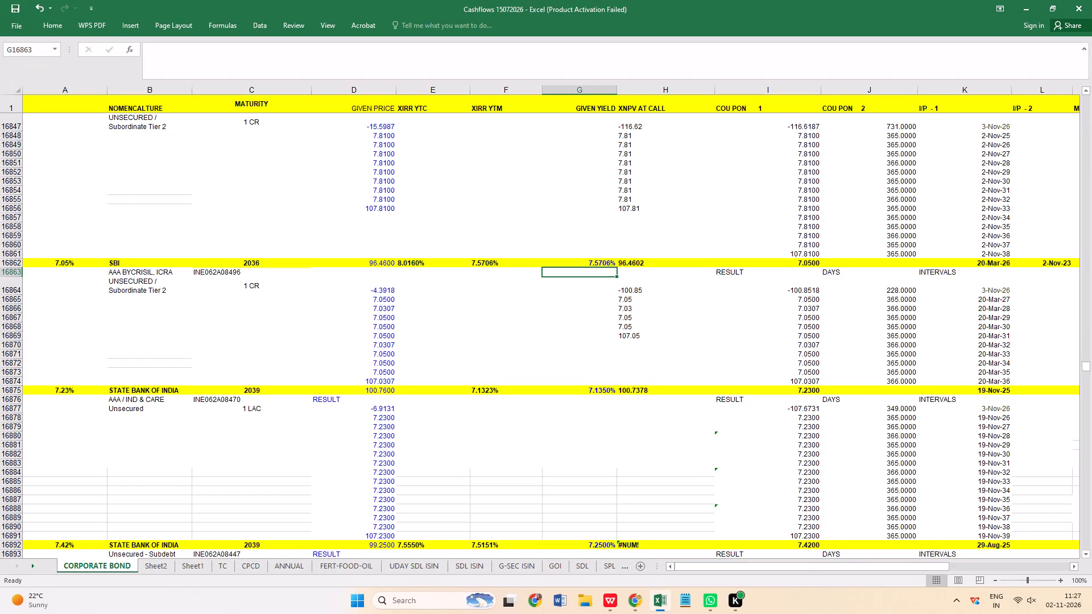
Switch from the cash flow workbook to Chrome, where the Nuvama offers email is open.
left_click(748, 490)
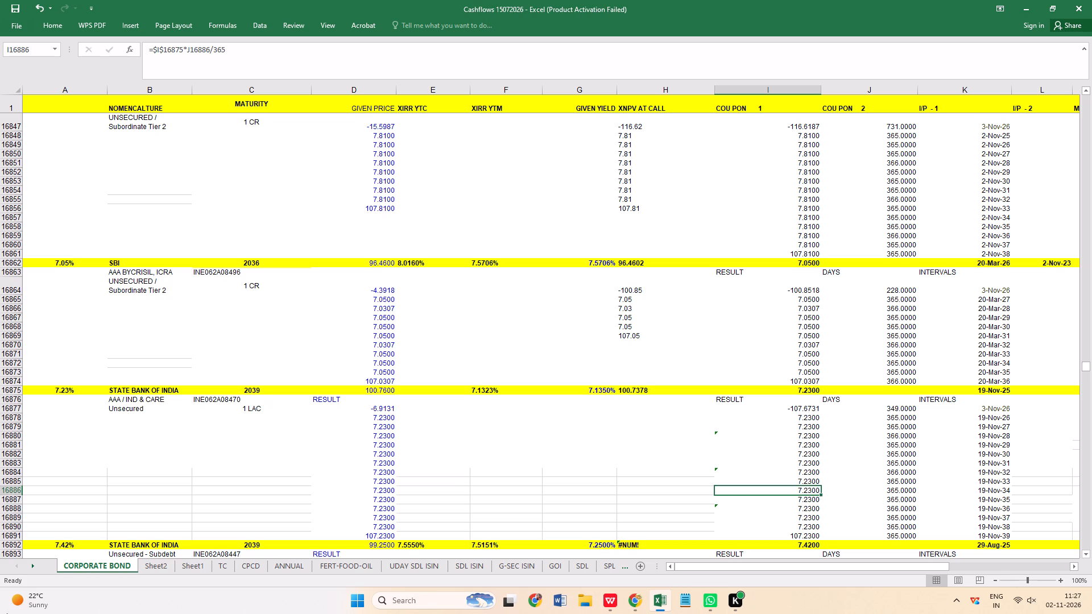
left_click(633, 600)
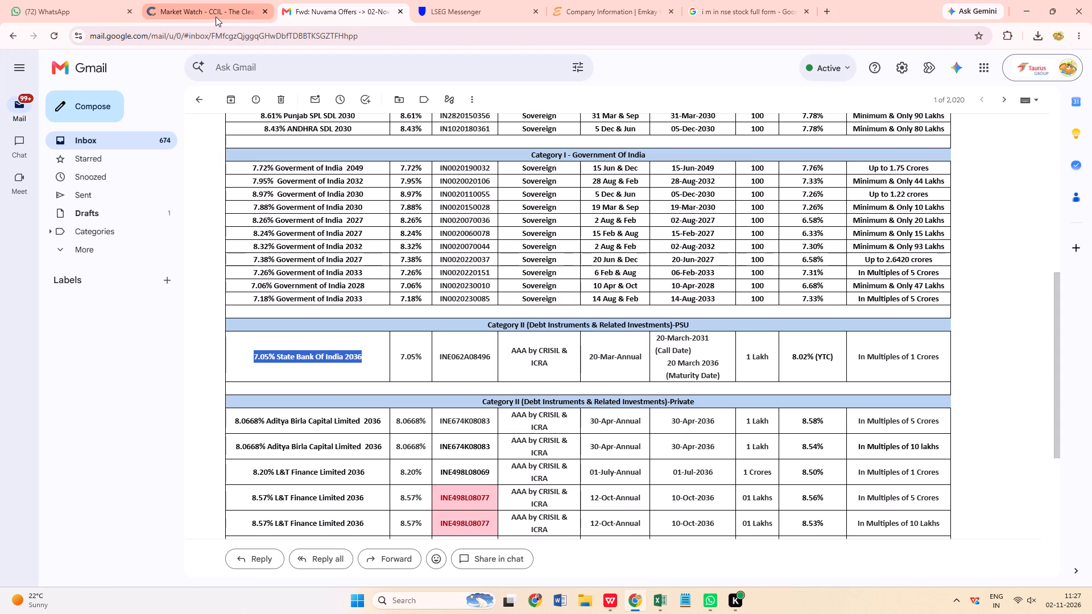
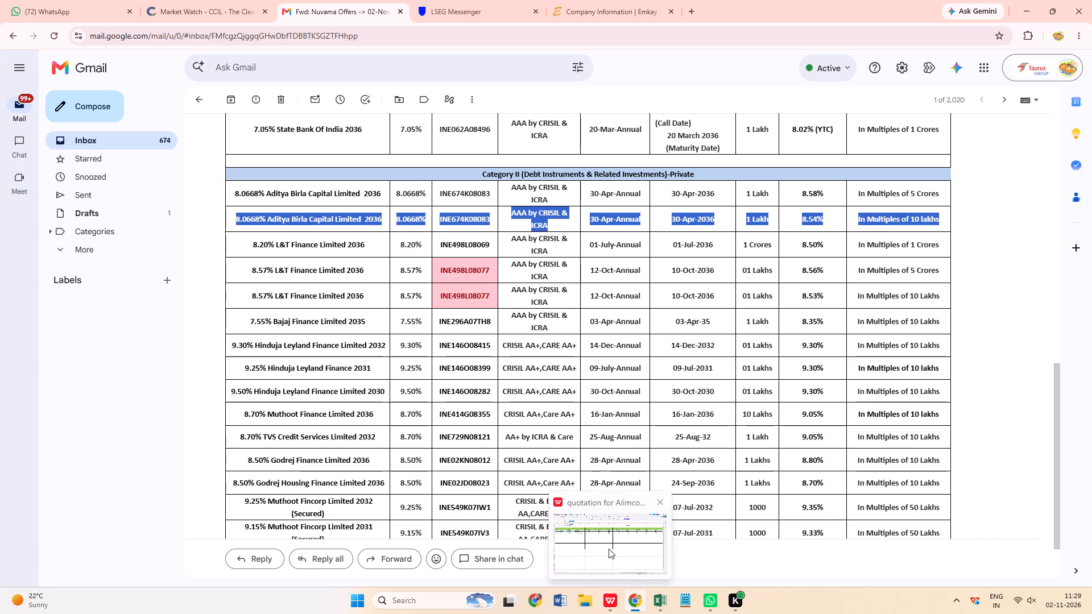
left_click(610, 603)
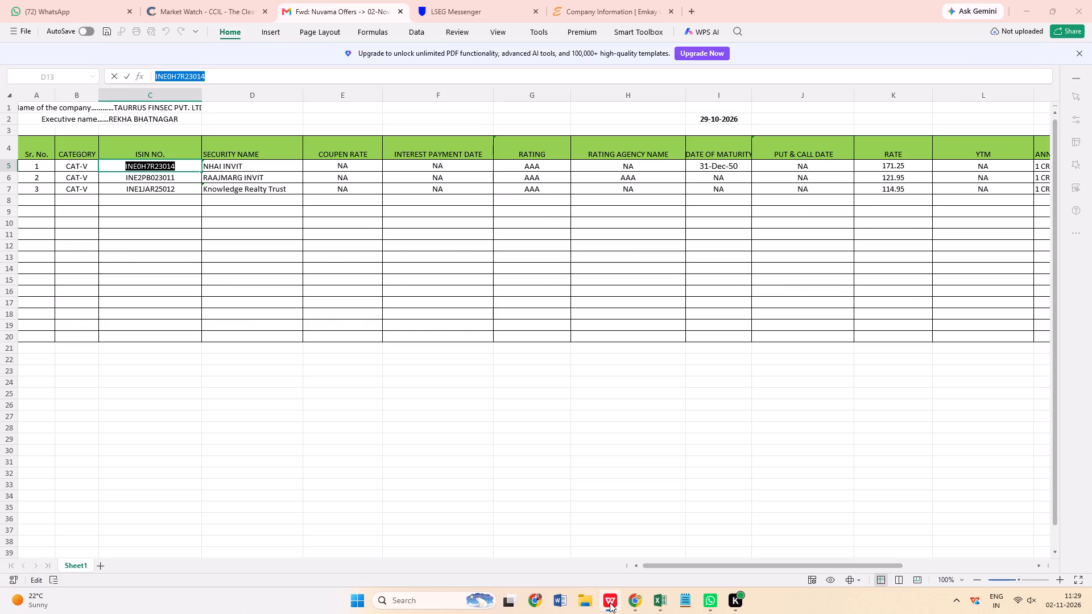
left_click(611, 598)
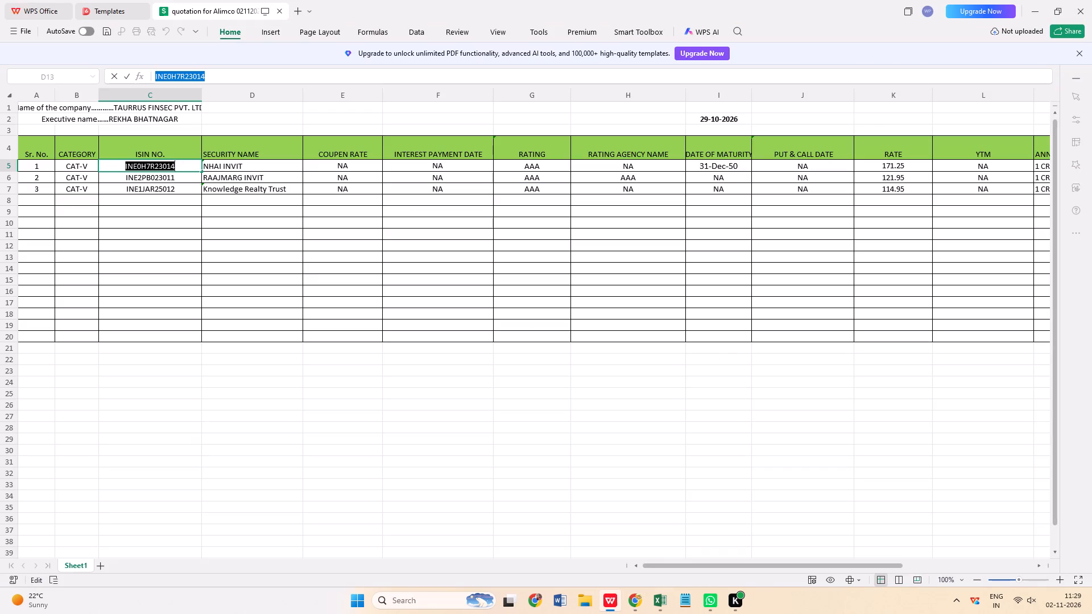
left_click(13, 358)
left_click(28, 359)
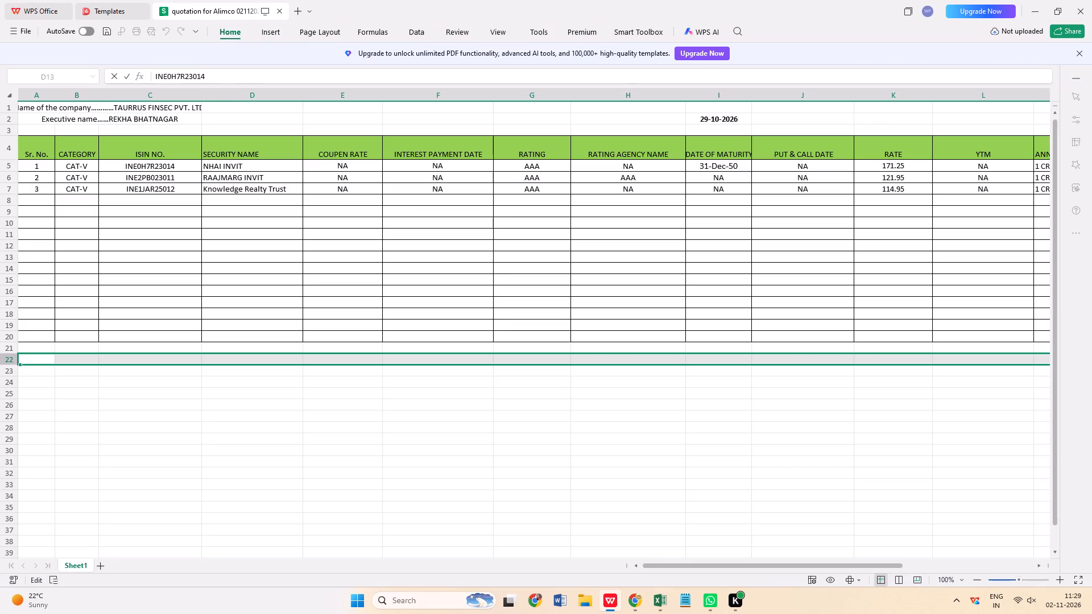
key("ctrl+v")
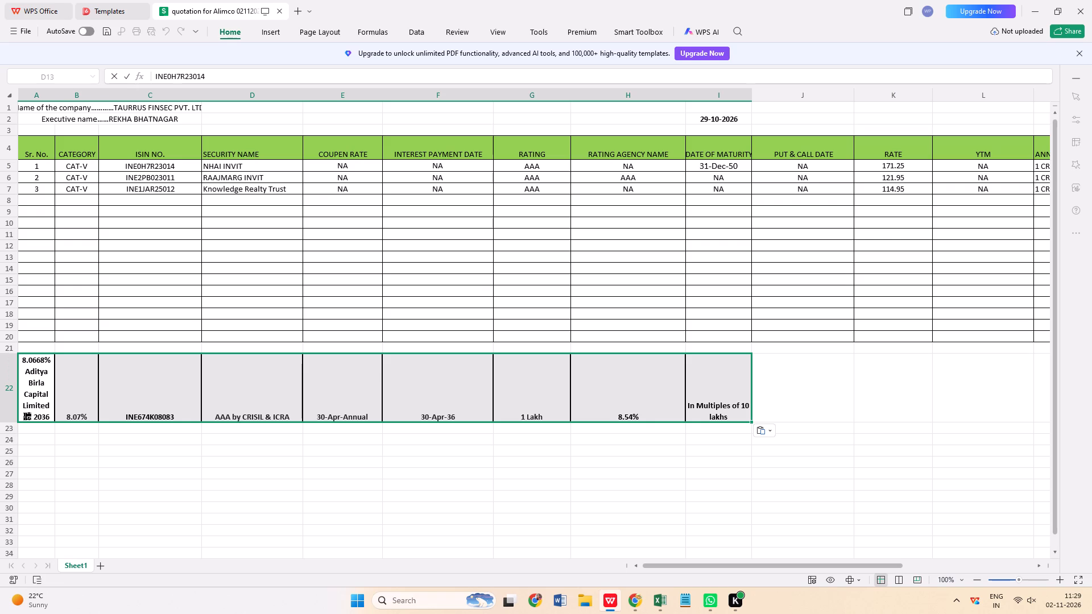
left_click(29, 414)
left_click(56, 484)
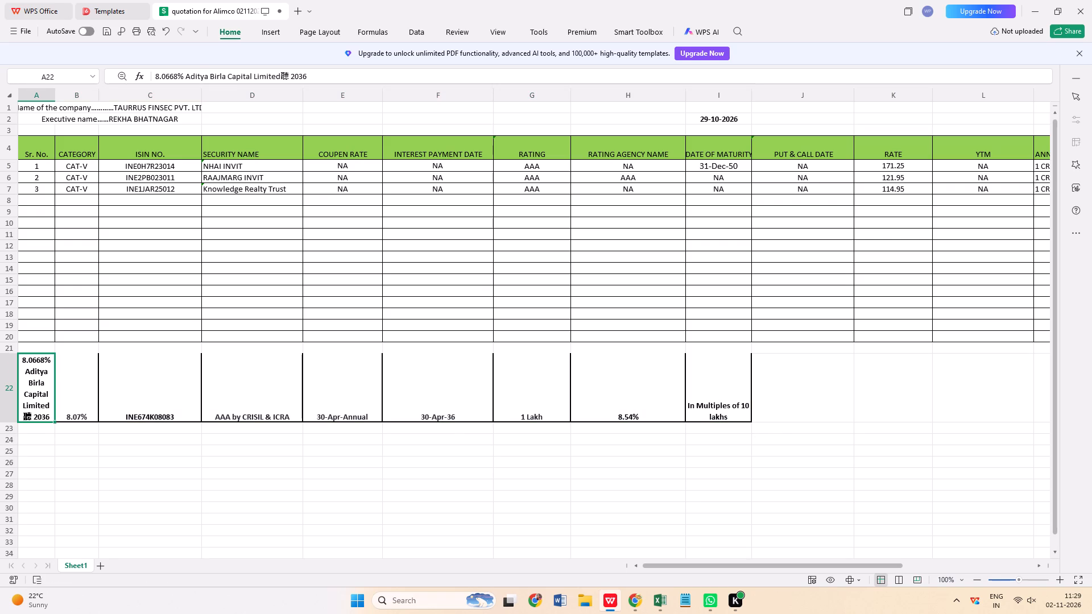
Remove the stray characters from the bond name in A22 so it reads "8.0668% Aditya Birla Capital Limited 2036".
triple_click(31, 417)
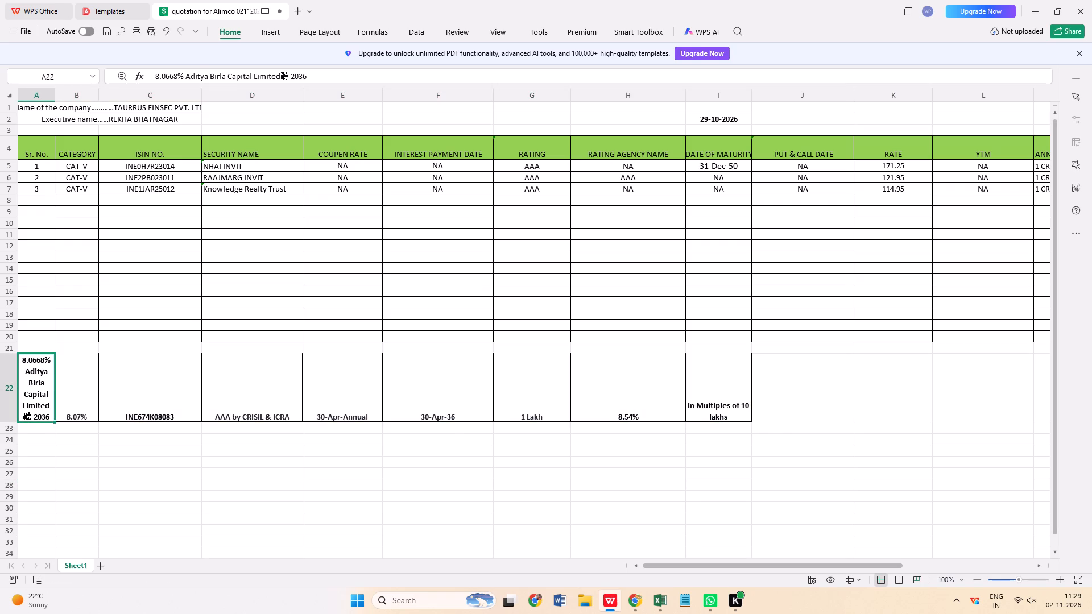
double_click(34, 414)
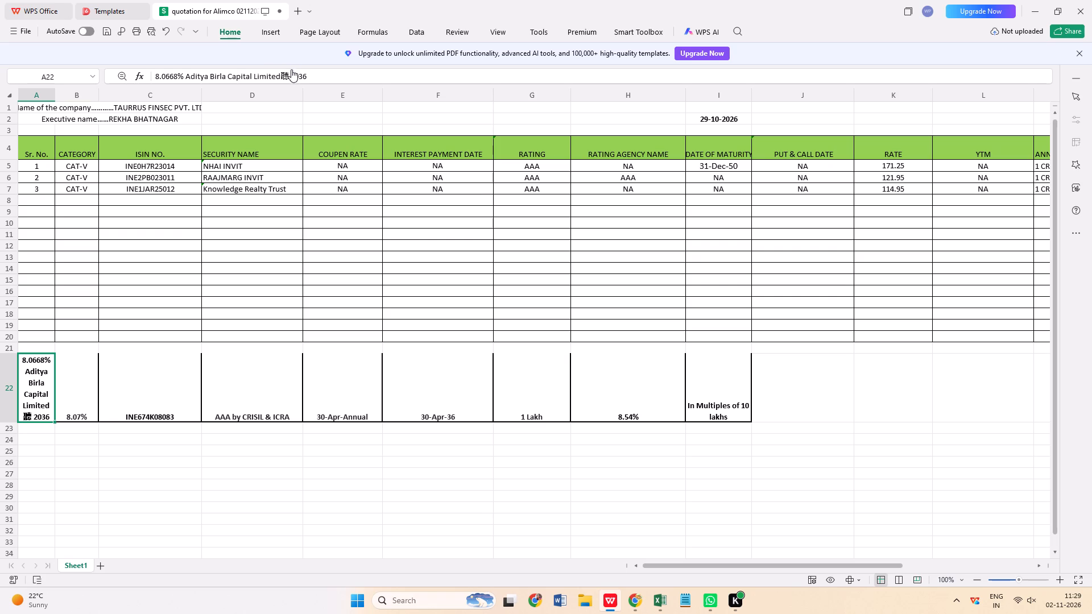
left_click(290, 74)
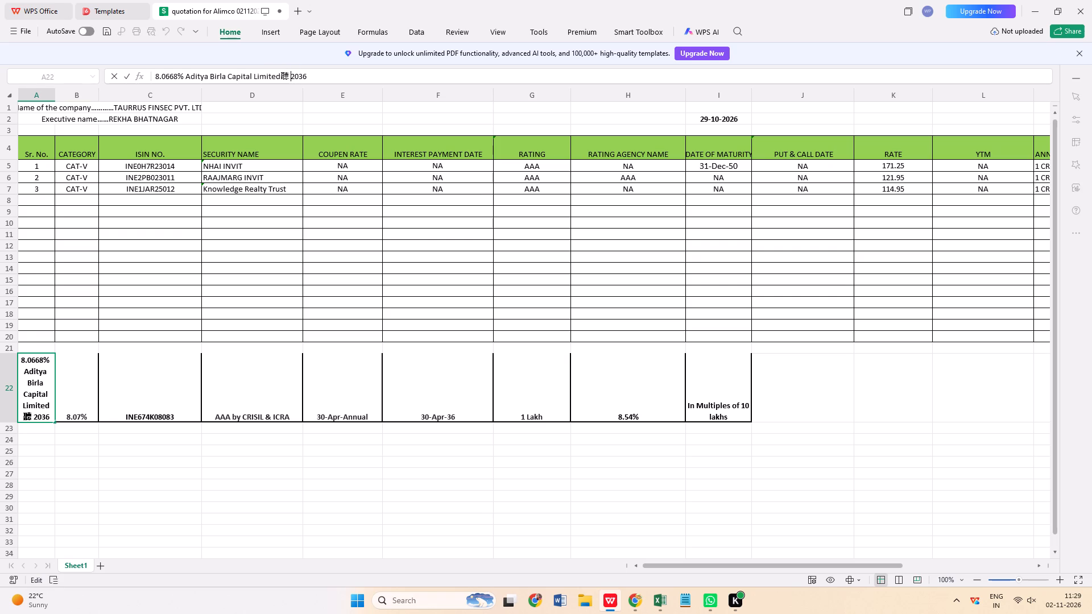
key("BackSpace")
key("BackSpace")
key("space")
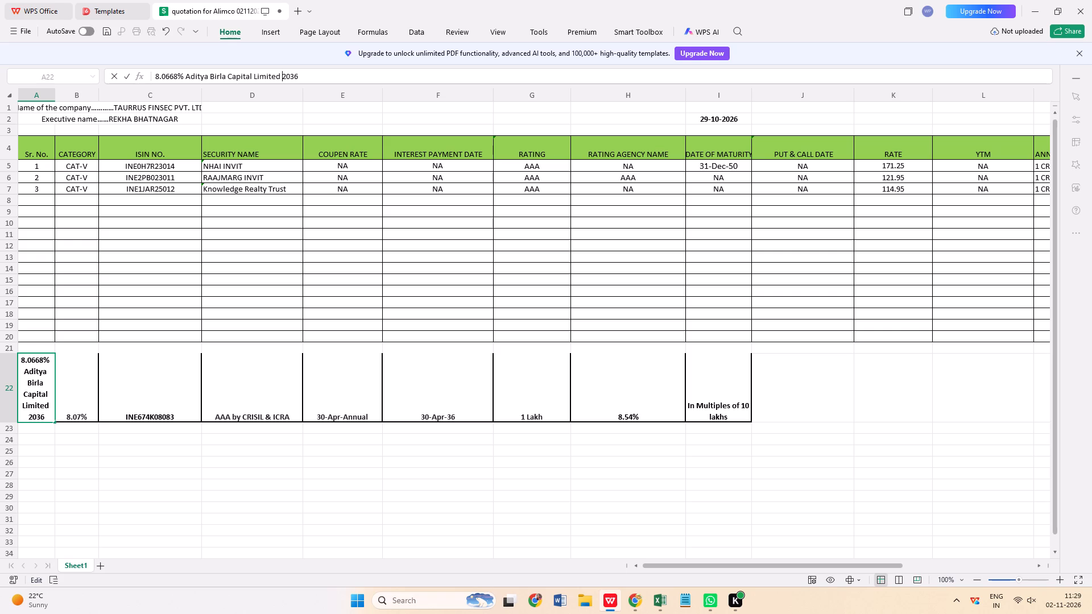
Commit the edited bond name in A22 and save the quotation workbook.
left_click(178, 478)
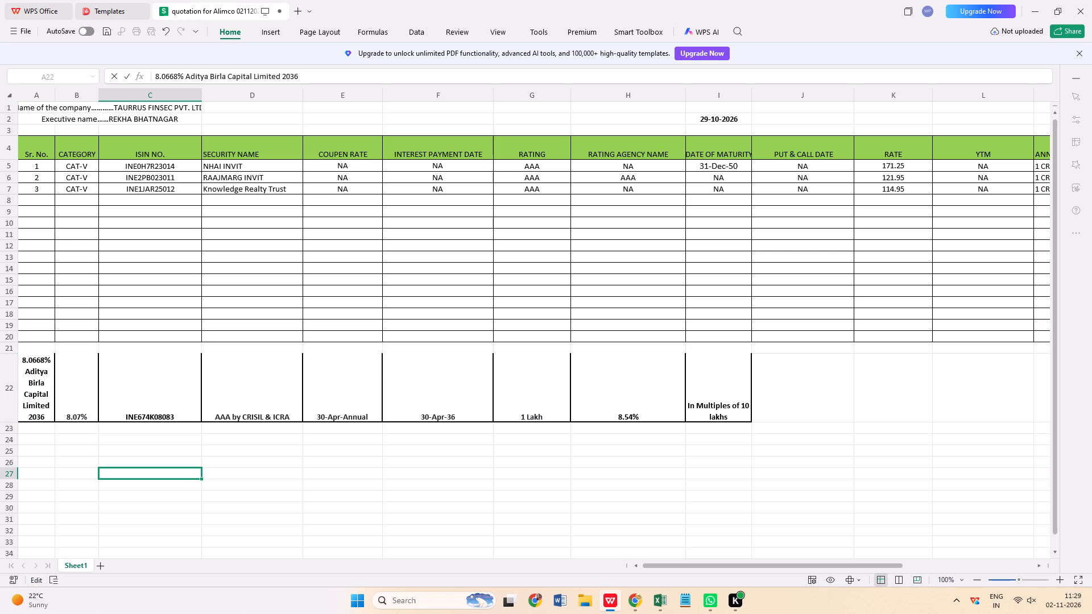
left_click(15, 30)
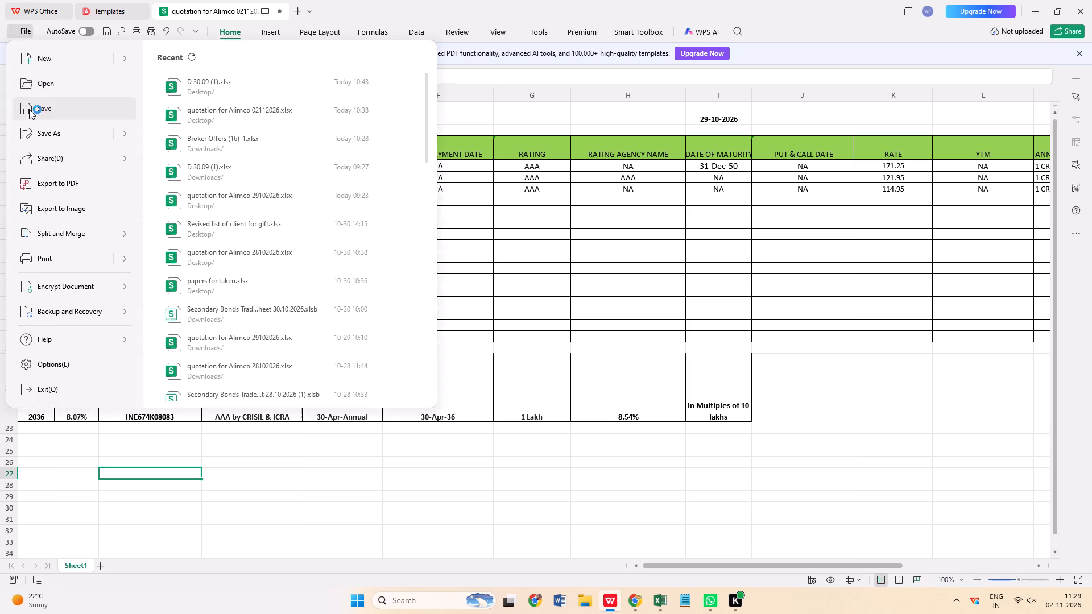
left_click(29, 109)
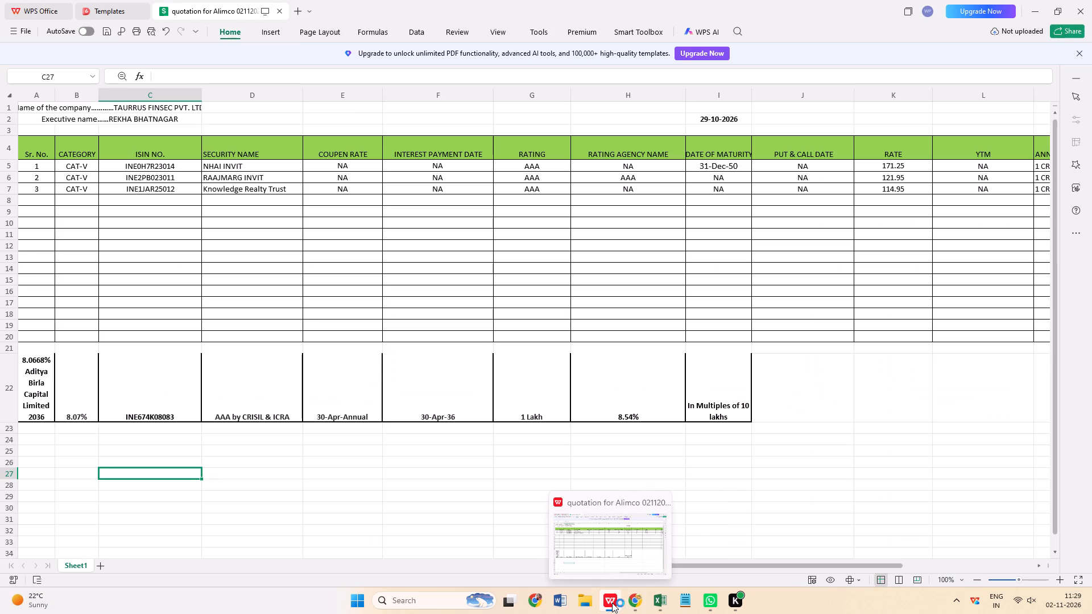
left_click(635, 601)
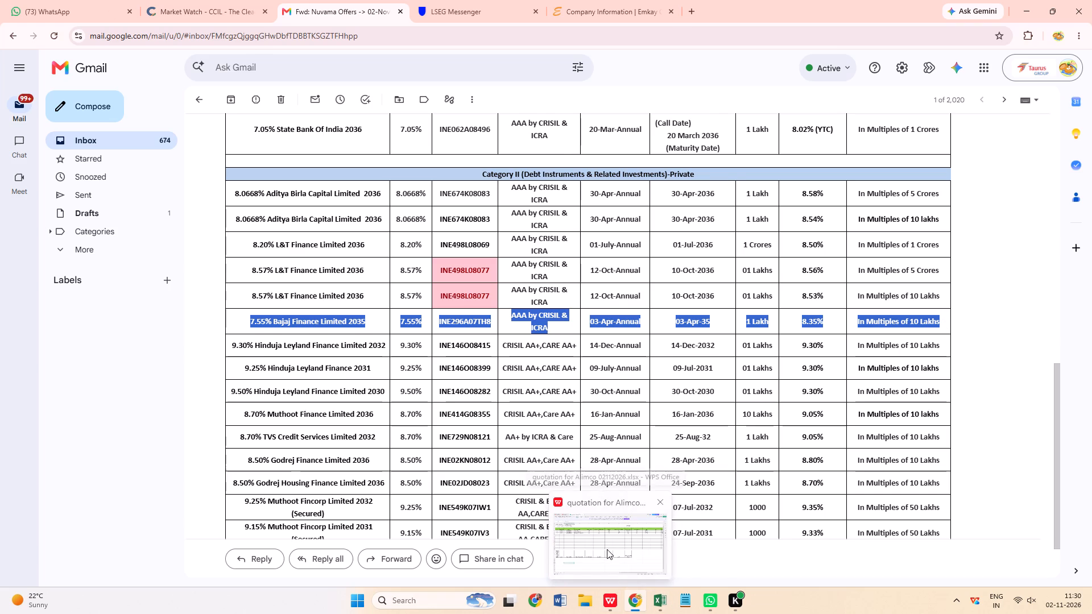
left_click(34, 427)
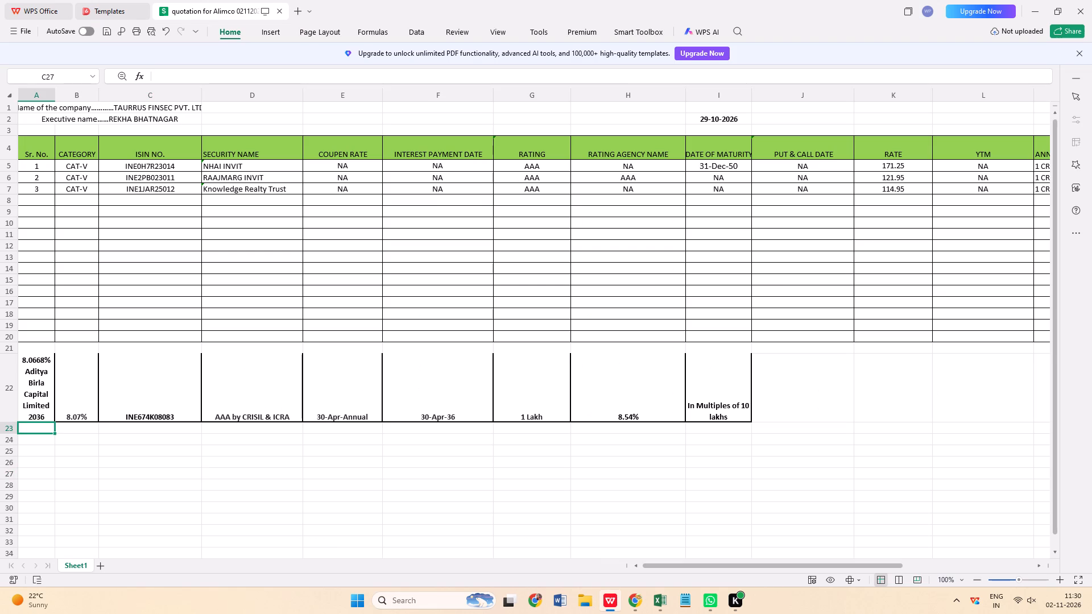
key("ctrl+v")
left_click(251, 524)
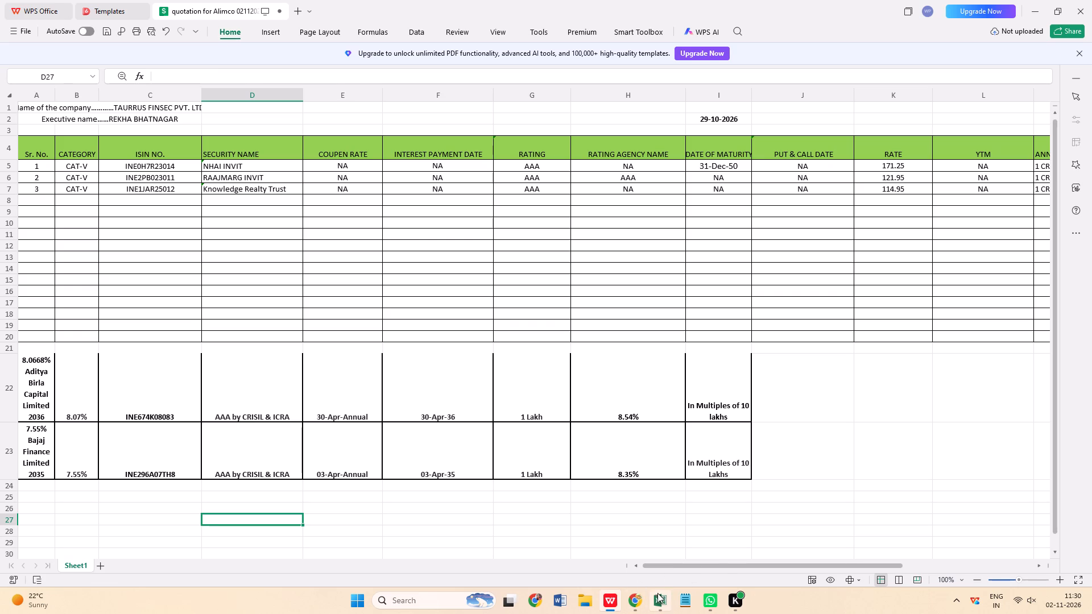
Copy the 8.20% L&T Finance Limited 2036 offer row from the Nuvama email in Chrome and return to the WPS quotation sheet.
left_click(610, 598)
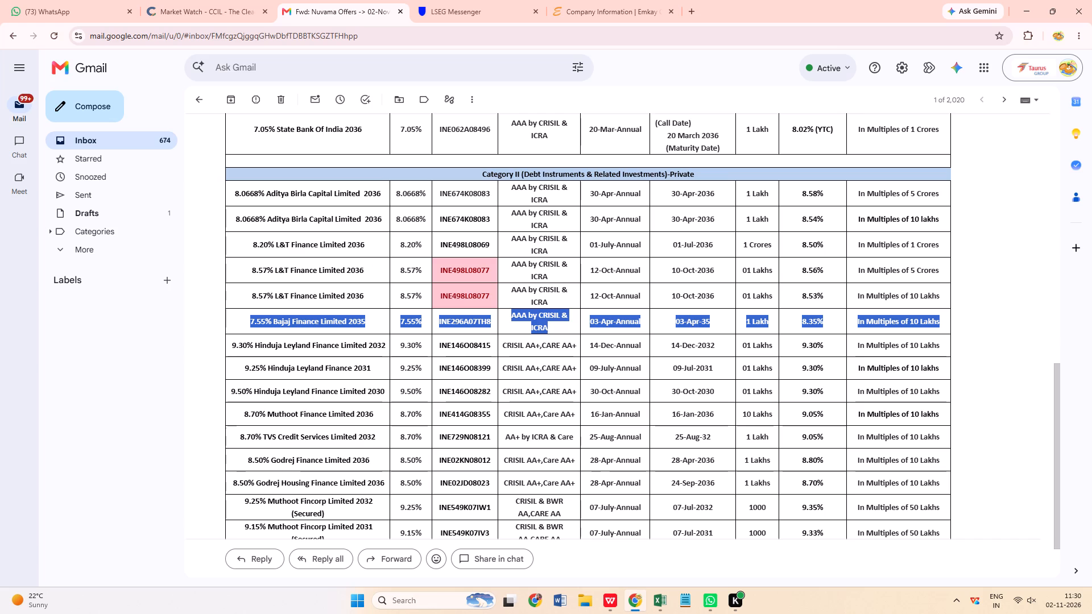
left_click_drag(254, 243, 909, 244)
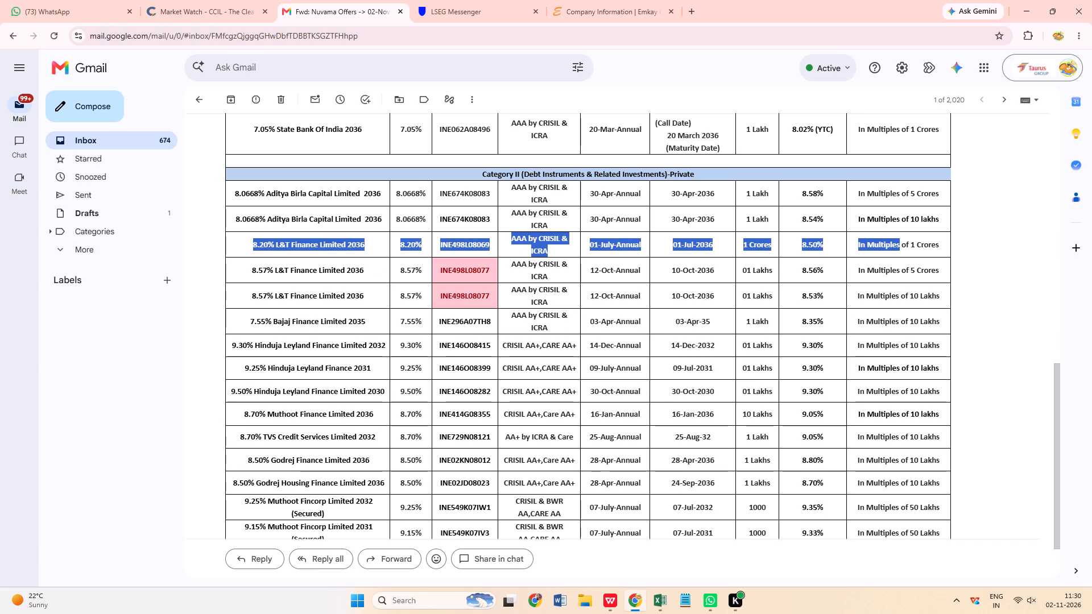
left_click_drag(909, 244, 943, 244)
key("ctrl+c")
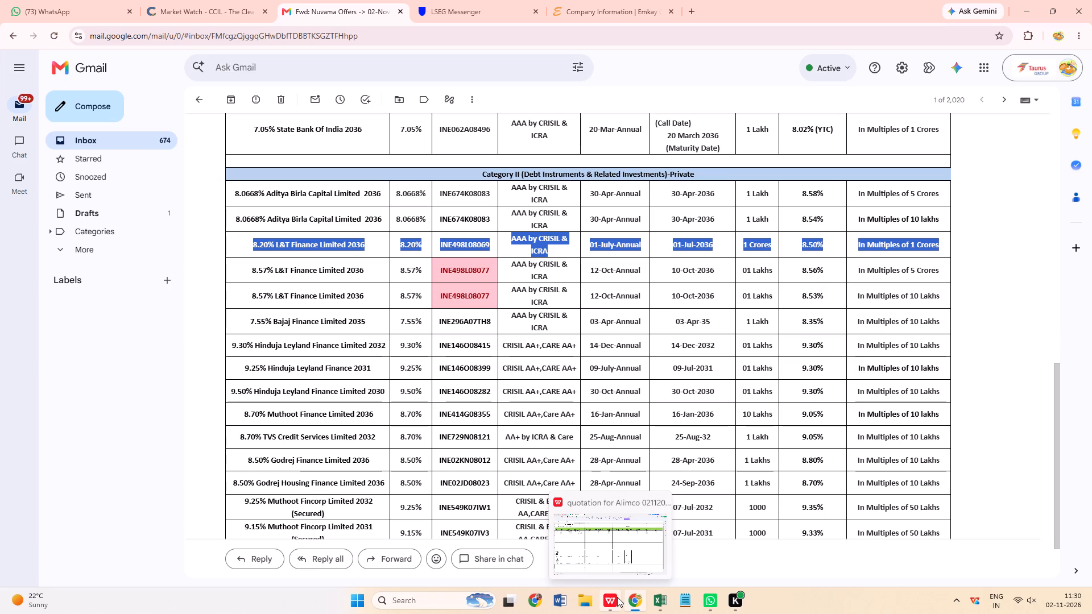
left_click(602, 549)
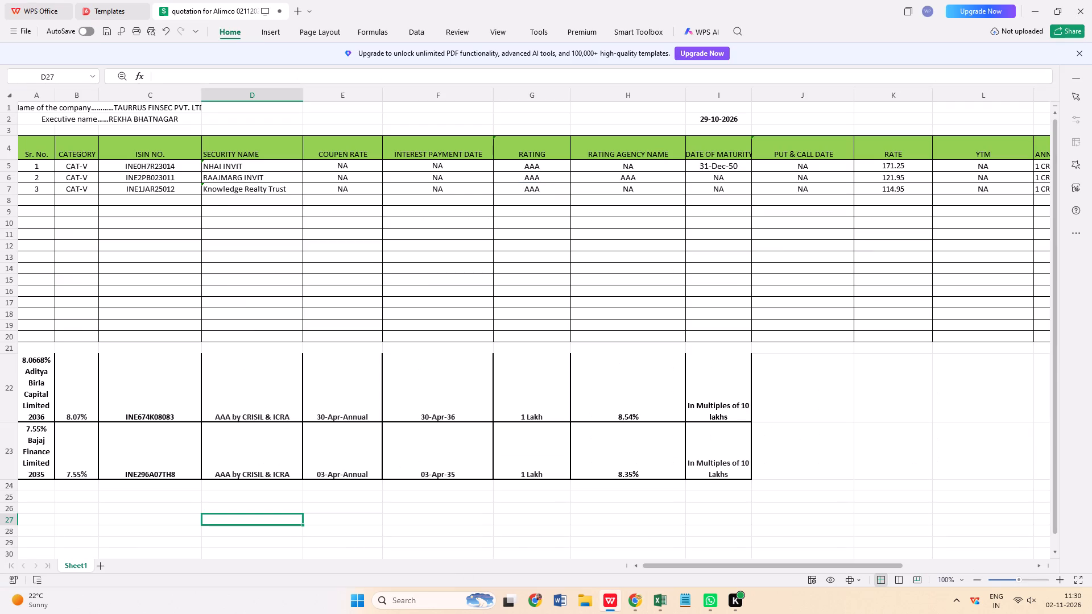
Paste the copied 8.20% L&T Finance Limited 2036 offer into row 24, directly below the Bajaj Finance offer.
left_click(48, 489)
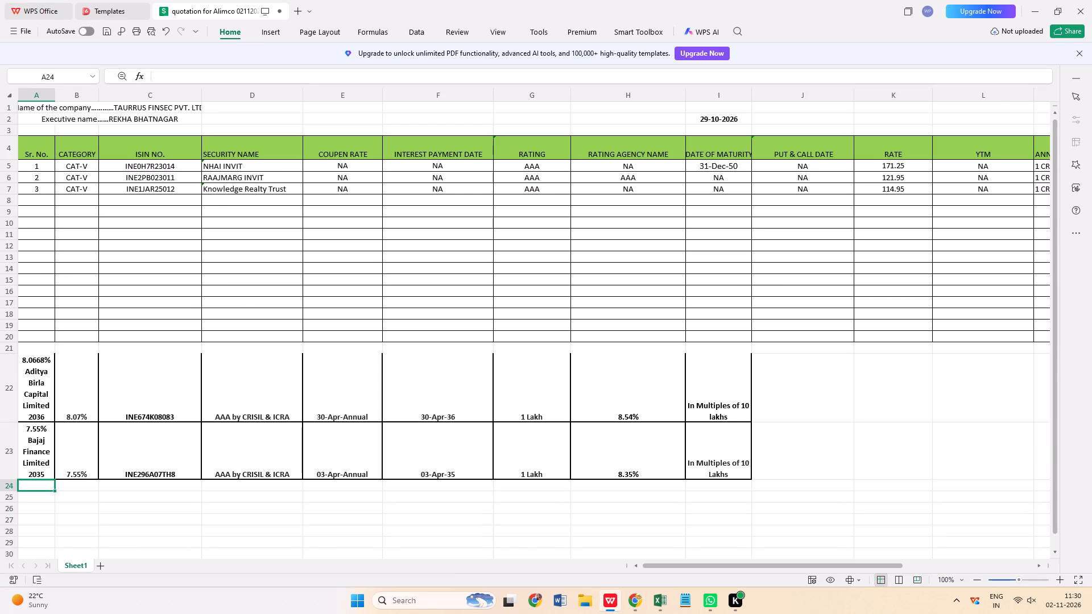
key("ctrl+v")
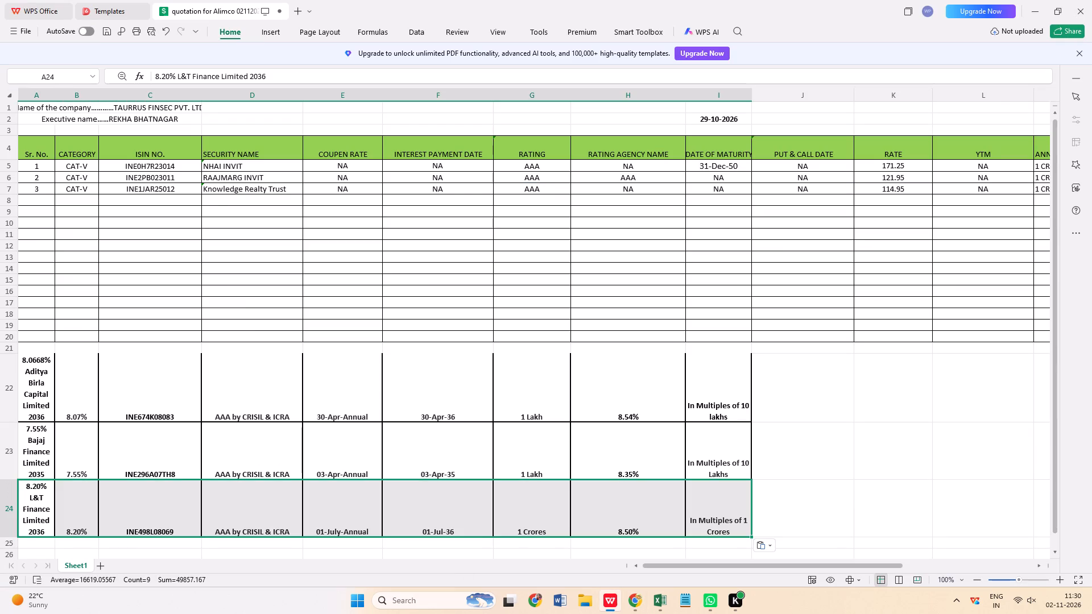
left_click(782, 445)
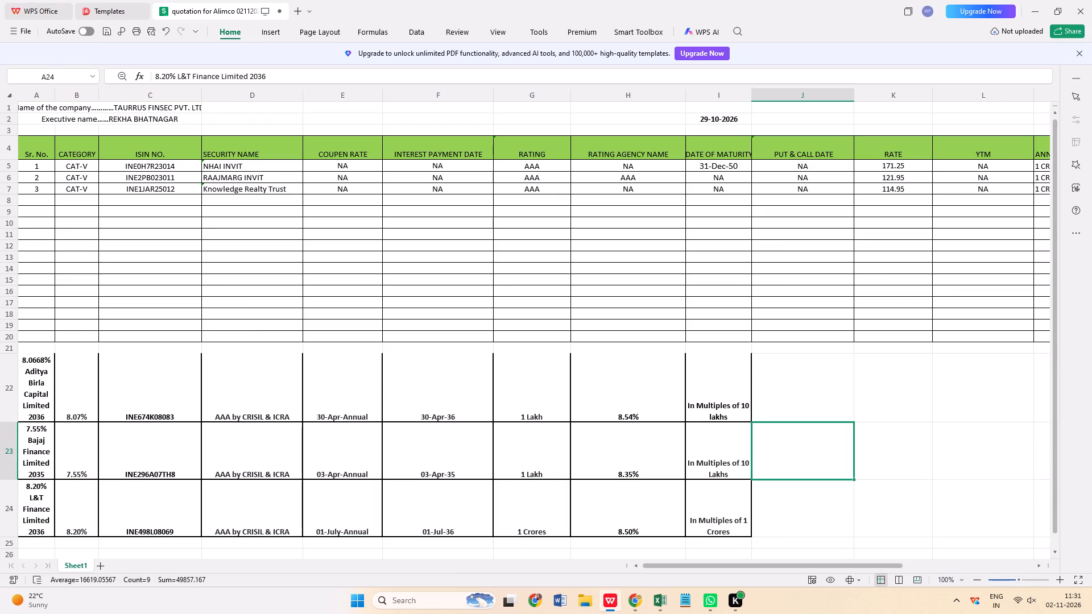
Enter CAT-II as the category in row 8 of the quotation table and save the workbook.
left_click(81, 200)
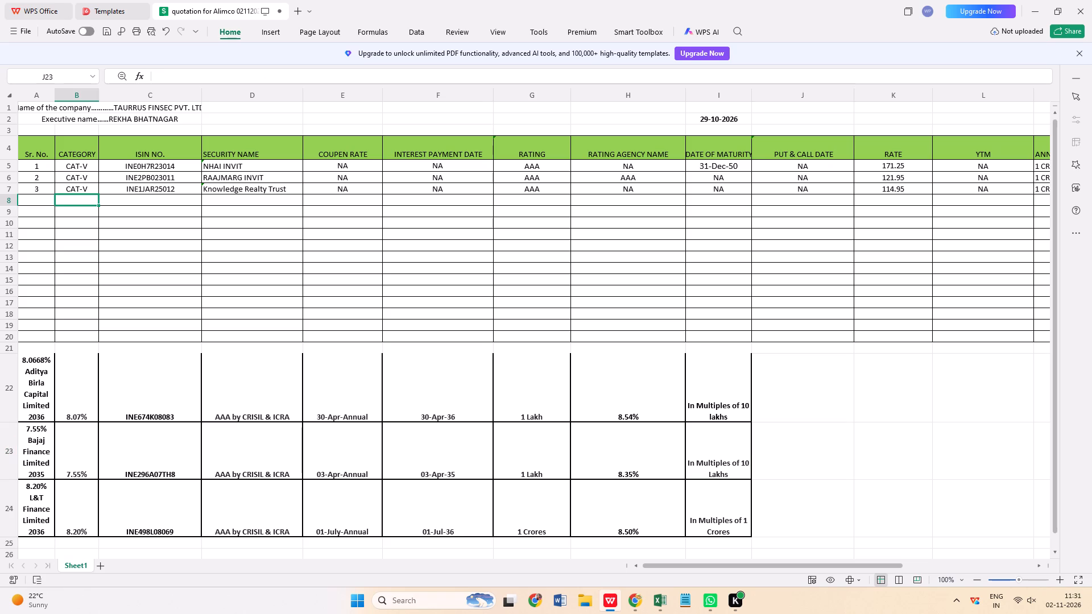
type("cat")
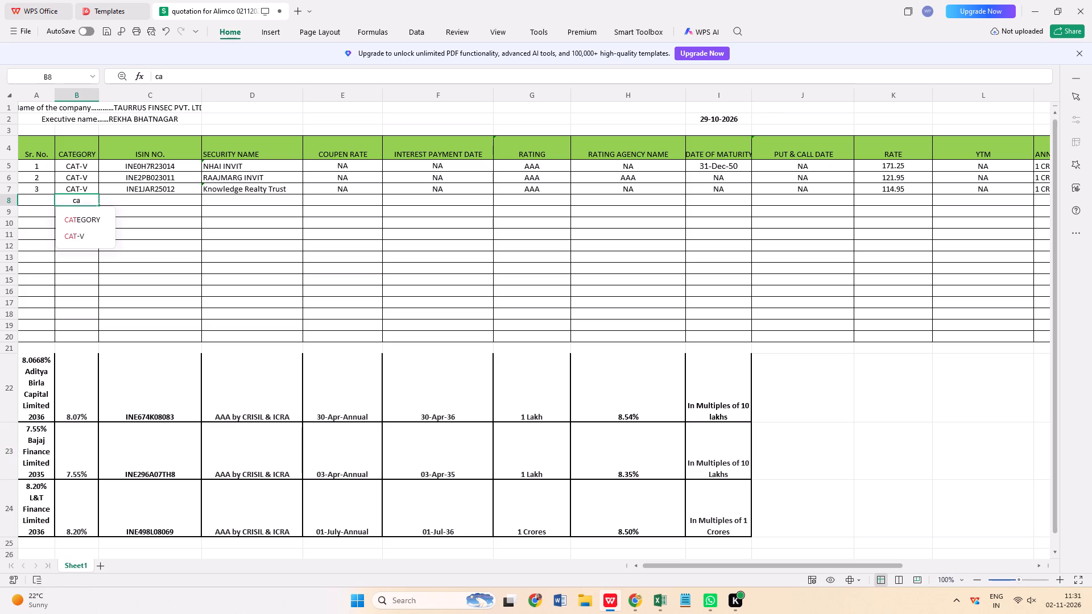
key("BackSpace")
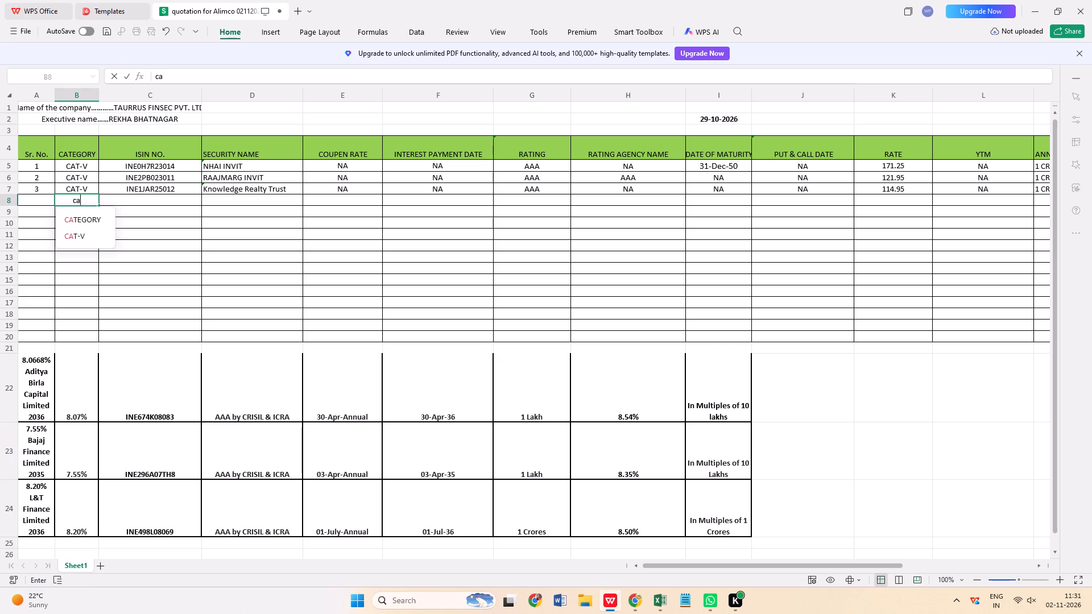
key("BackSpace")
key("BackSpace")
type("CAT-")
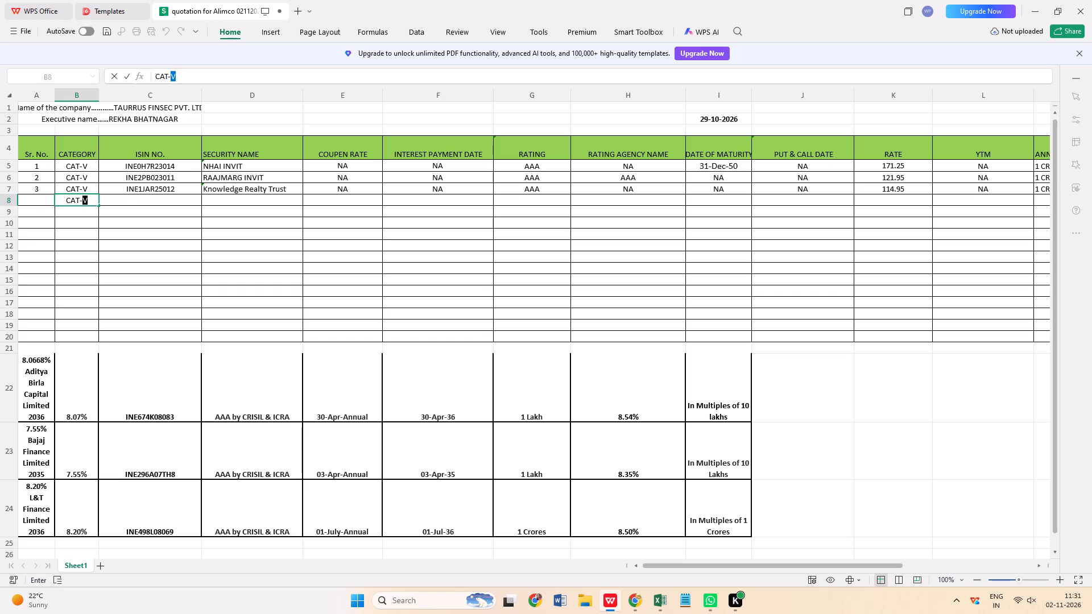
type("ii")
key("BackSpace")
key("BackSpace")
type("II")
key("ctrl+s")
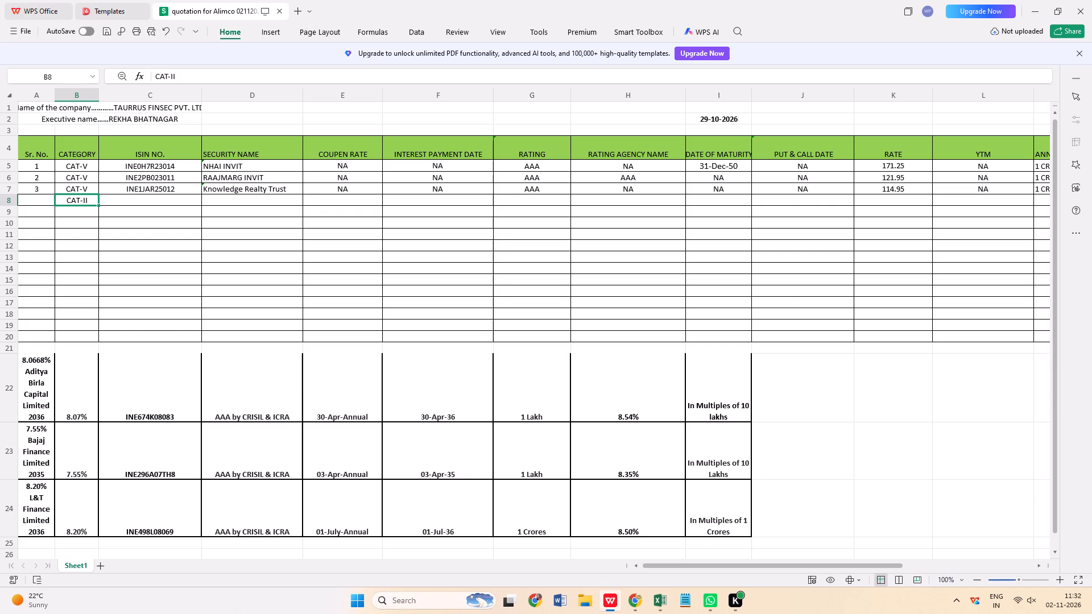
Look at the CCIL central government Market Watch page in Google Chrome and return to the quotation workbook in WPS Office.
left_click(639, 604)
left_click(223, 8)
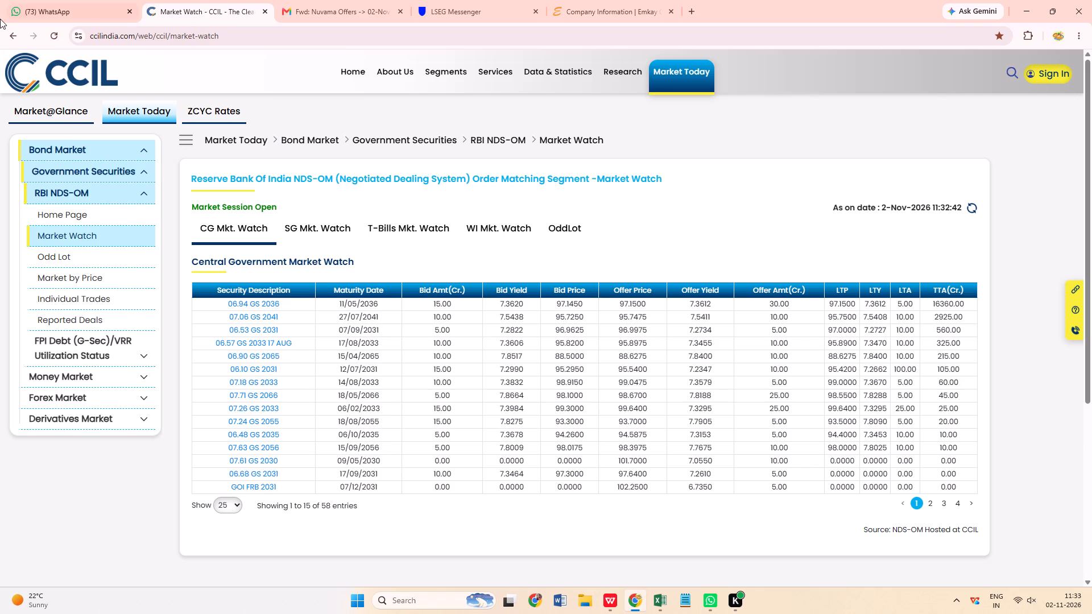
left_click(604, 592)
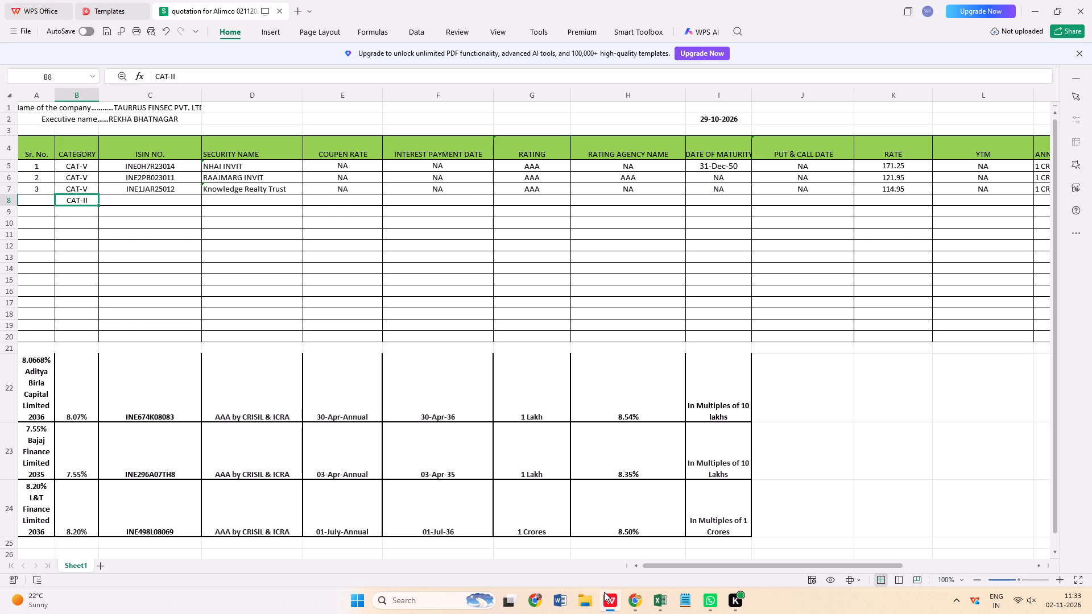
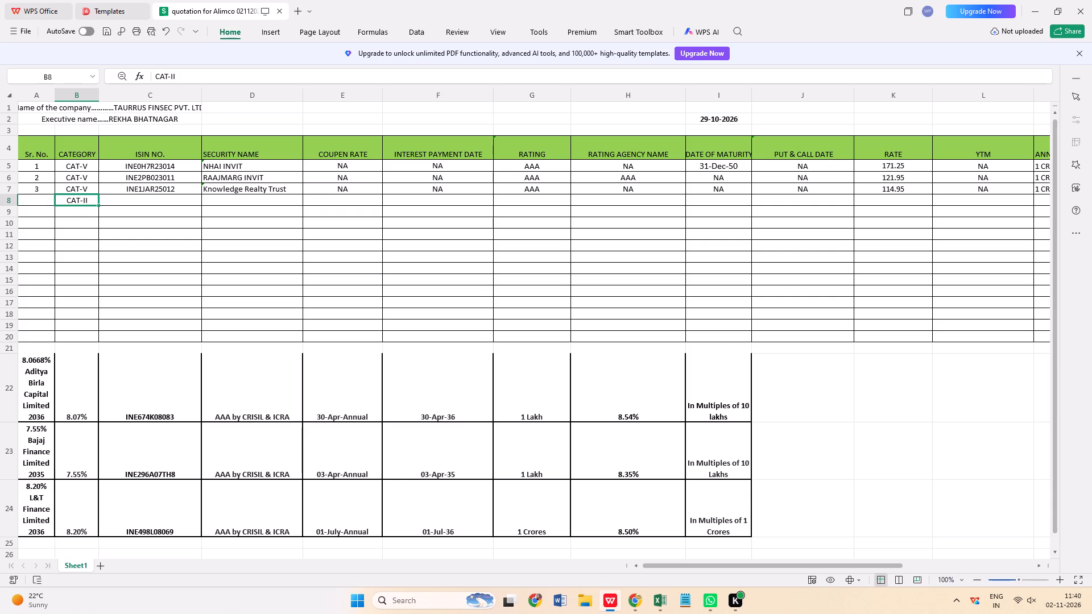
Set the rating agency name for RAAJMARG INVIT in H6 to NA.
left_click(626, 179)
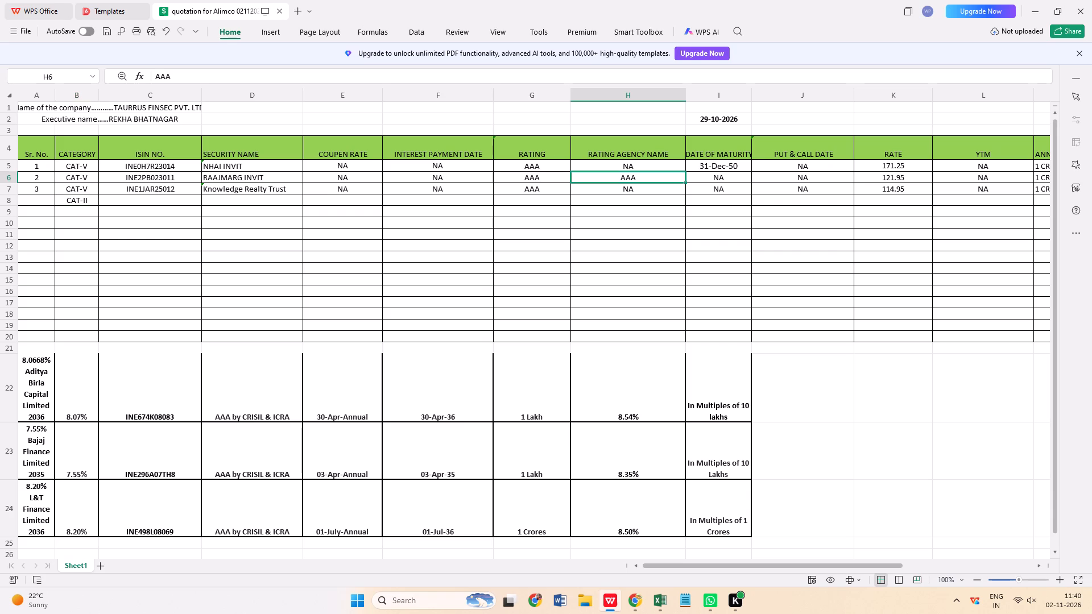
type("NA")
left_click(605, 198)
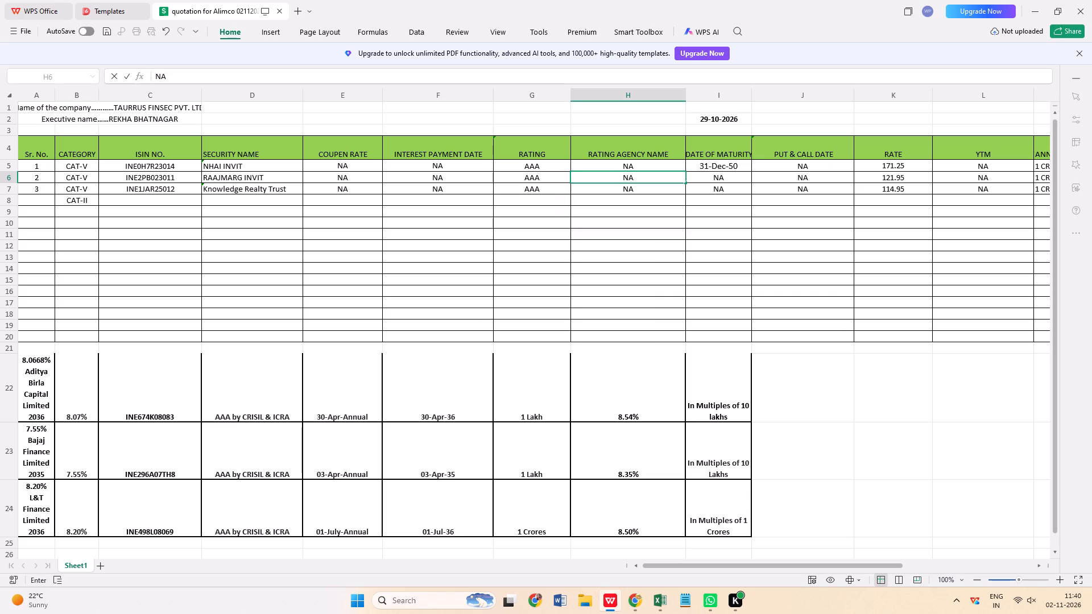
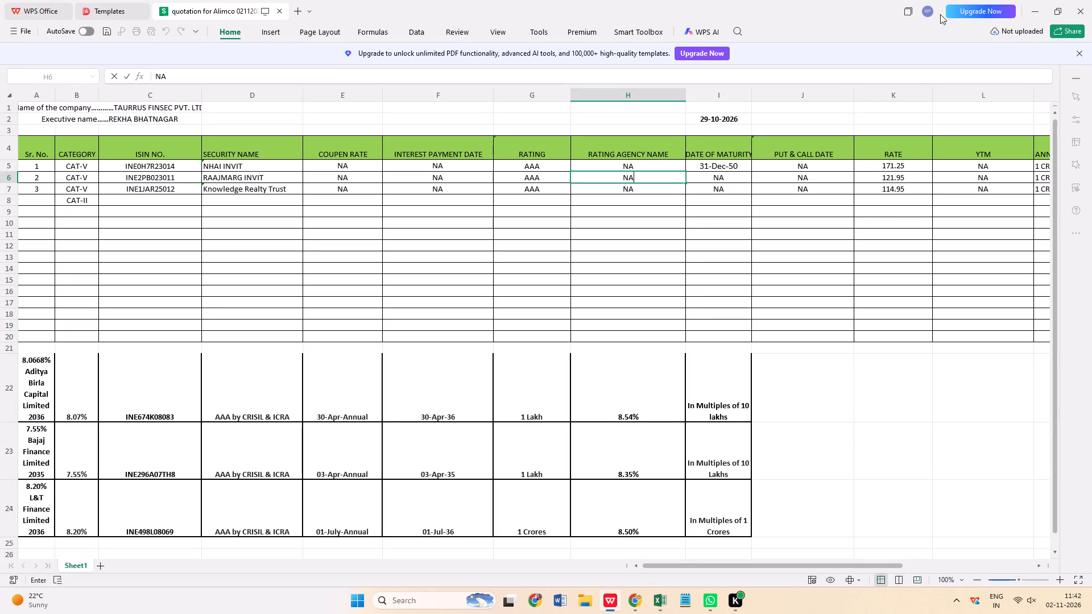
Set the rates in K5:K7 to 169.90 for NHAI INVIT, 121.65 for RAAJMARG INVIT and 111.15 for Knowledge Realty Trust.
left_click(887, 162)
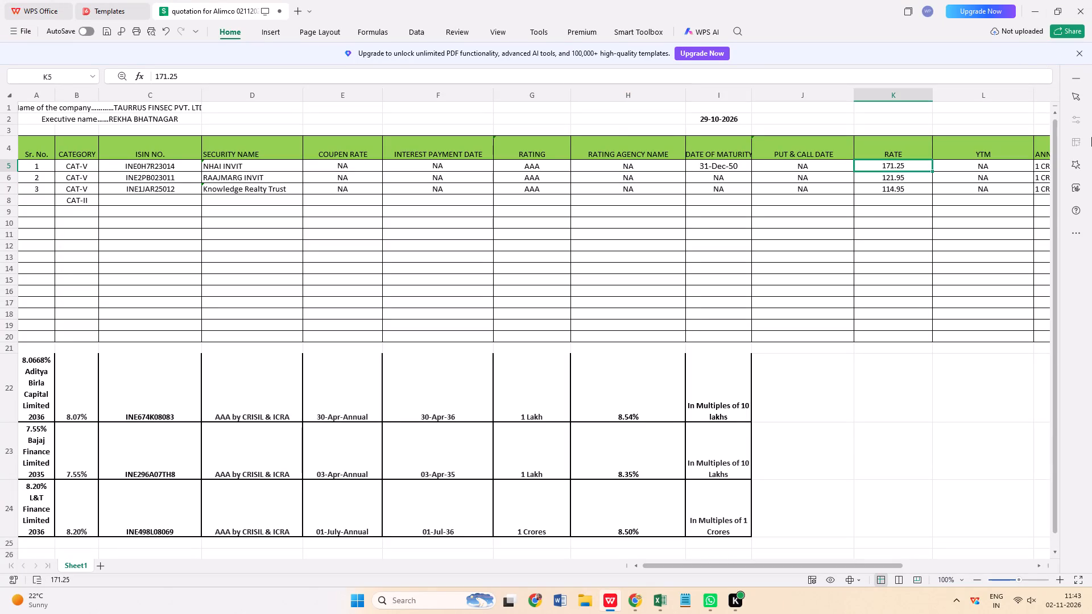
type("169.")
type("90")
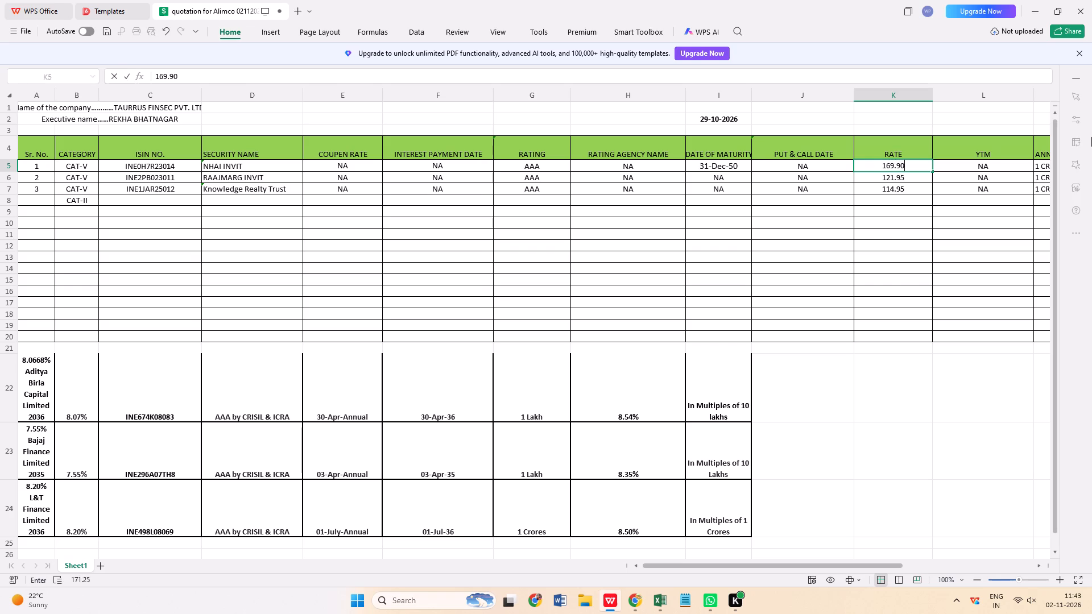
key("Return")
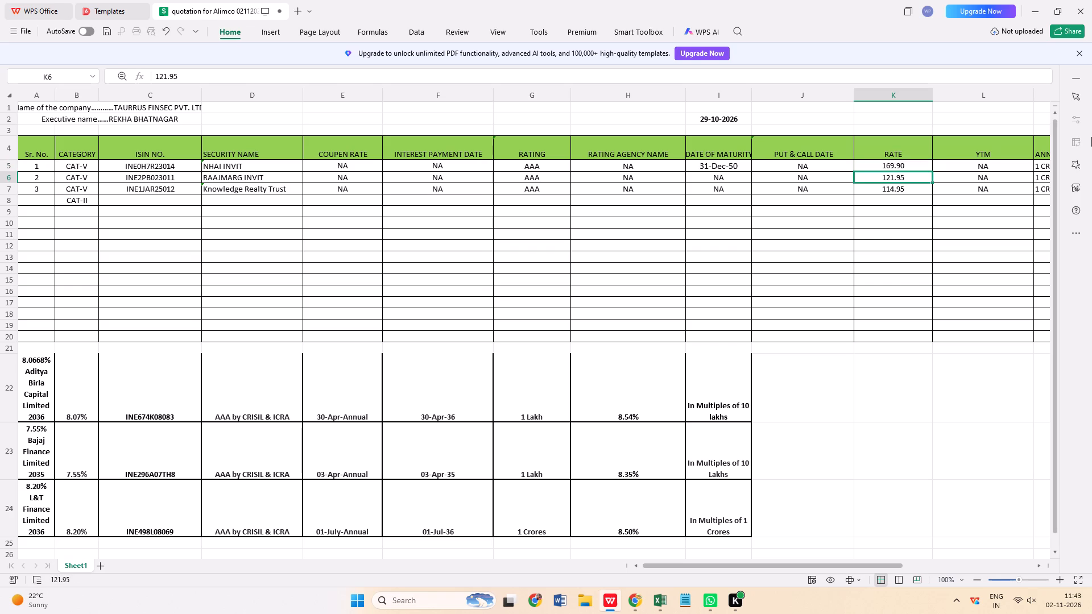
type("121")
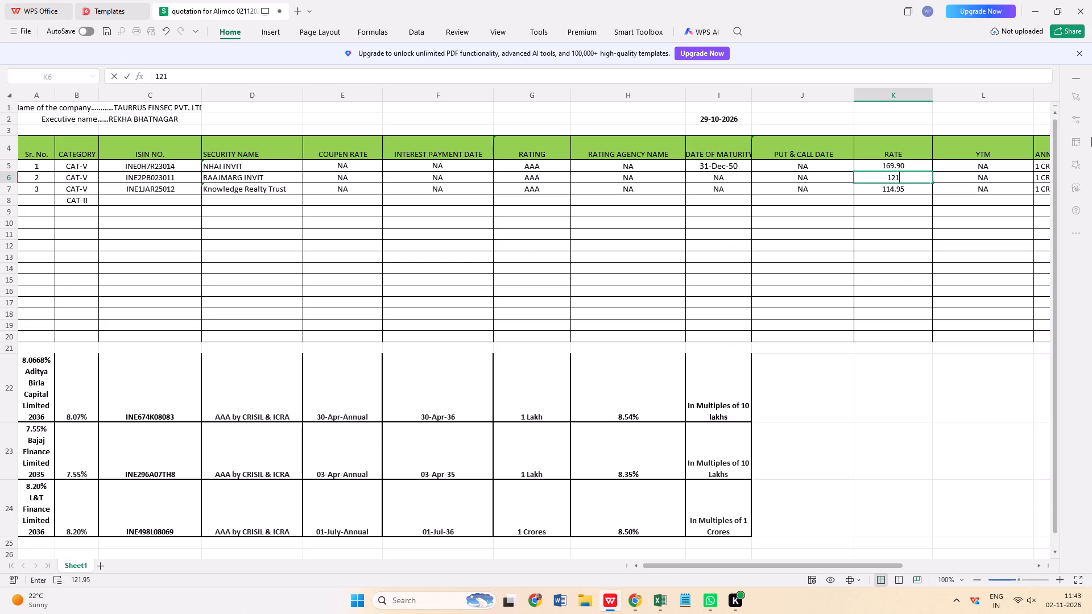
key("period")
type("65")
key("Return")
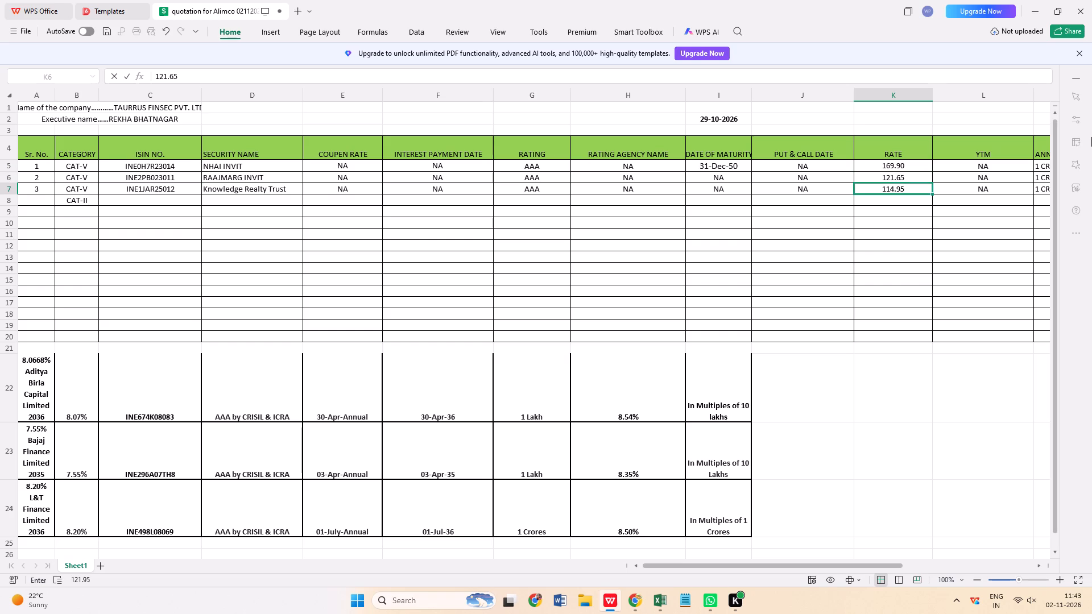
type("111.15")
key("Return")
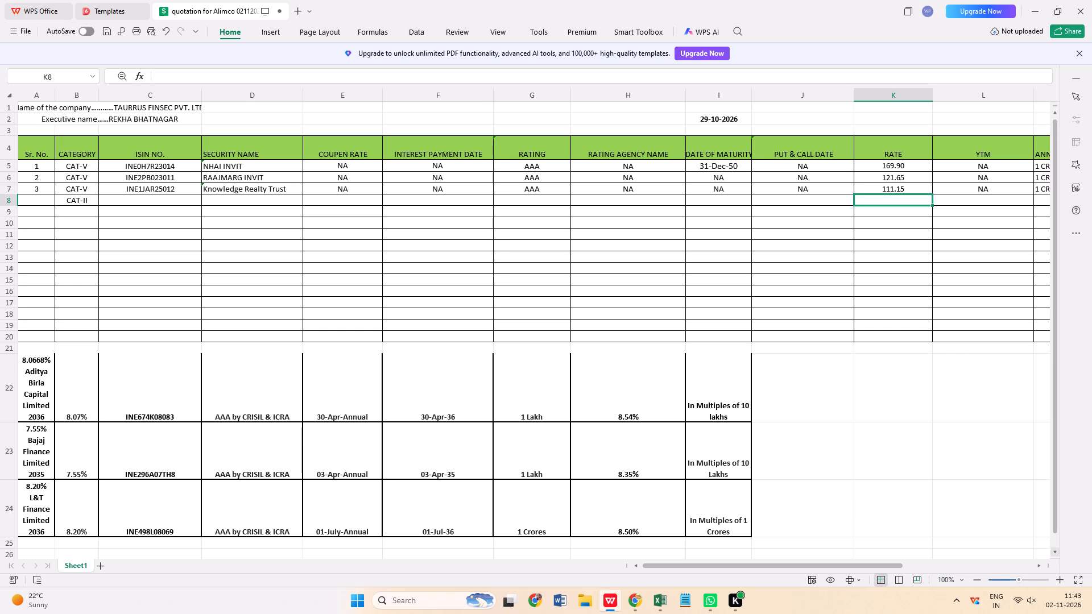
Set the annual quantam of all three CAT-V securities in M5:M7 to 2 CR.
left_click(1040, 565)
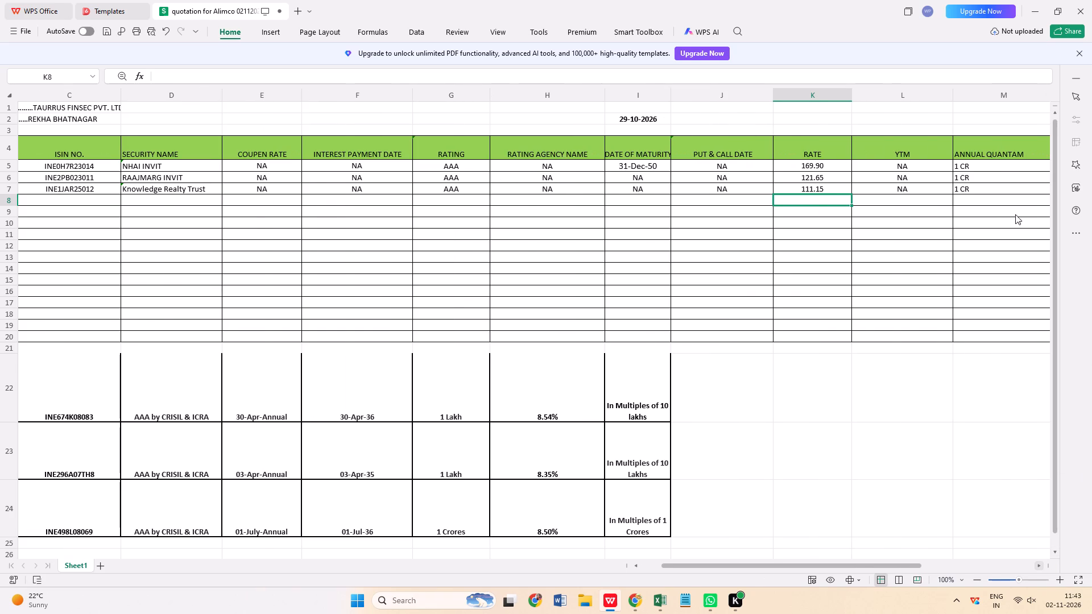
left_click(987, 164)
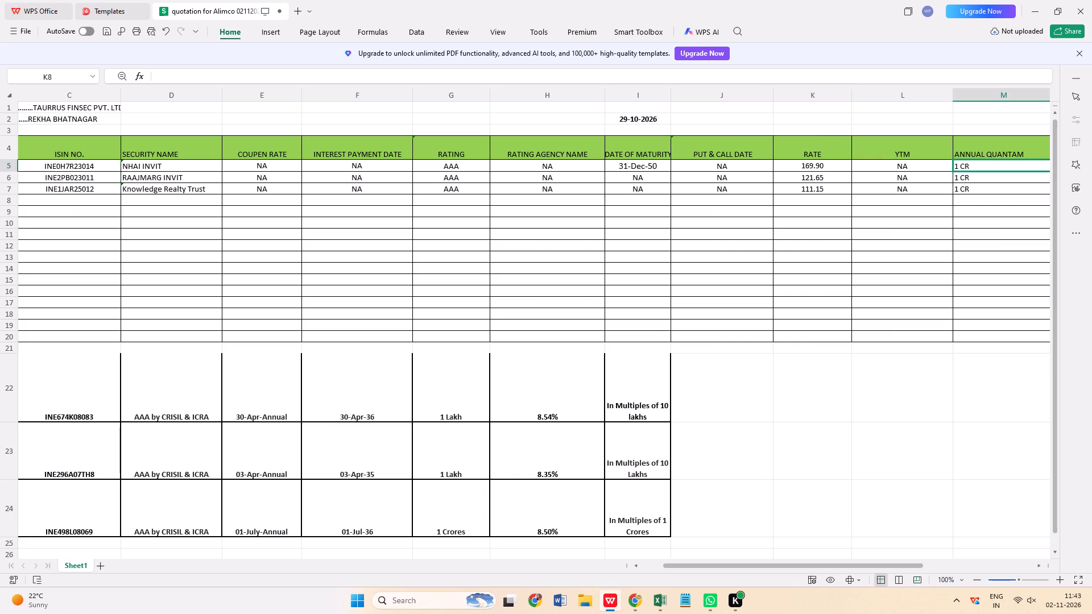
left_click(1041, 567)
left_click(1041, 566)
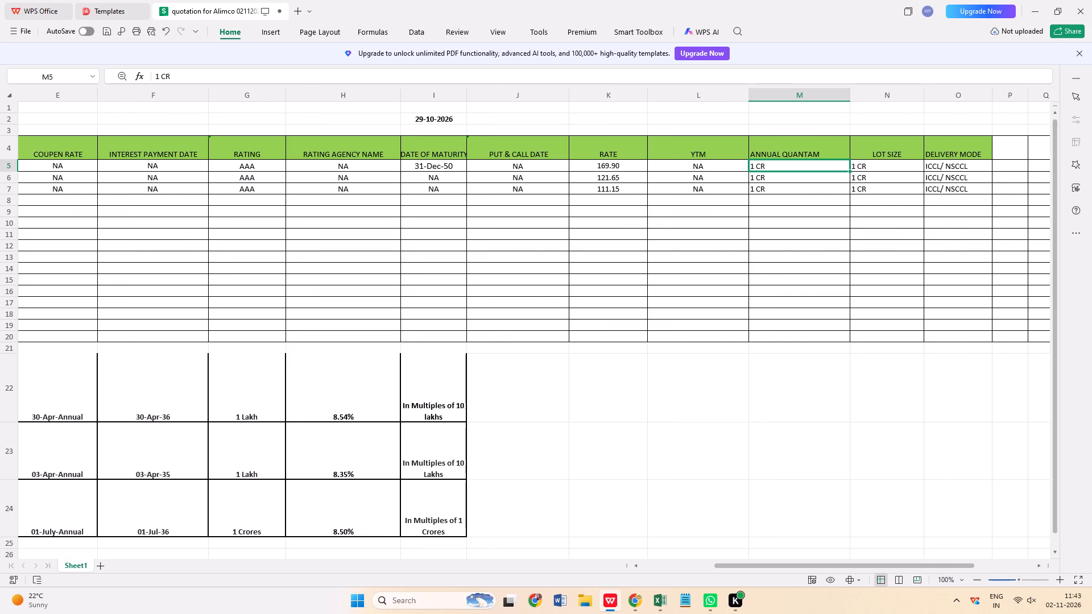
key("BackSpace")
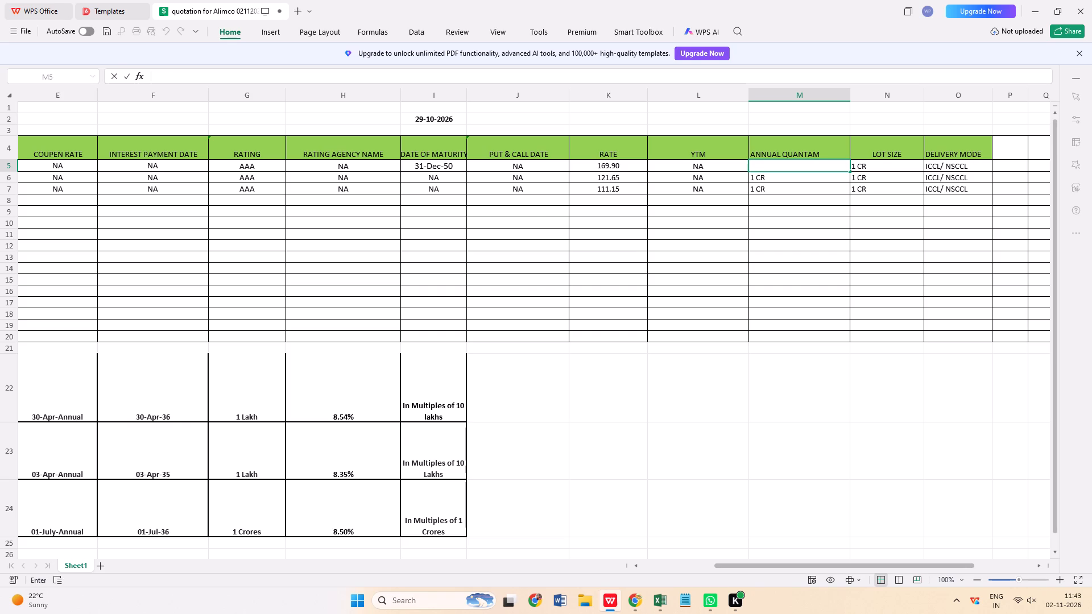
type("2 CR\\")
key("Return")
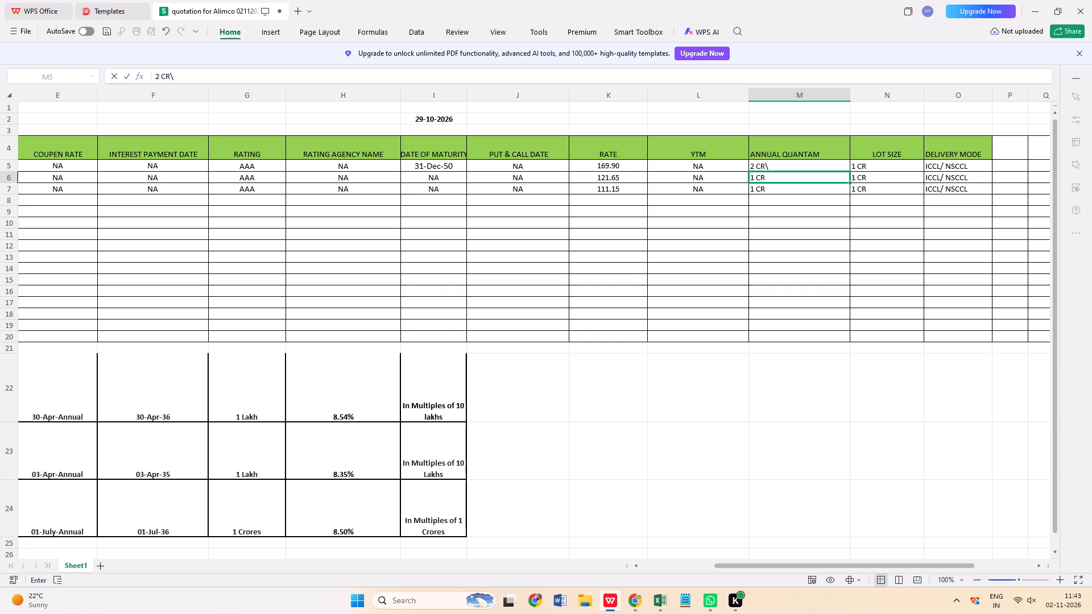
key("Up")
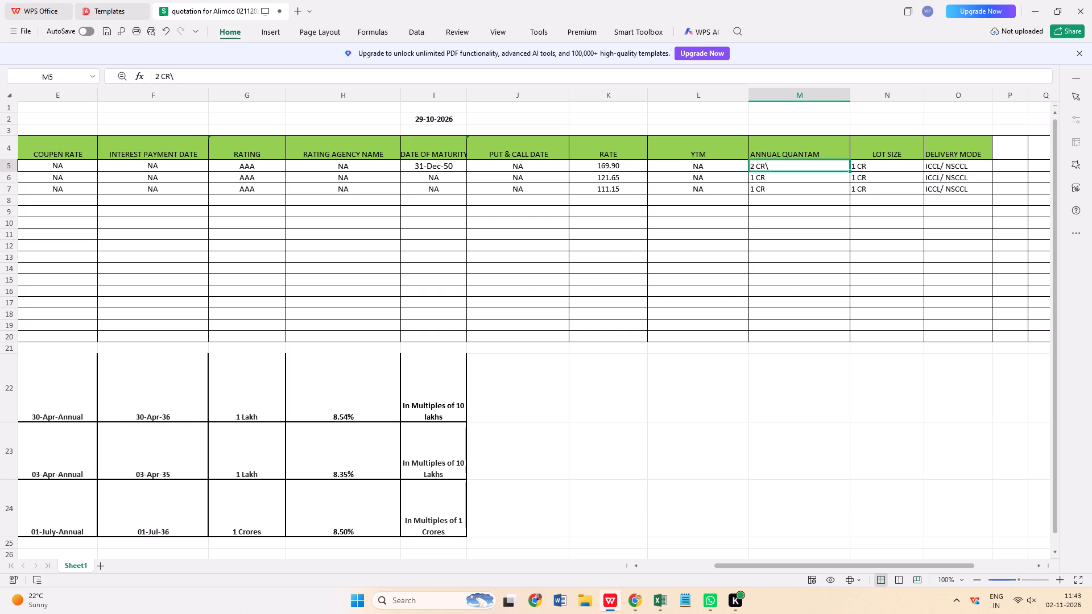
double_click(776, 166)
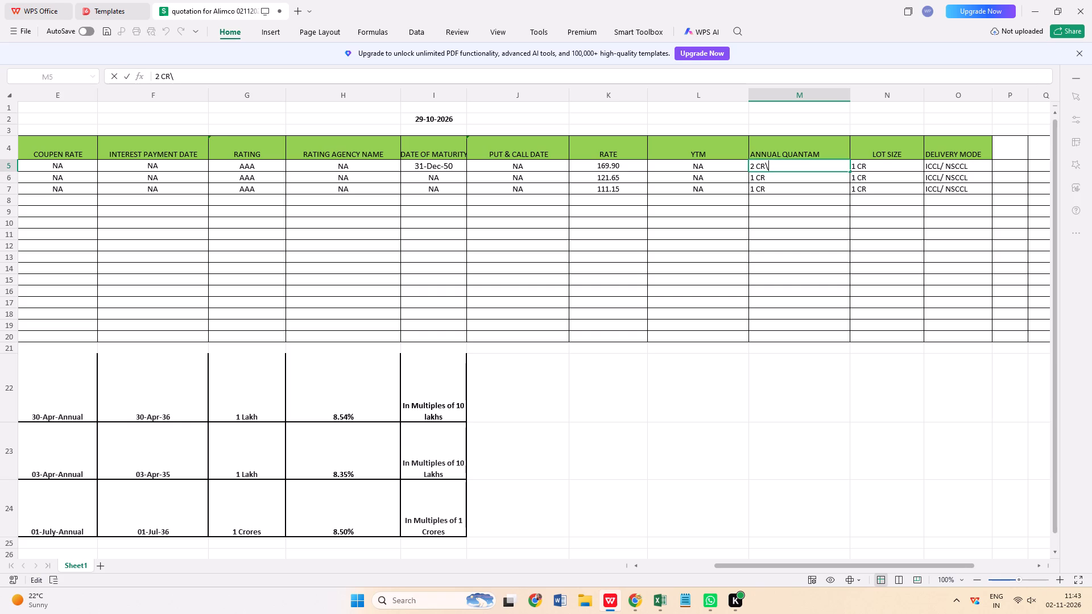
key("BackSpace")
key("Return")
type("2 CR")
key("Return")
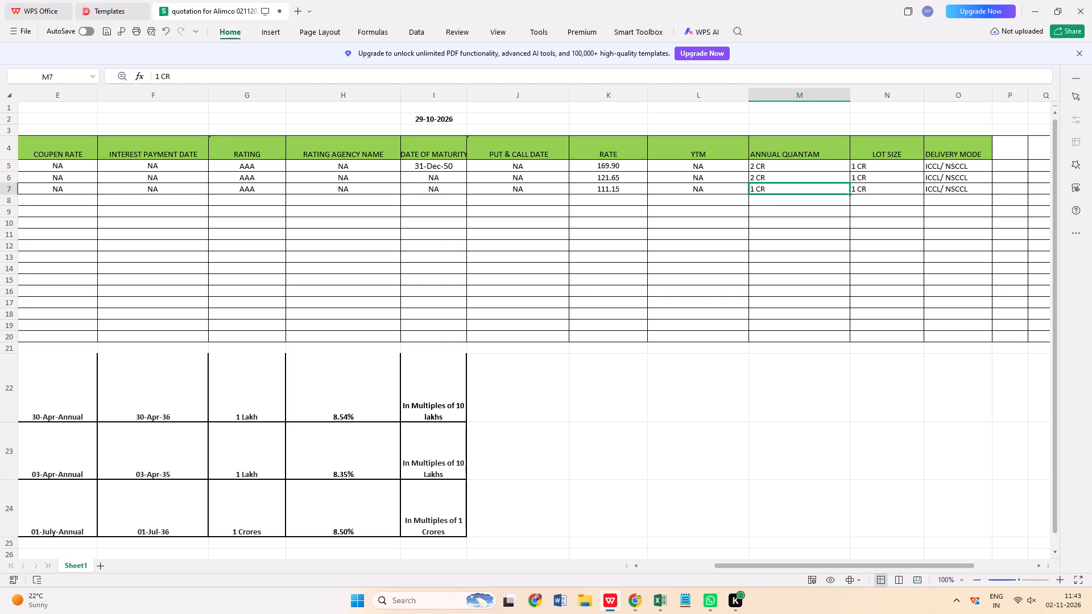
type("2 CR")
key("Return")
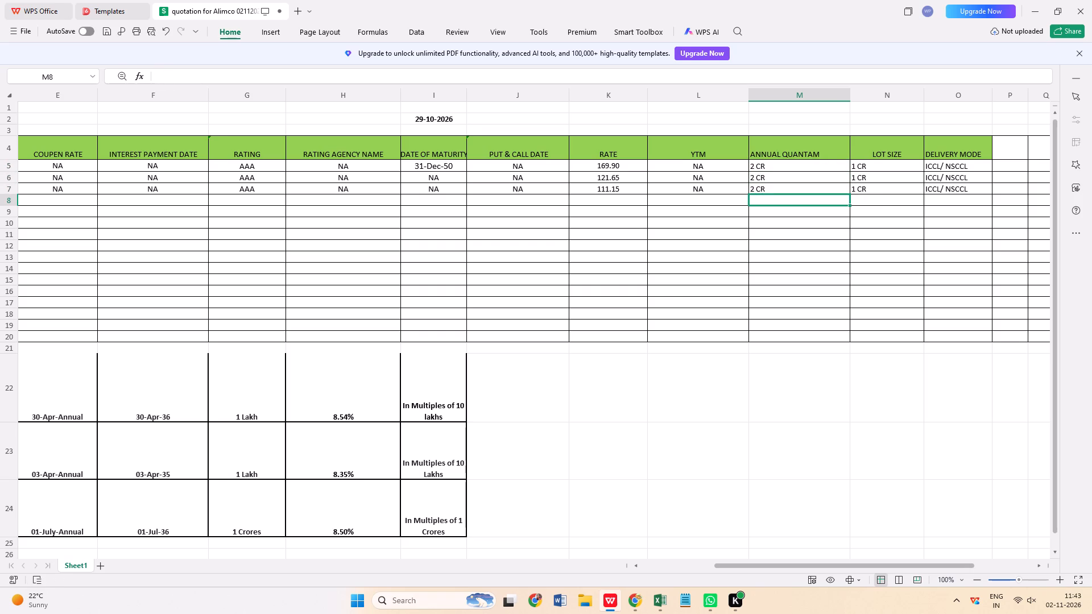
Move the three bond names from A22:A24 into the SECURITY NAME column, starting at D8.
left_click_drag(733, 566, 681, 565)
left_click_drag(681, 565, 623, 575)
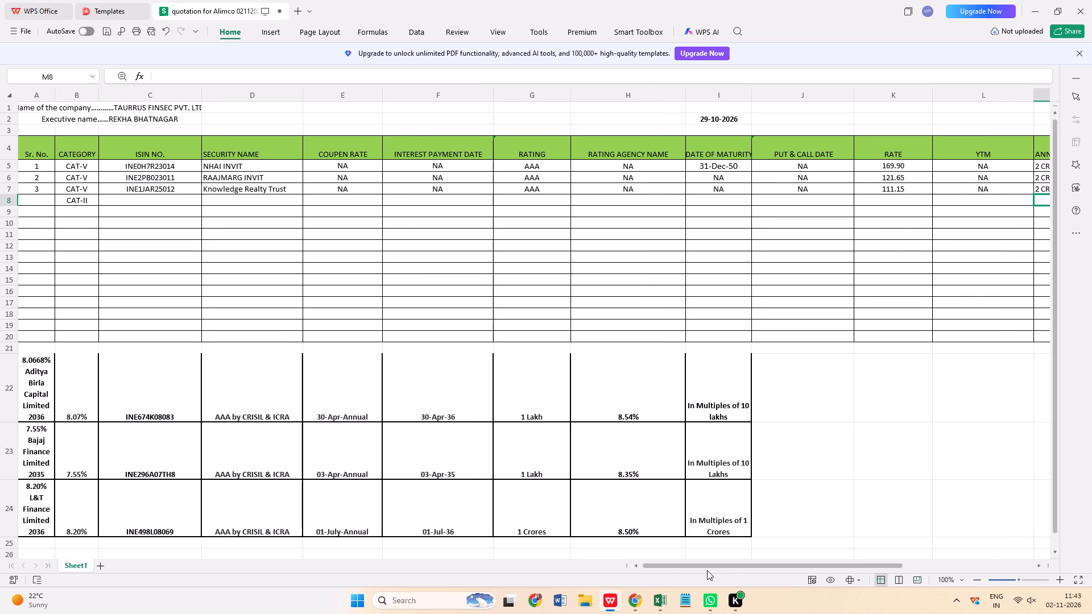
left_click_drag(685, 565, 618, 575)
left_click_drag(39, 383, 35, 512)
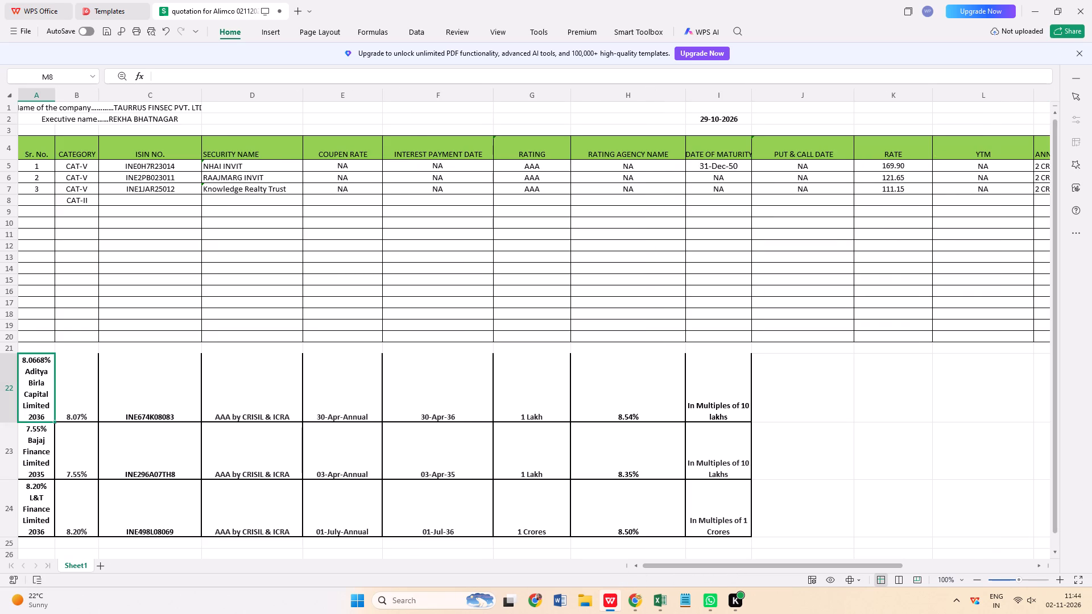
left_click_drag(35, 512, 36, 515)
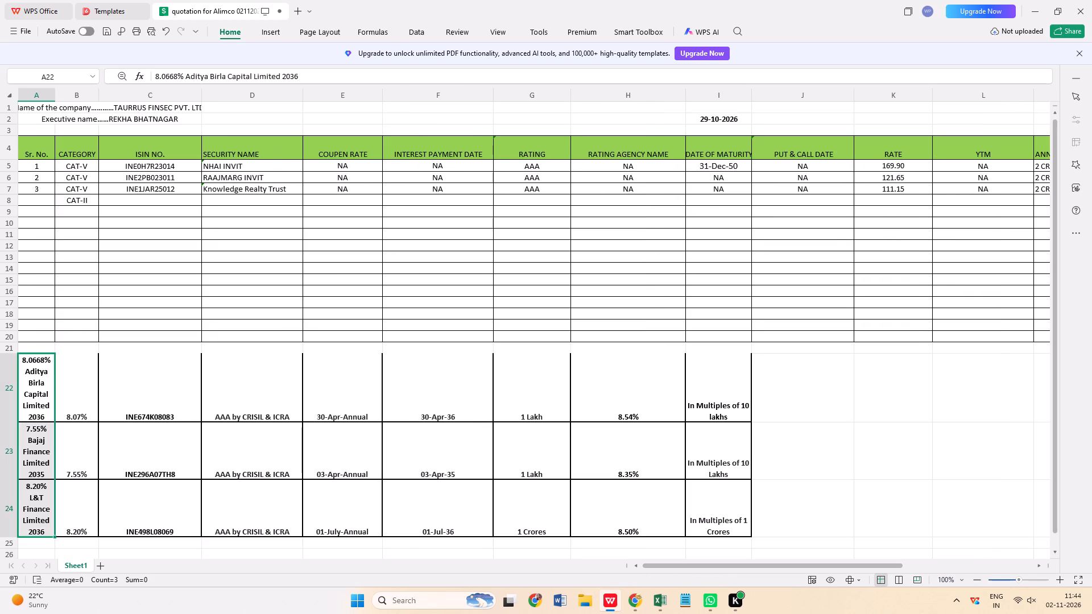
key("ctrl+x")
left_click(239, 200)
key("ctrl+v")
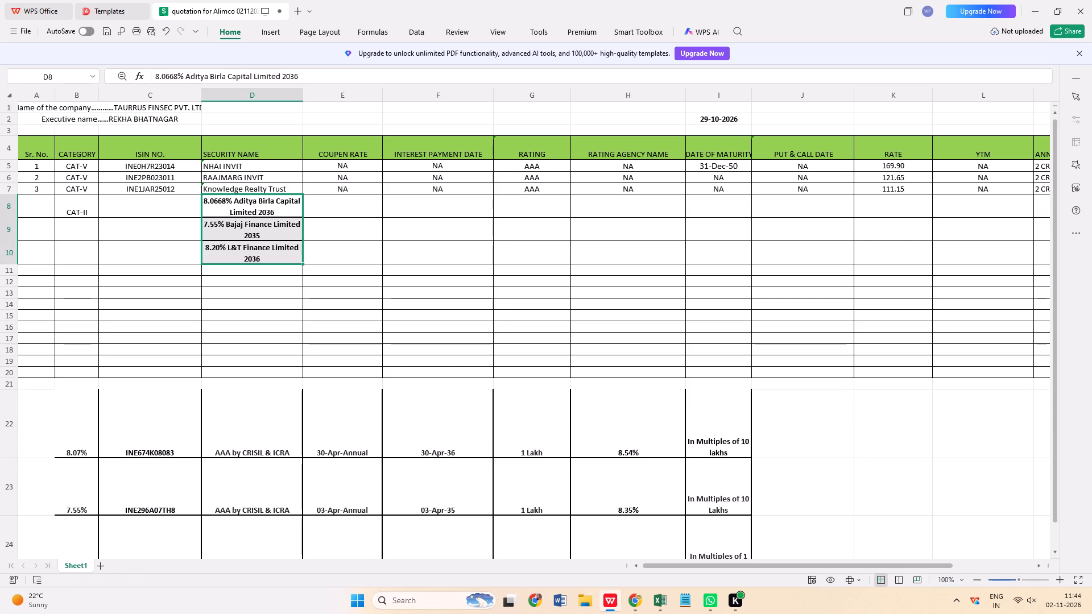
Move the three ISIN numbers from C22:C24 into the ISIN NO. column, starting at C8.
left_click_drag(169, 443, 156, 581)
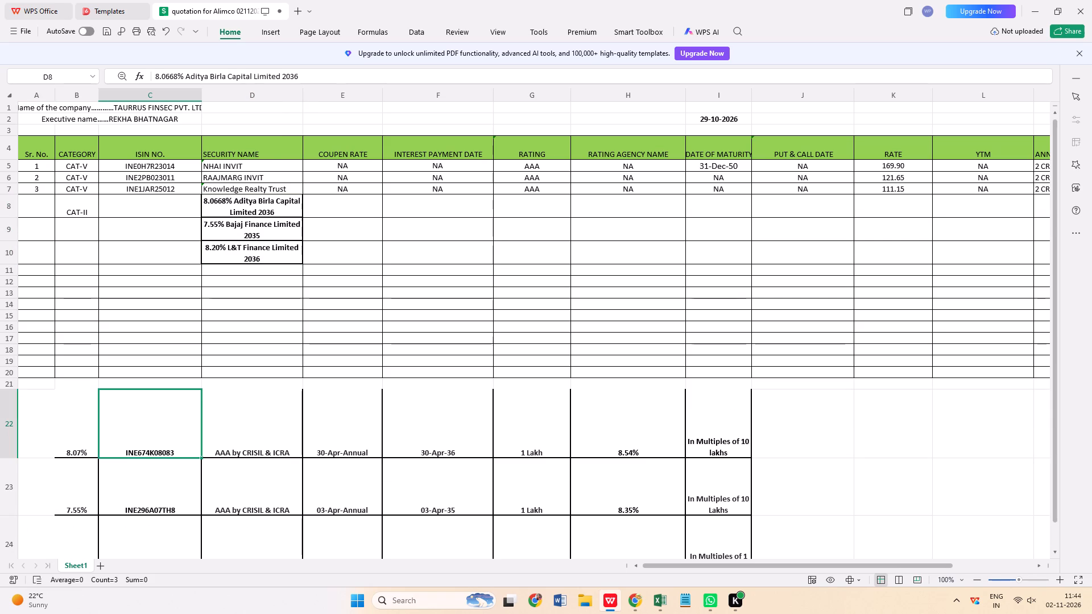
left_click_drag(156, 581, 178, 479)
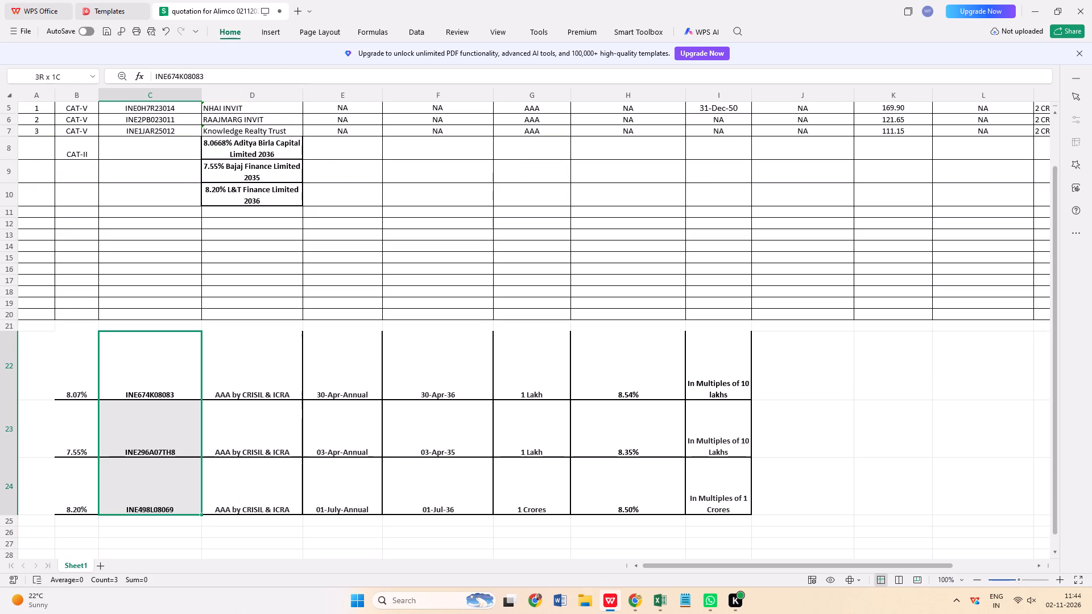
left_click_drag(178, 479, 177, 480)
key("ctrl+x")
left_click(158, 150)
key("ctrl+v")
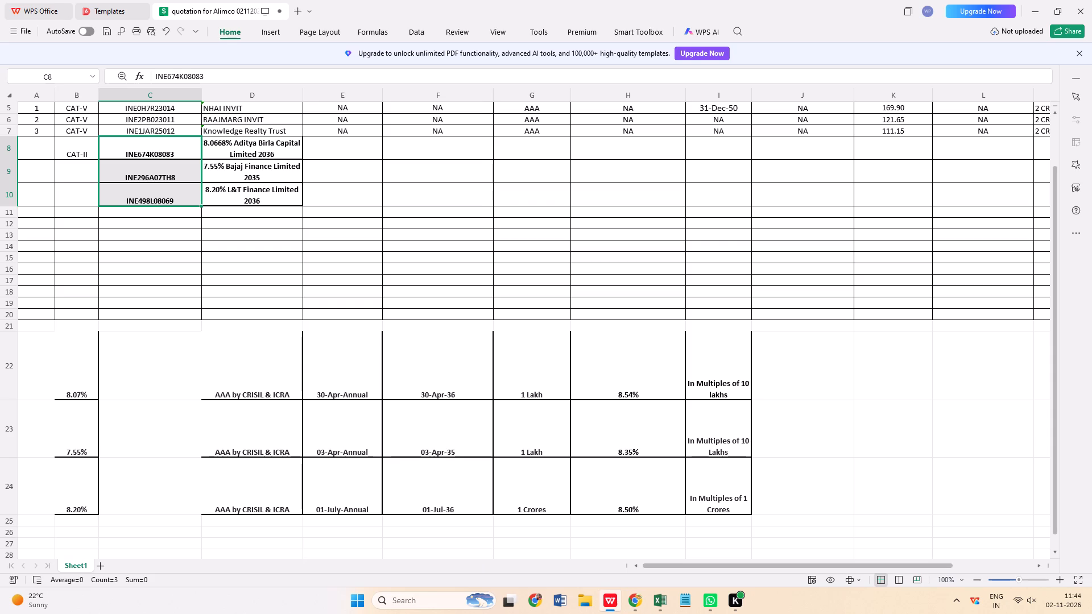
Move the three coupon percentages from B22:B24 into the COUPEN RATE column, starting at E8.
left_click_drag(85, 385, 83, 499)
key("ctrl+x")
scroll(353, 208, "up", 3)
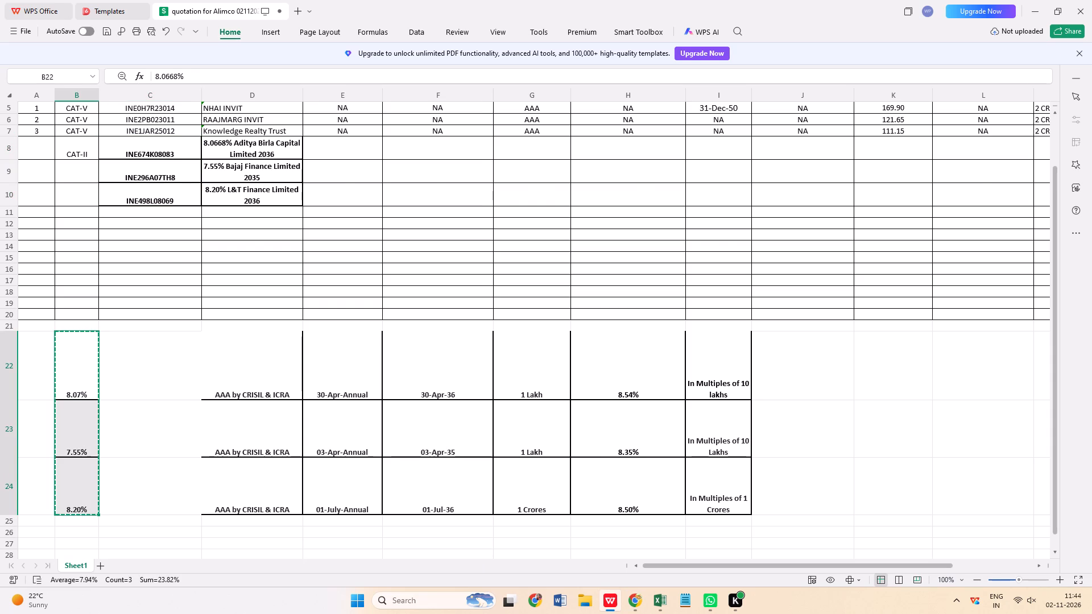
left_click(338, 209)
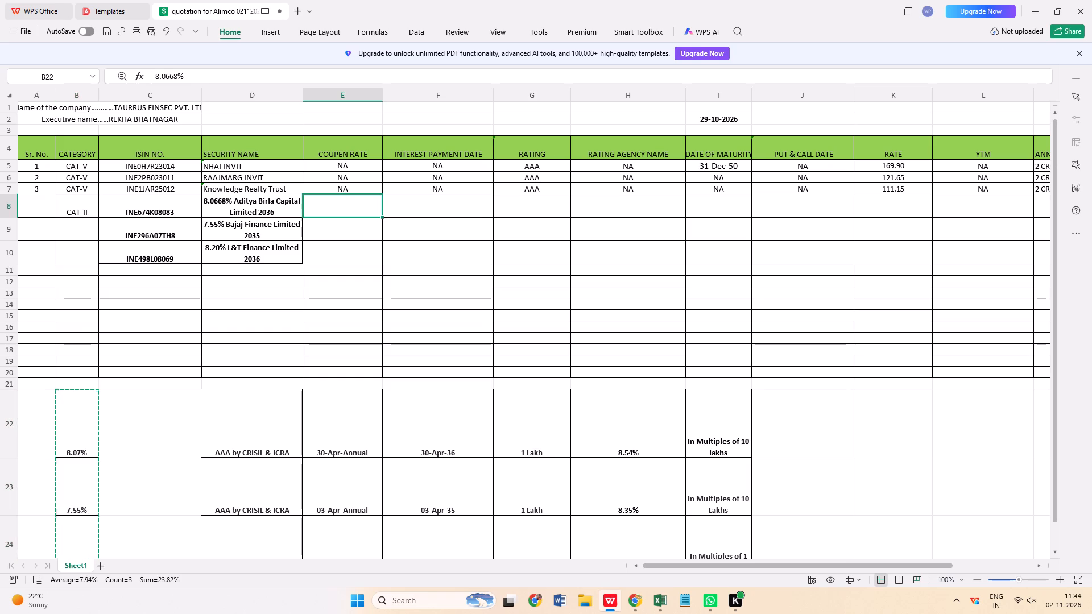
key("ctrl+v")
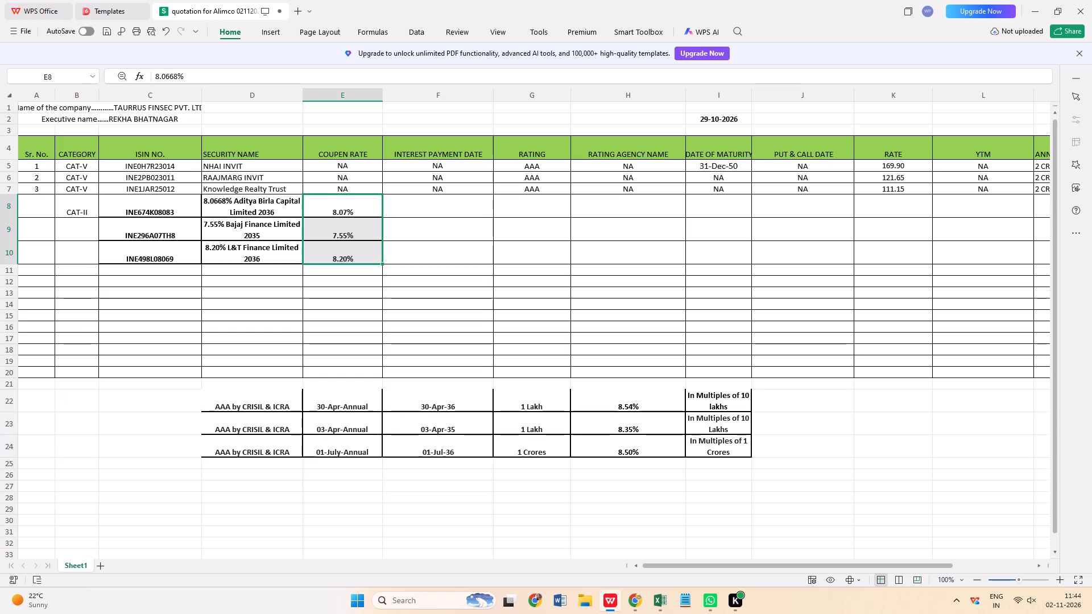
Move the three "AAA by CRISIL & ICRA" entries from D22:D24 into the RATING AGENCY NAME column, starting at H8.
left_click_drag(264, 403, 260, 444)
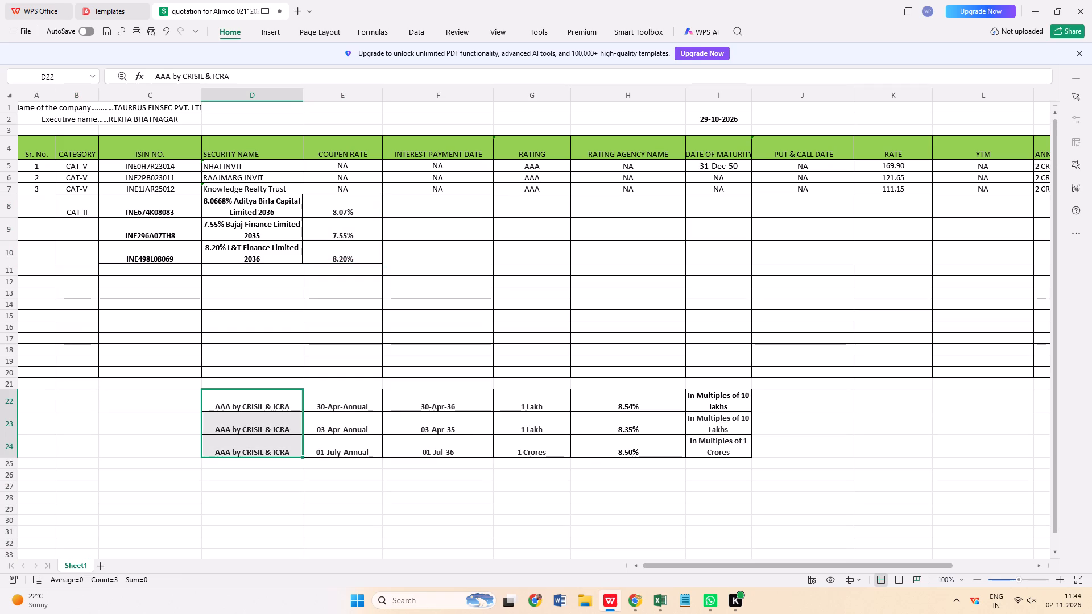
key("ctrl+x")
left_click(528, 210)
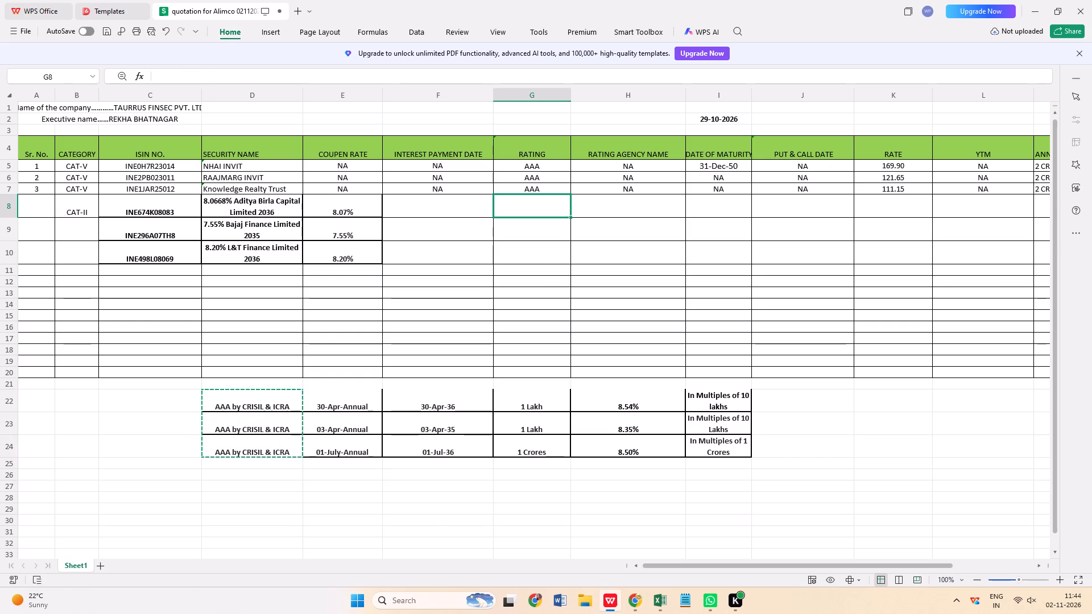
left_click(615, 210)
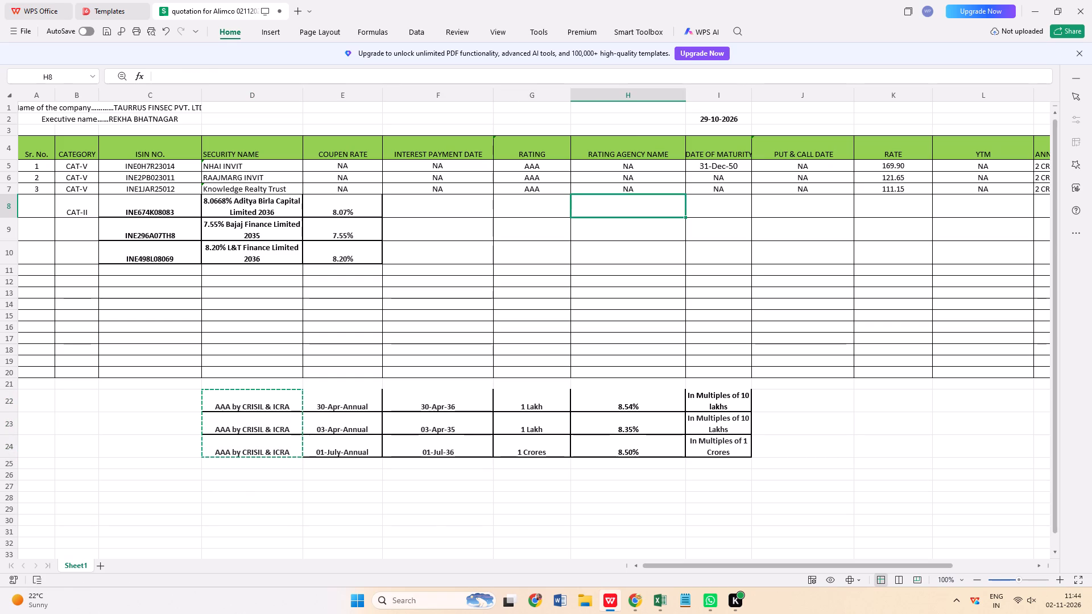
key("ctrl+v")
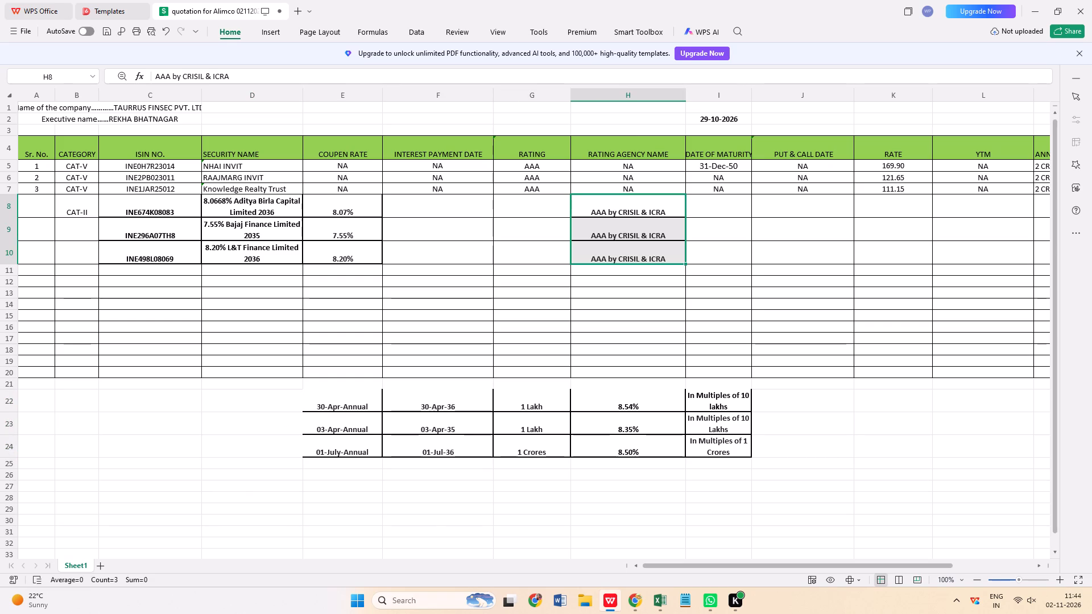
Enter AAA in the RATING column for the three CAT-II bonds, cells G8 to G10.
left_click(543, 206)
key("a")
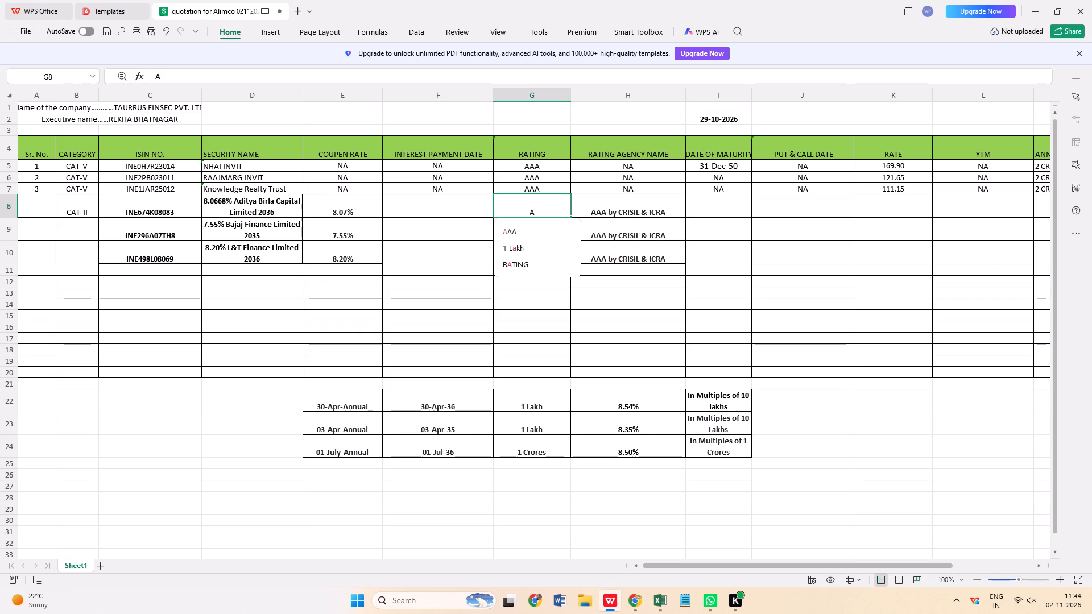
left_click(515, 227)
left_click(515, 227)
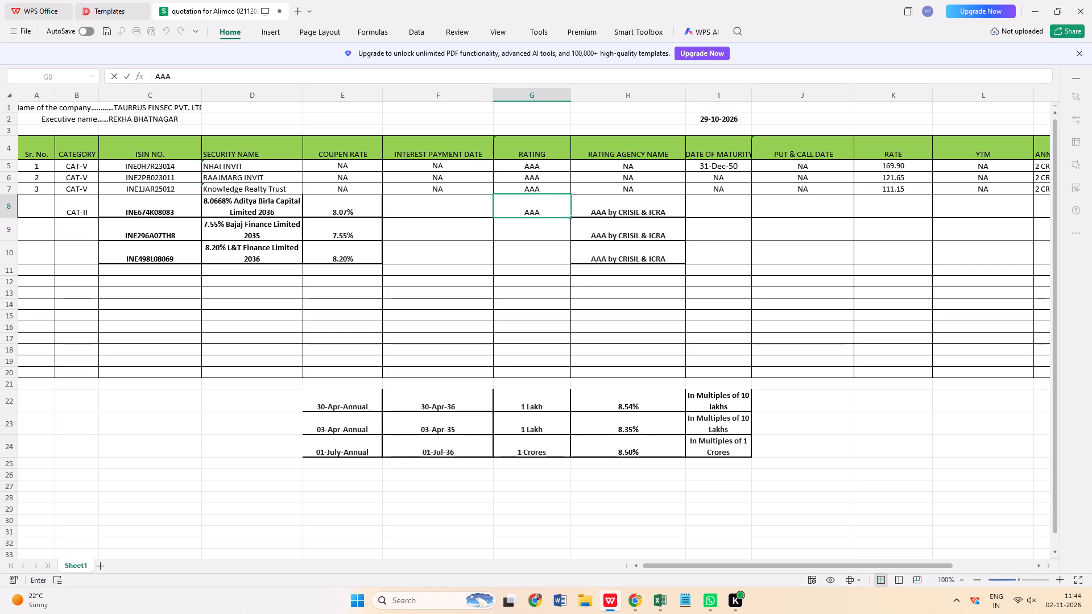
key("a")
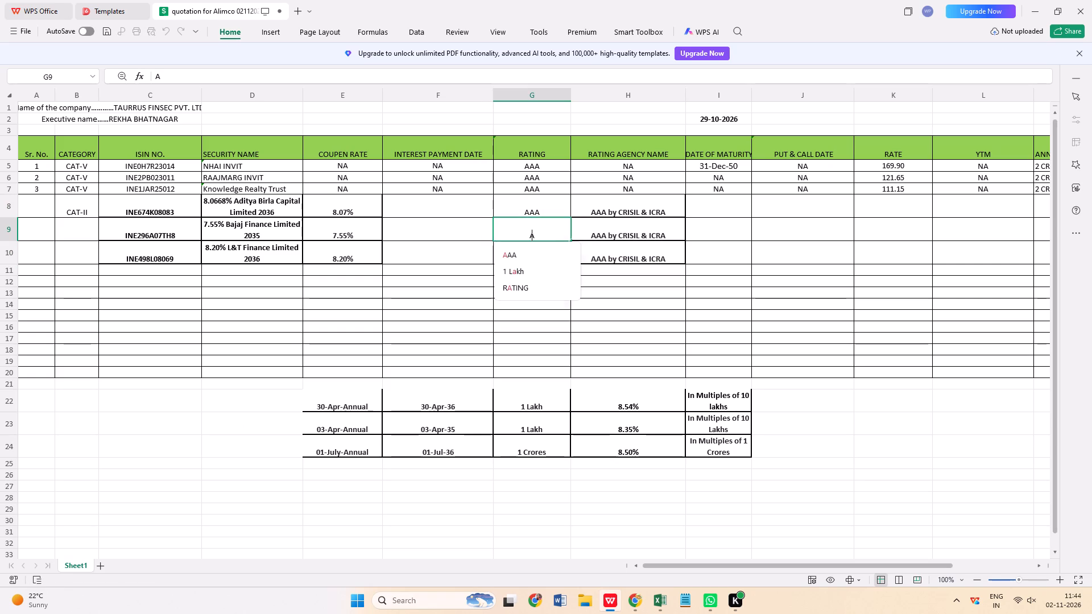
left_click(515, 259)
left_click(517, 254)
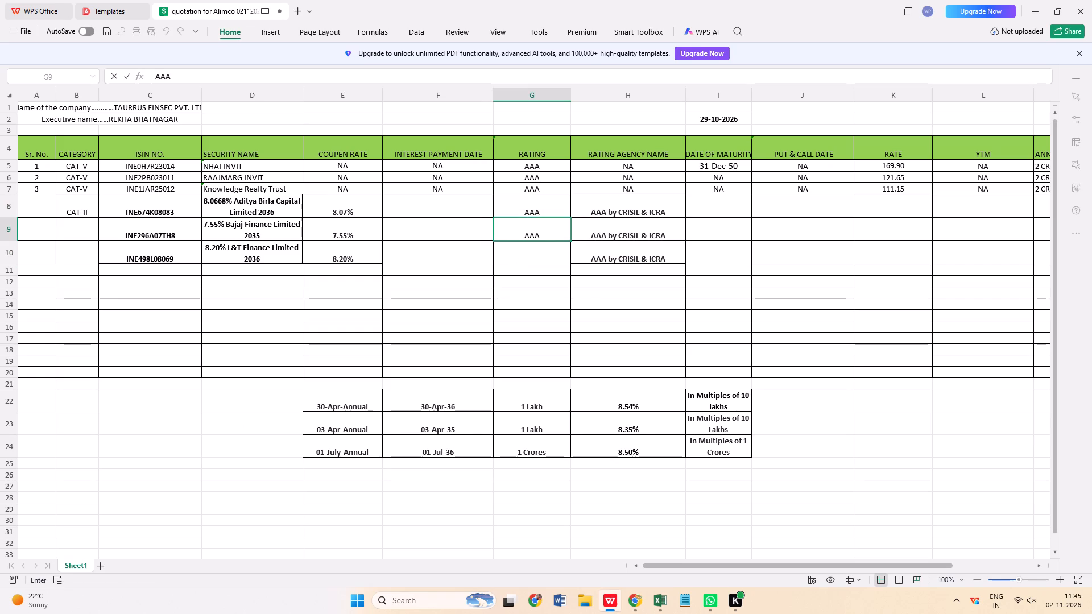
key("a")
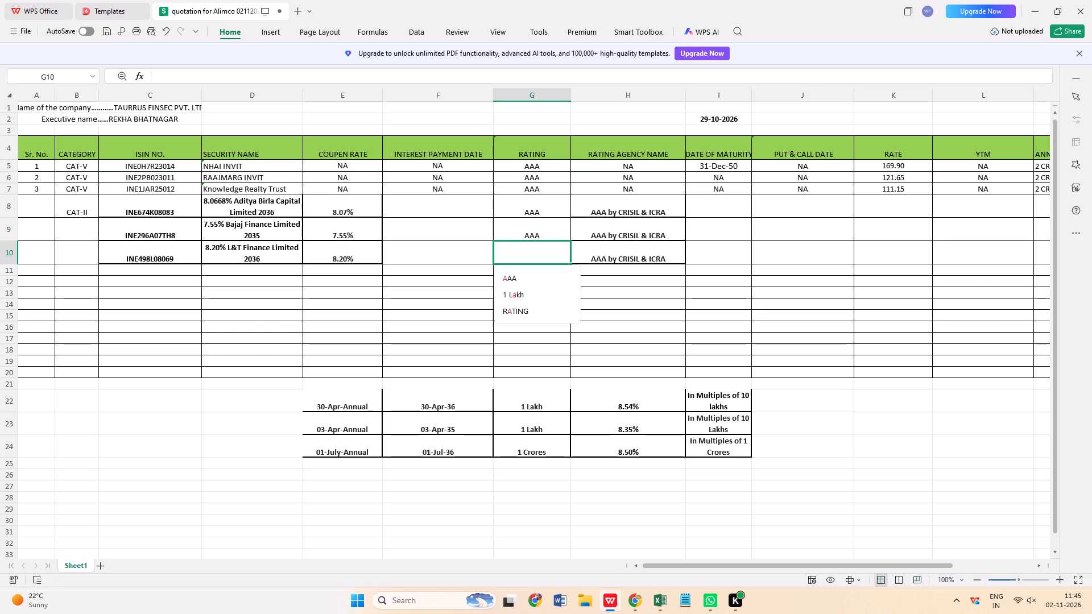
left_click(521, 283)
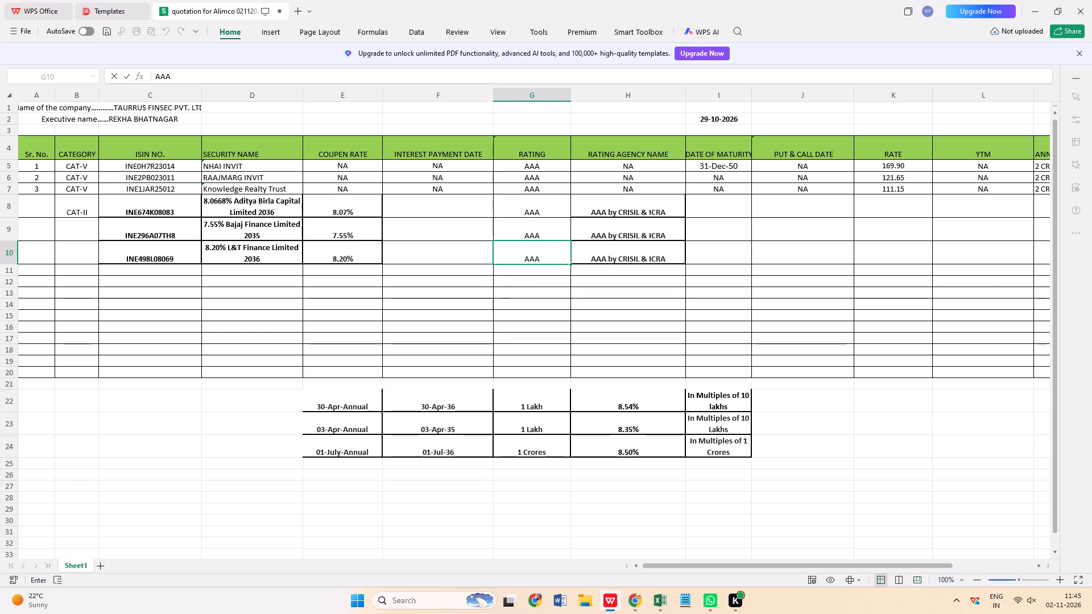
Move the three maturity dates from F22:F24 into the DATE OF MATURITY column, starting at I8.
left_click_drag(433, 407, 431, 450)
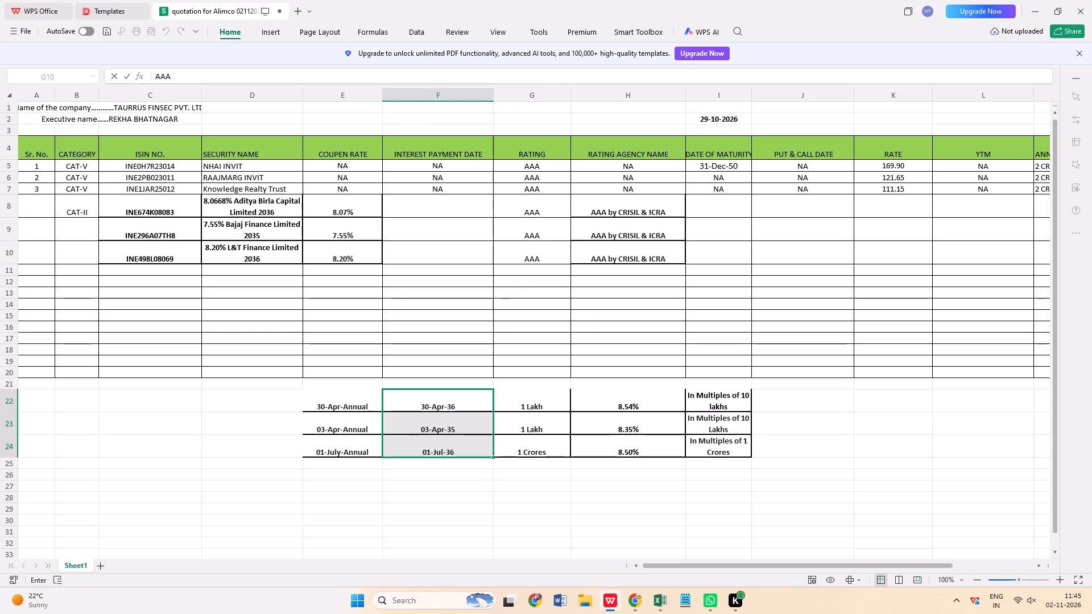
key("ctrl+x")
left_click(732, 209)
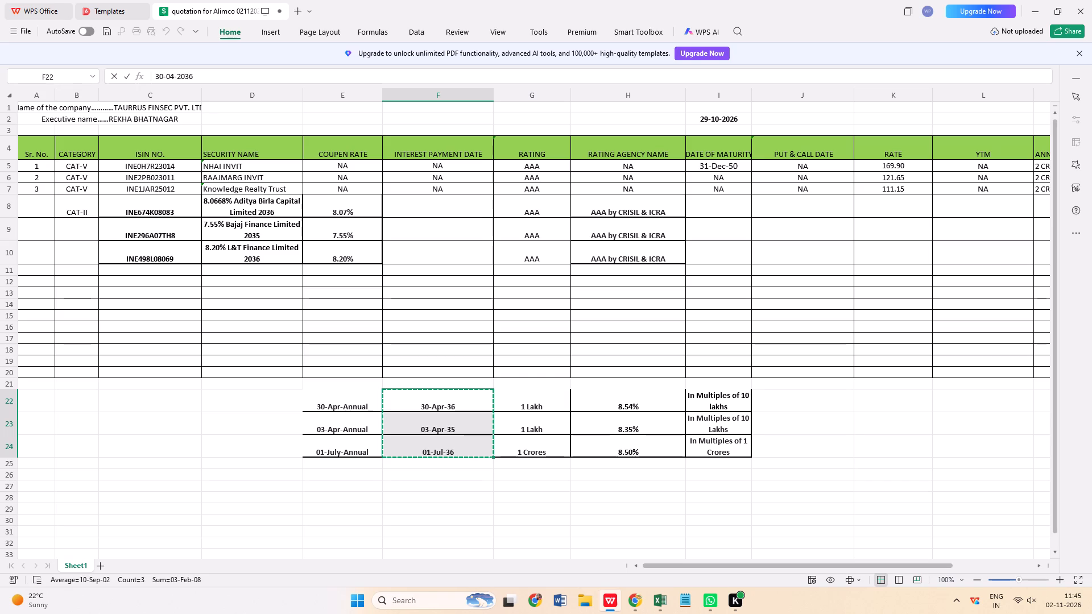
key("ctrl+v")
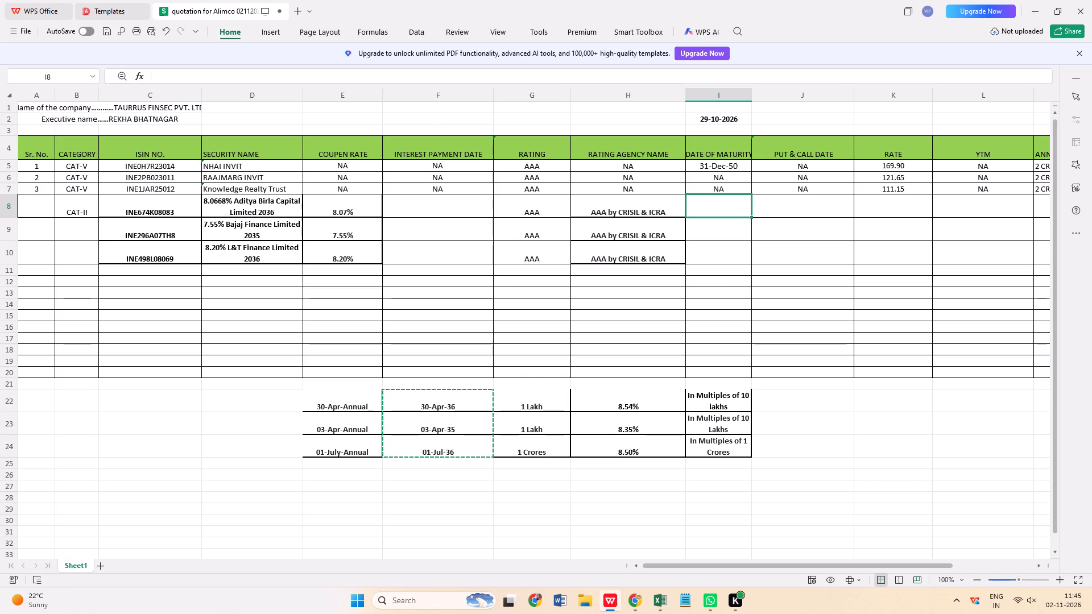
Move the three "In Multiples of" entries from I22:I24 into the LOT SIZE column, starting at N8.
left_click(630, 405)
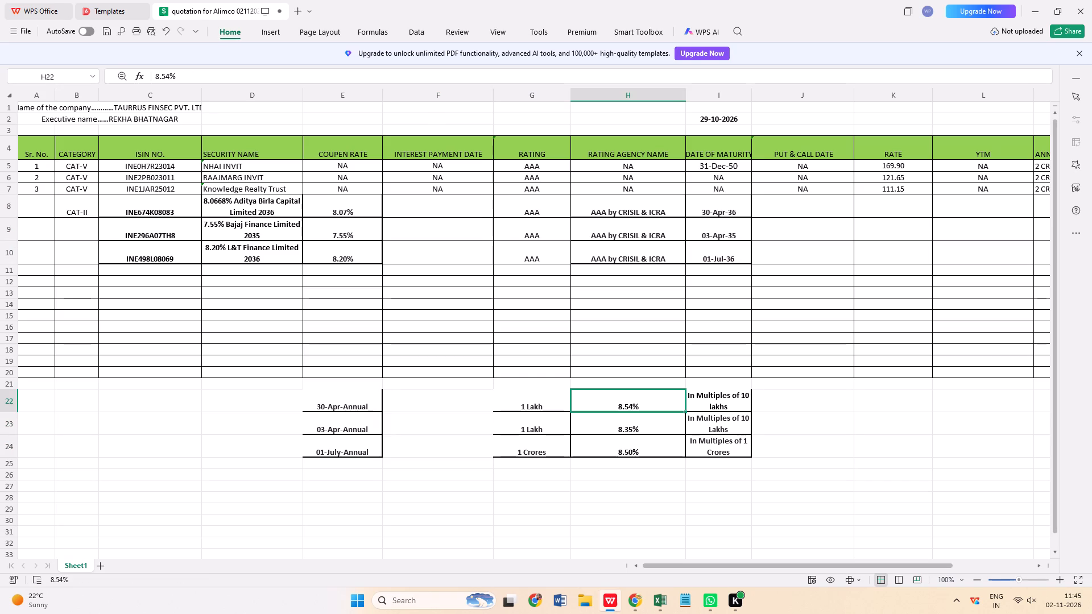
left_click_drag(733, 400, 731, 443)
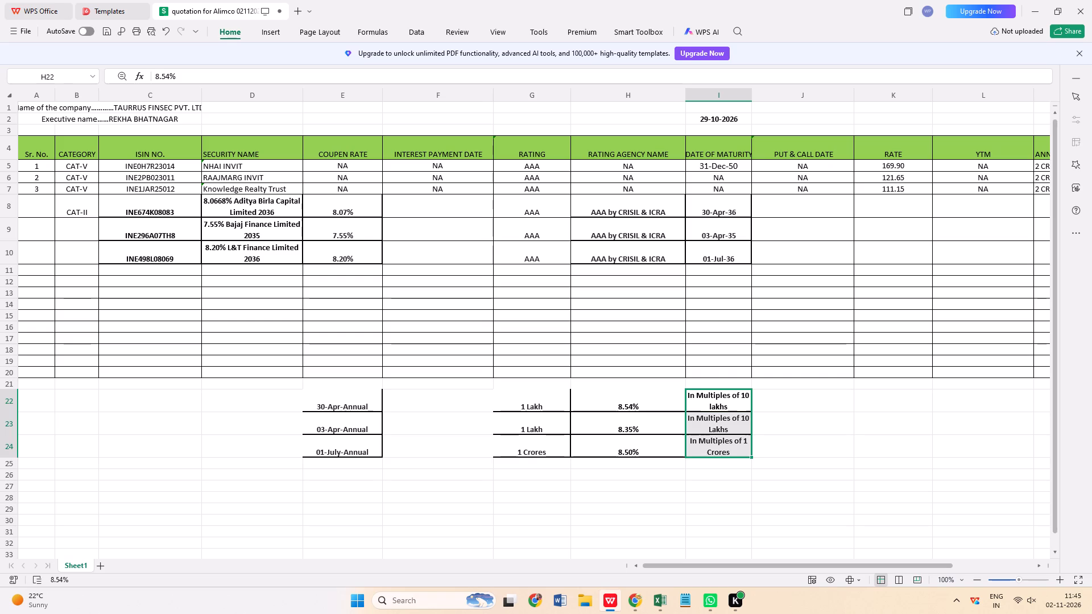
left_click_drag(731, 443, 733, 439)
key("ctrl+x")
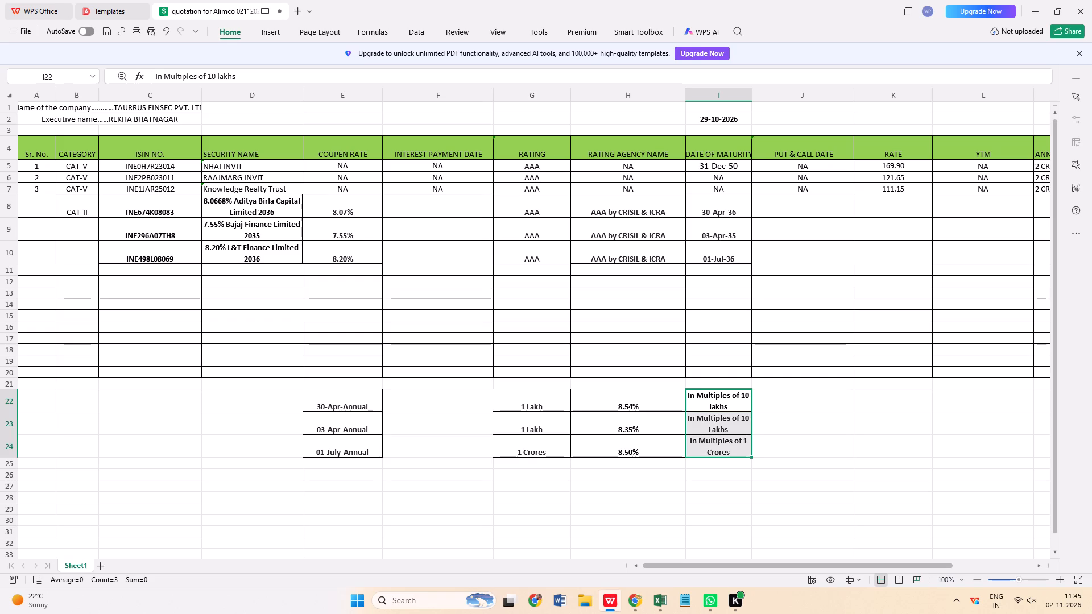
left_click(1038, 566)
left_click(1038, 566)
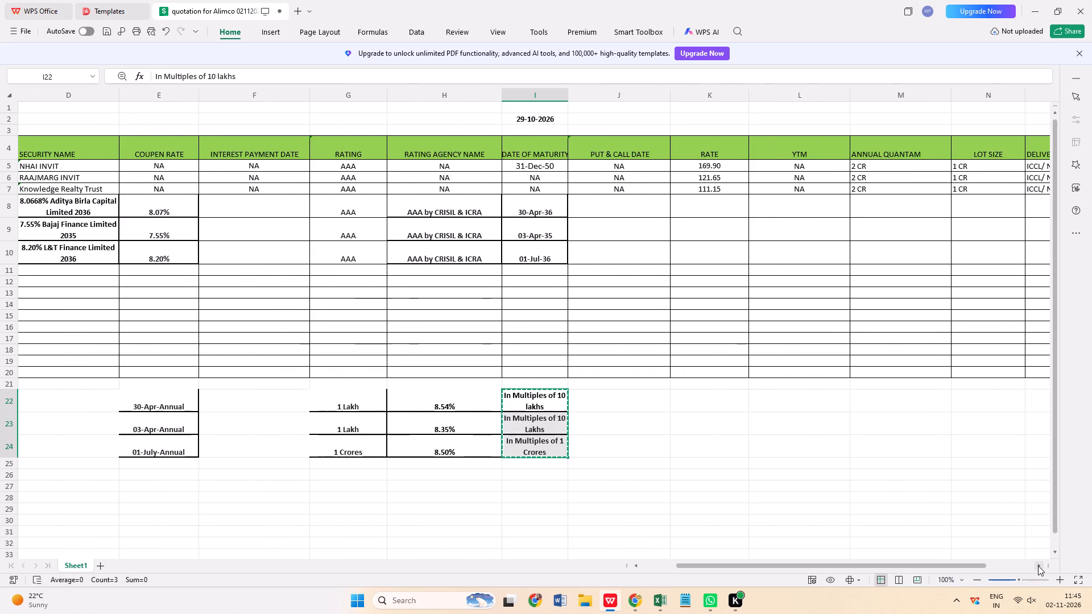
left_click(978, 207)
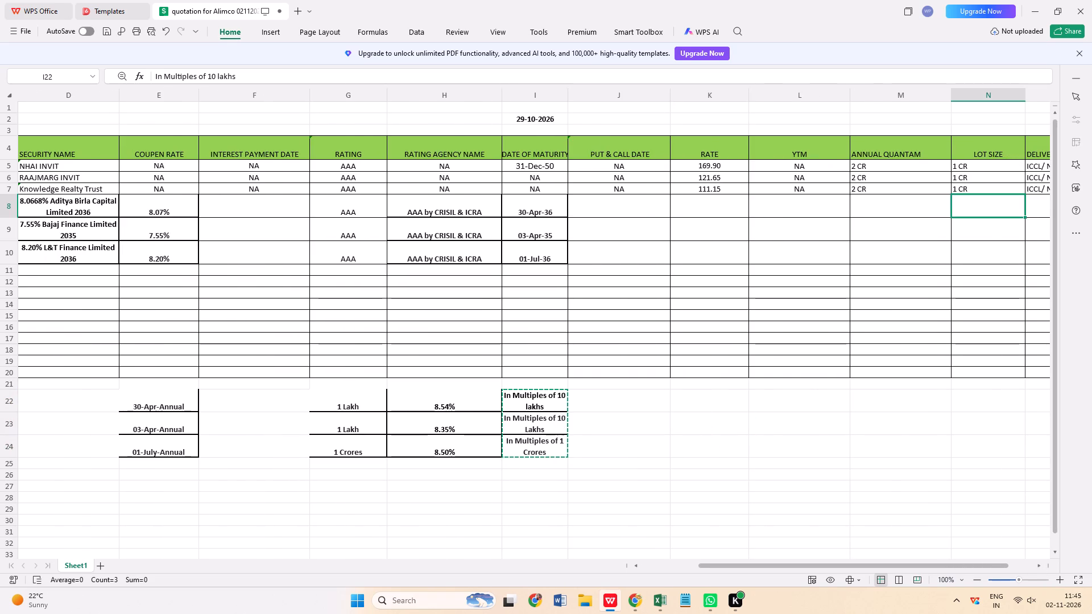
key("ctrl+v")
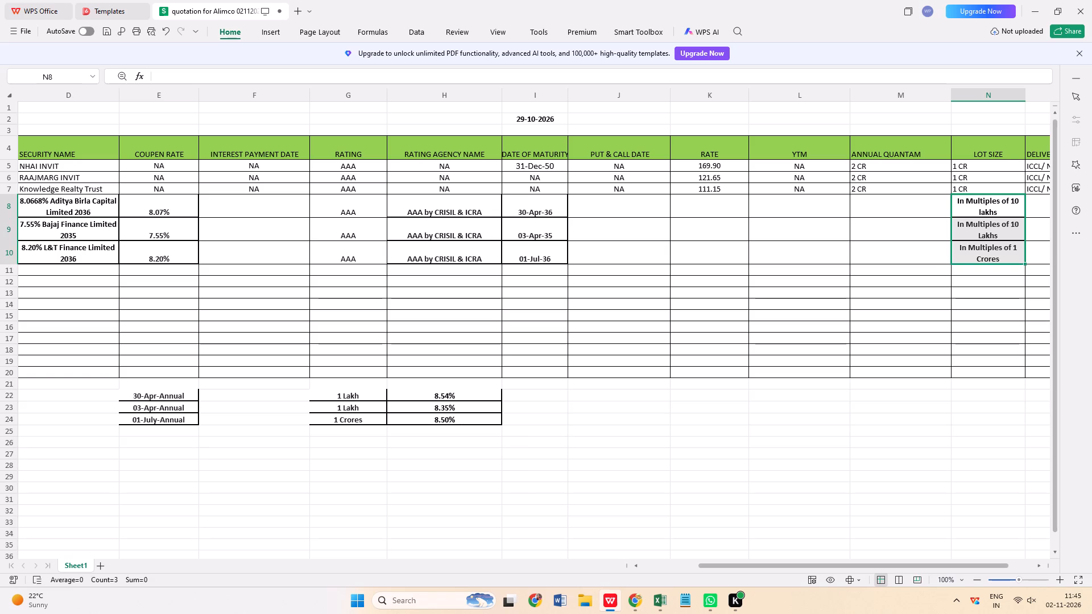
Enter 2 CR in the ANNUAL QUANTAM column for the three CAT-II bonds, cells M8 to M10.
left_click(472, 395)
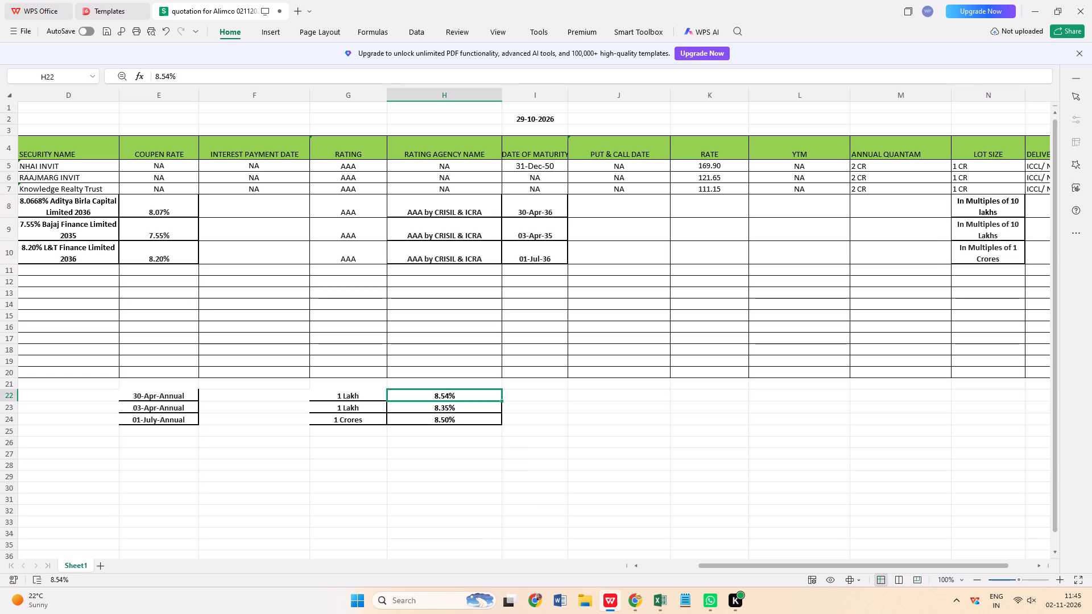
left_click(889, 210)
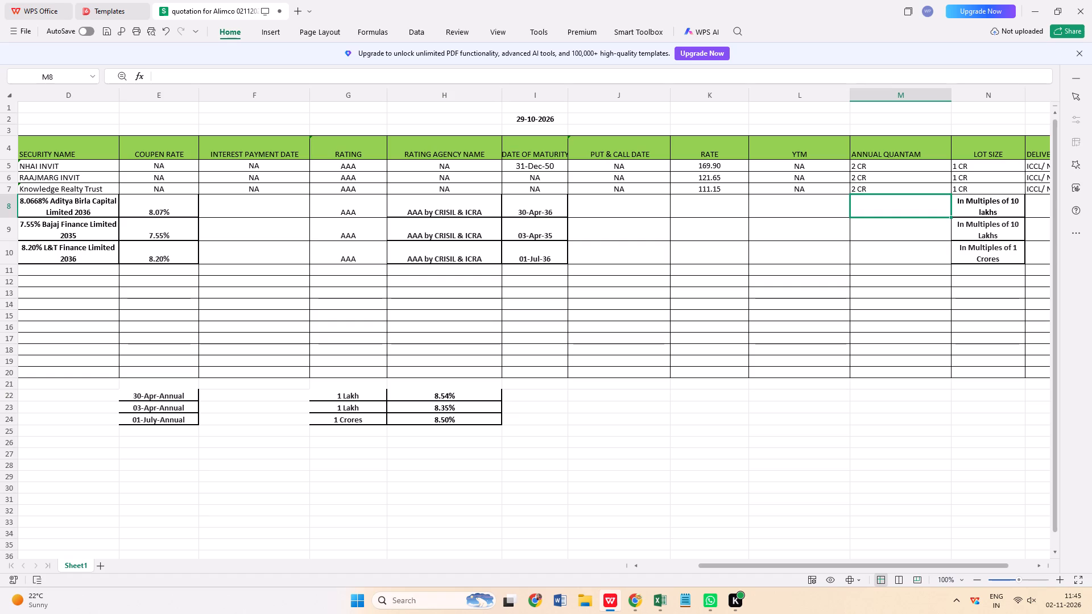
type("2 CR")
key("Return")
key("c")
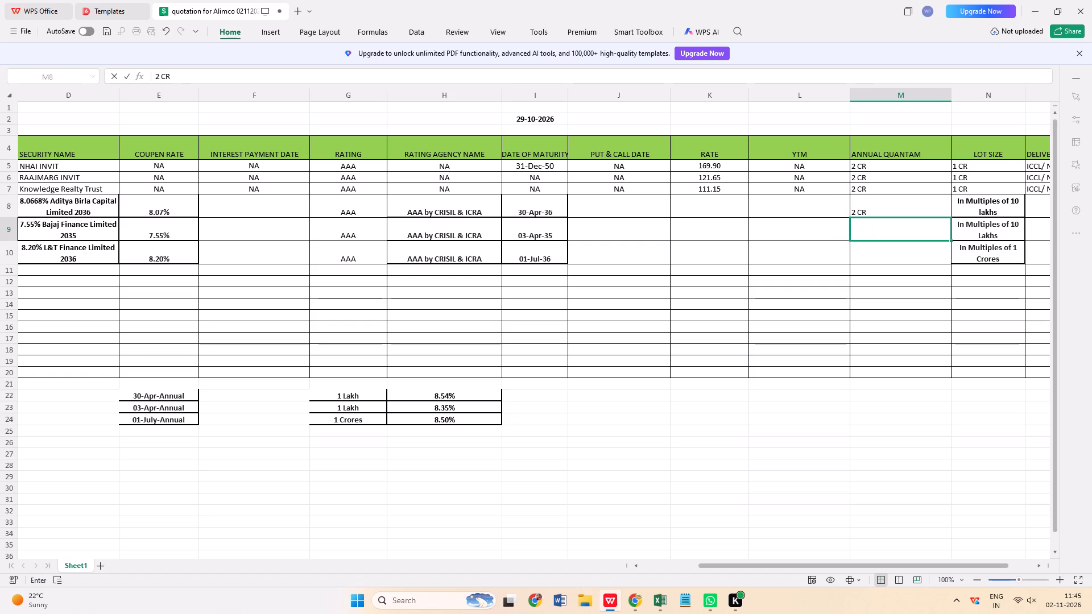
key("BackSpace")
type("2 CR")
key("Return")
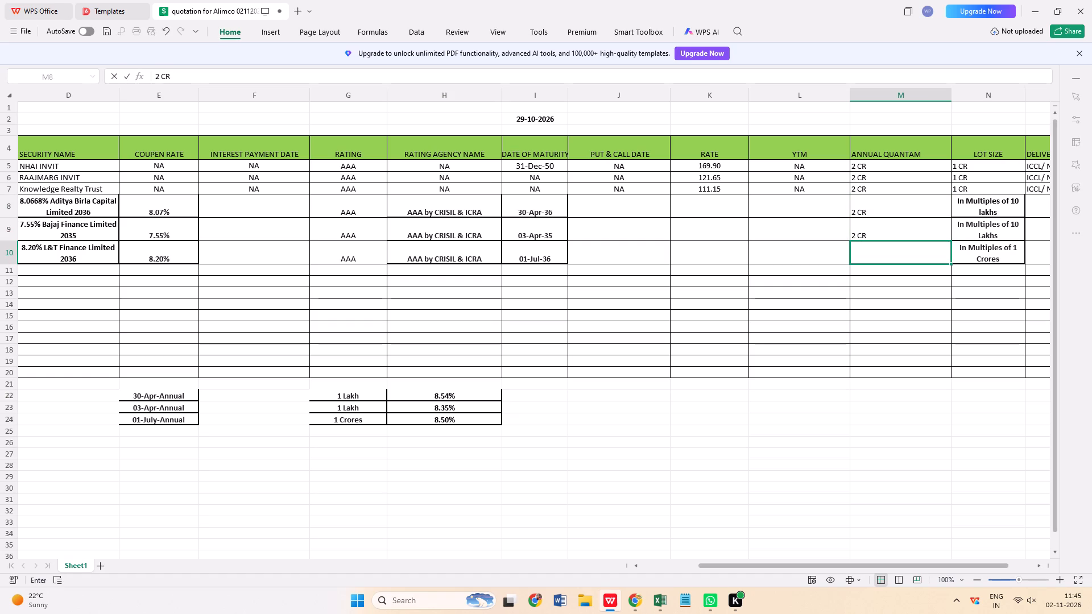
key("Up")
key("Up")
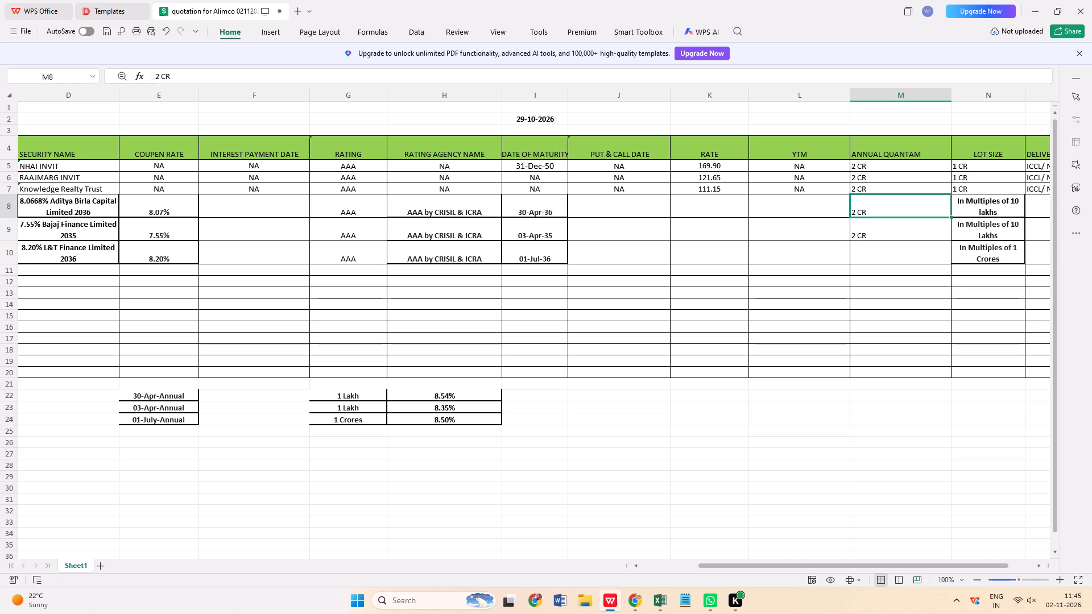
key("Down")
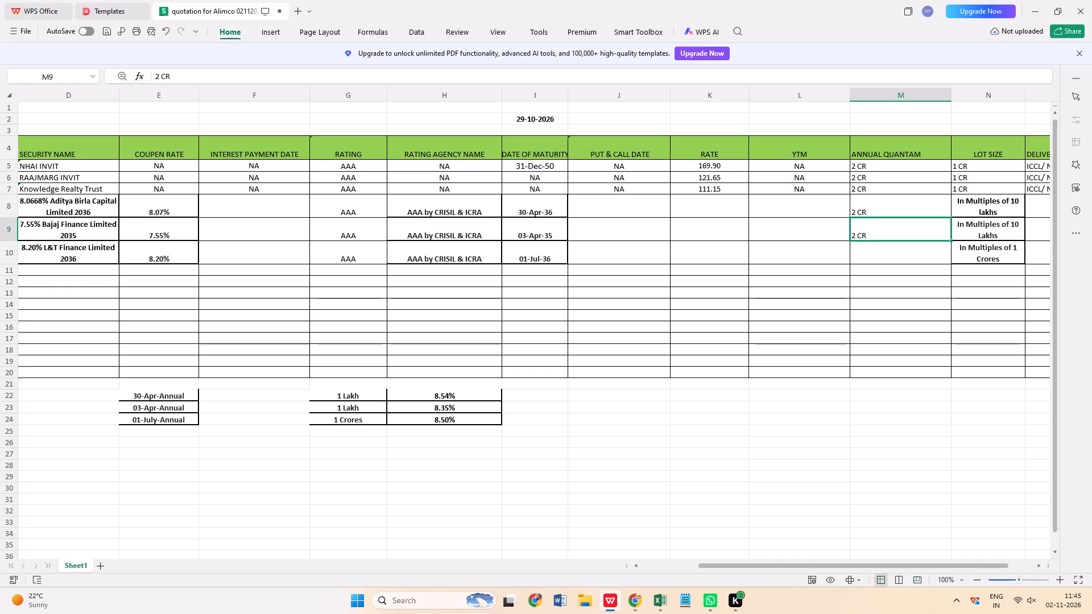
key("Down")
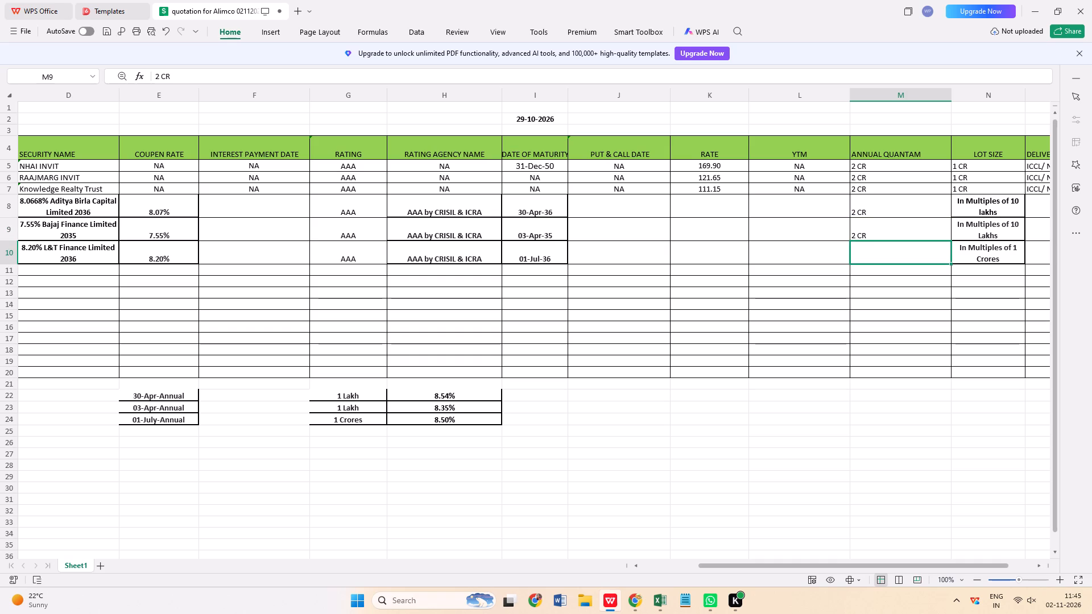
type("2 CR")
key("Return")
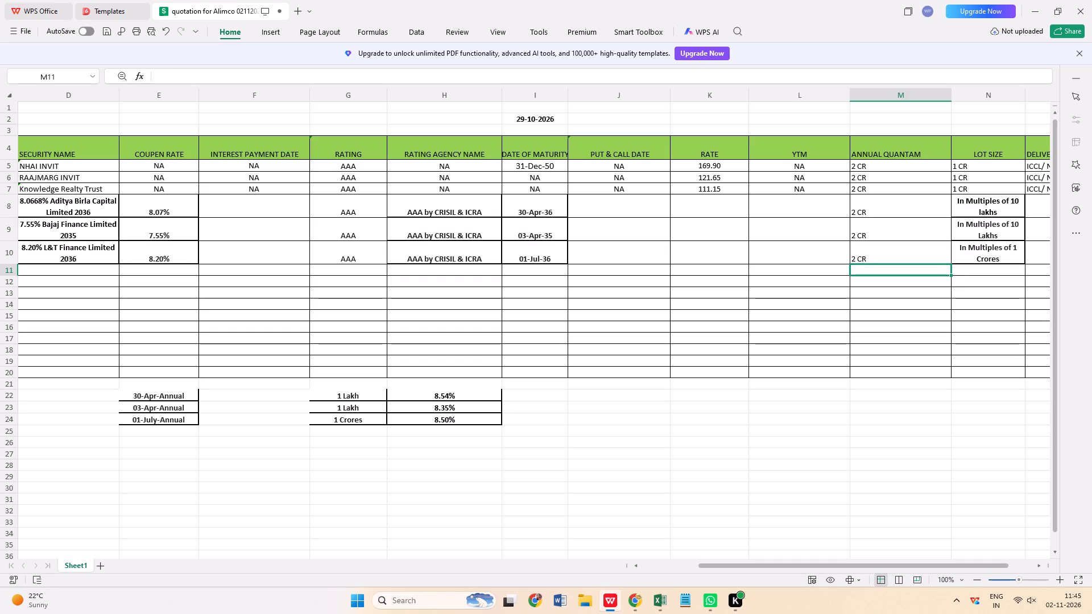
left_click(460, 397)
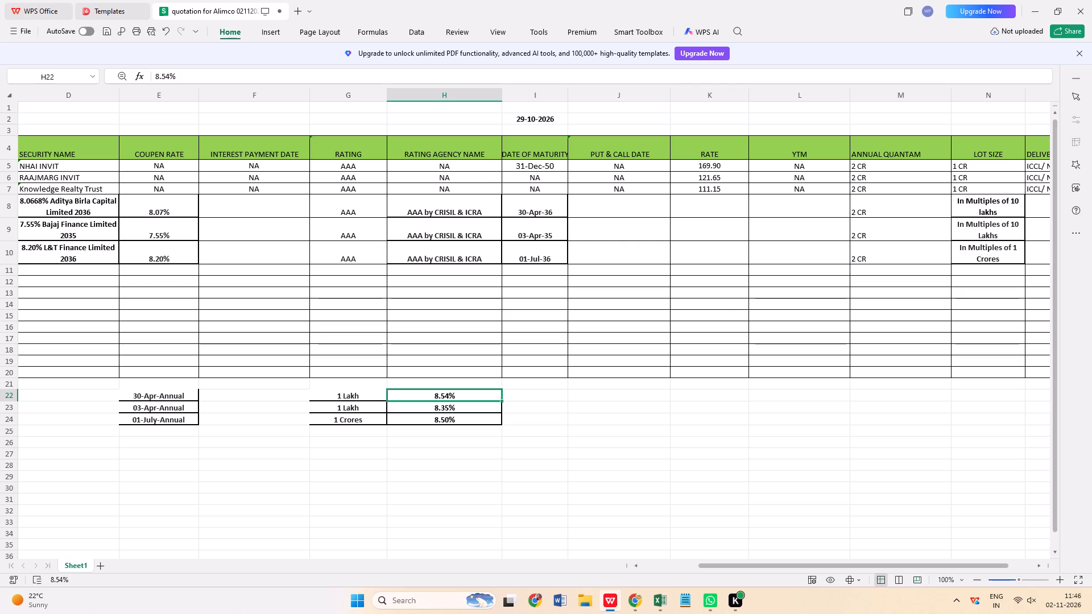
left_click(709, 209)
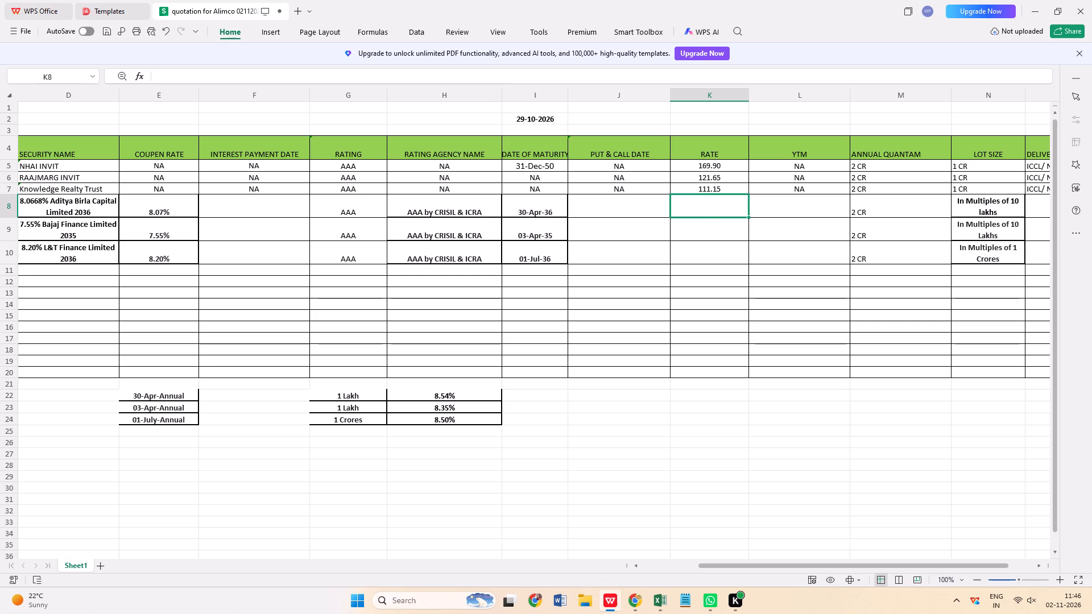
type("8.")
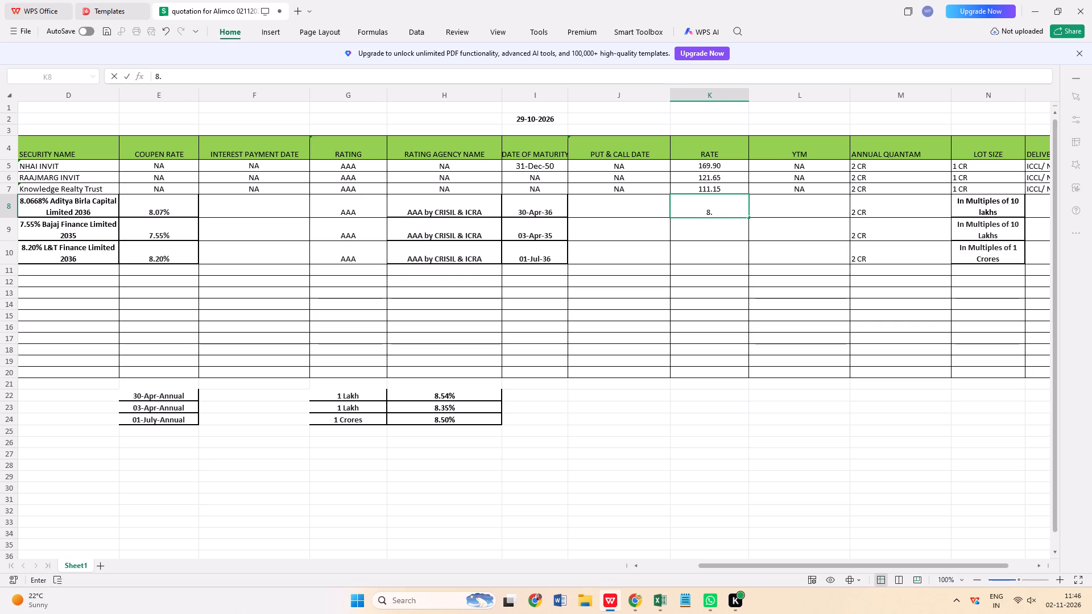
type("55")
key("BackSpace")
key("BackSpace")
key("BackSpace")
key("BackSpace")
Enter 8.55 as the YTM of the Aditya Birla Capital bond in L8.
key("Right")
type("8.55")
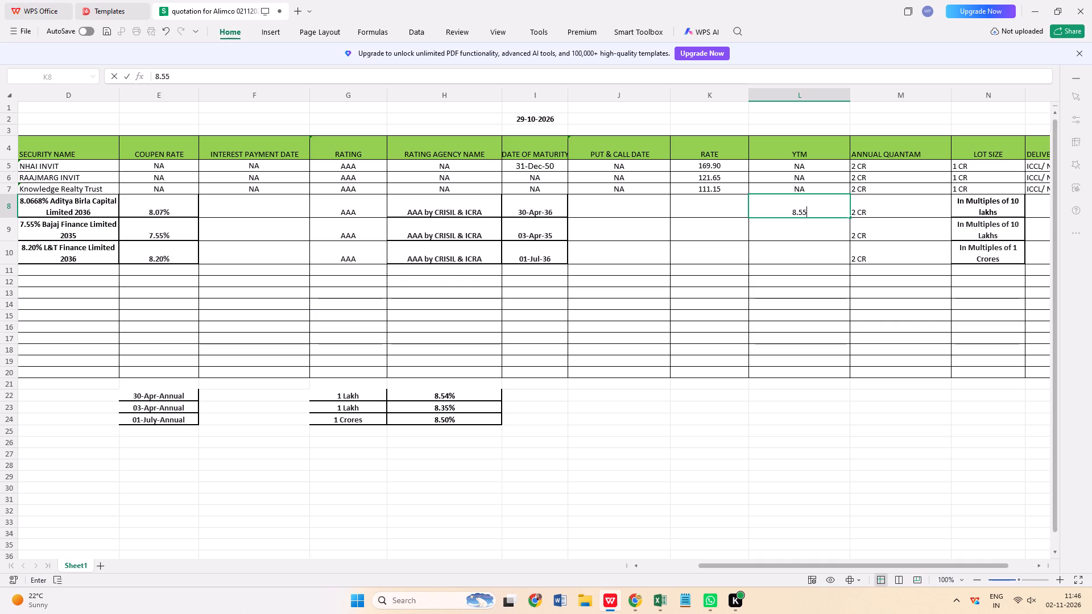
key("Return")
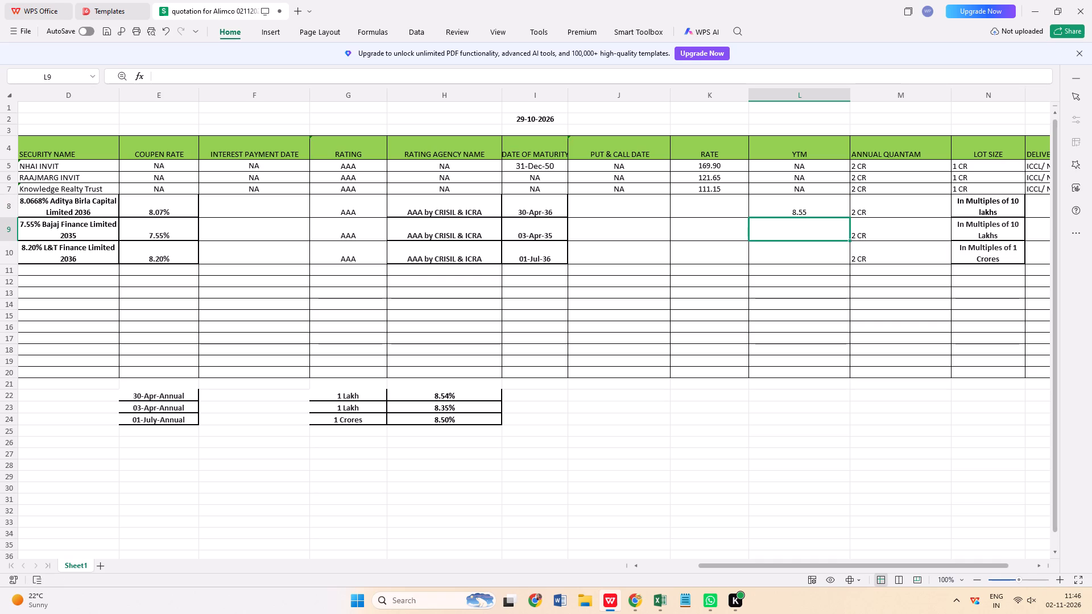
key("Down")
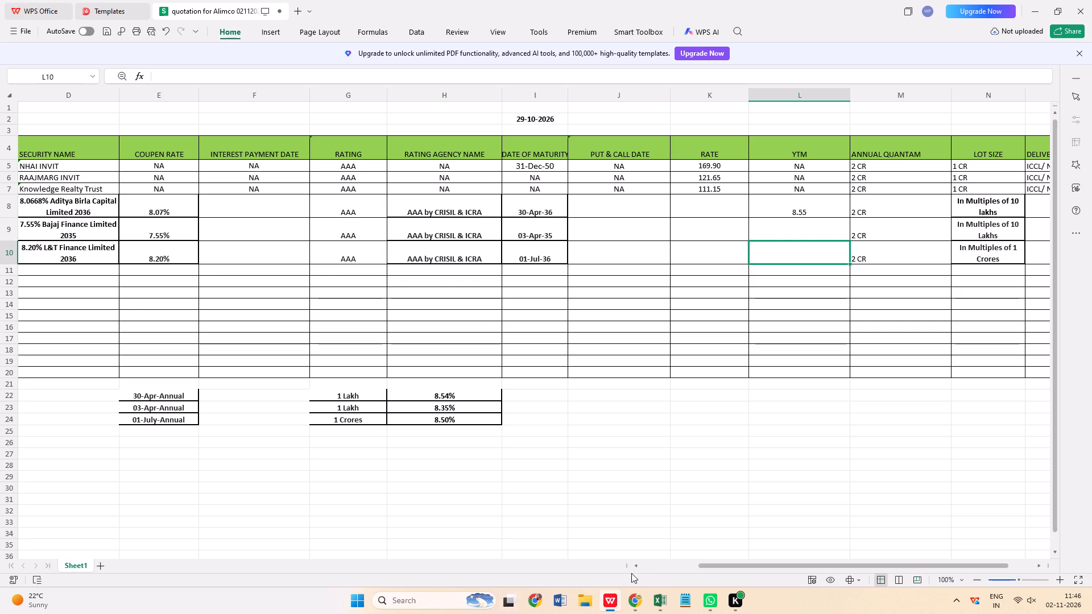
Copy the 8.57% L&T Finance Limited 2036 offer in multiples of 10 Lakhs from the Nuvama offers email into row 25 of the quotation sheet.
left_click(632, 602)
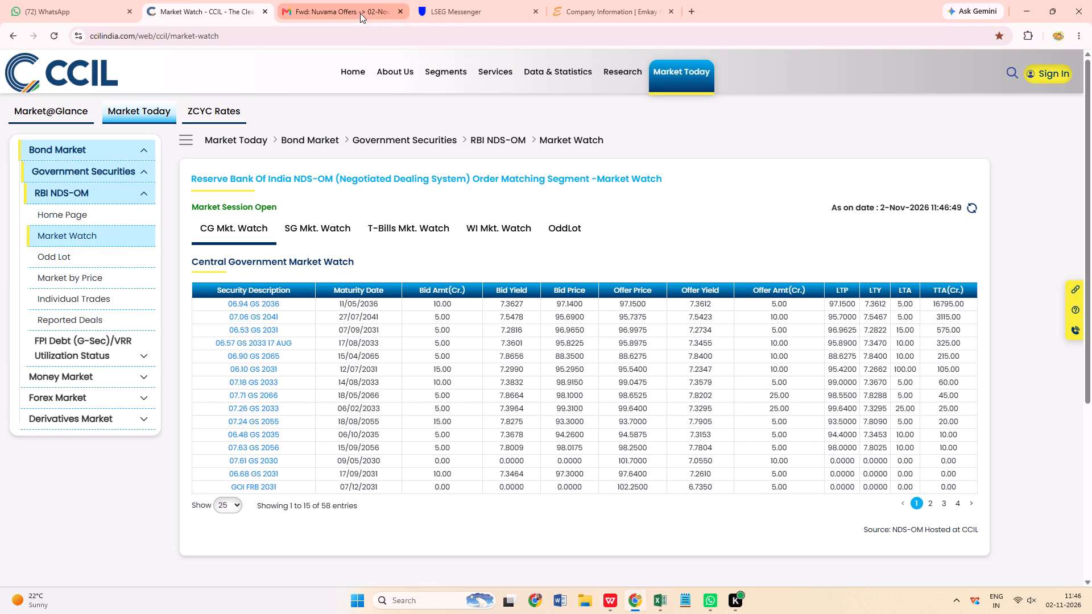
left_click(360, 13)
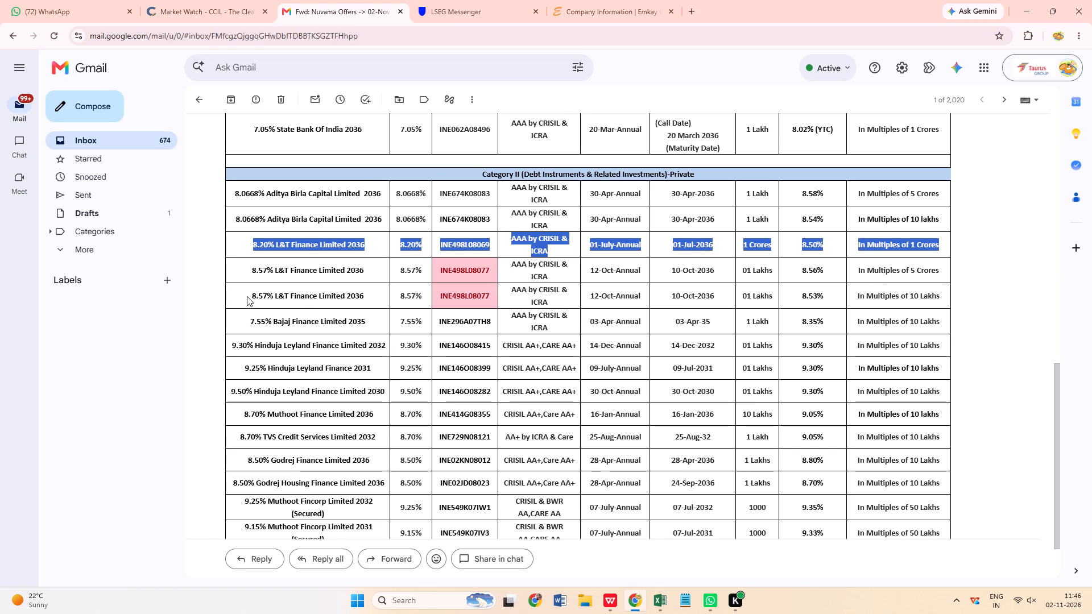
left_click_drag(247, 296, 644, 302)
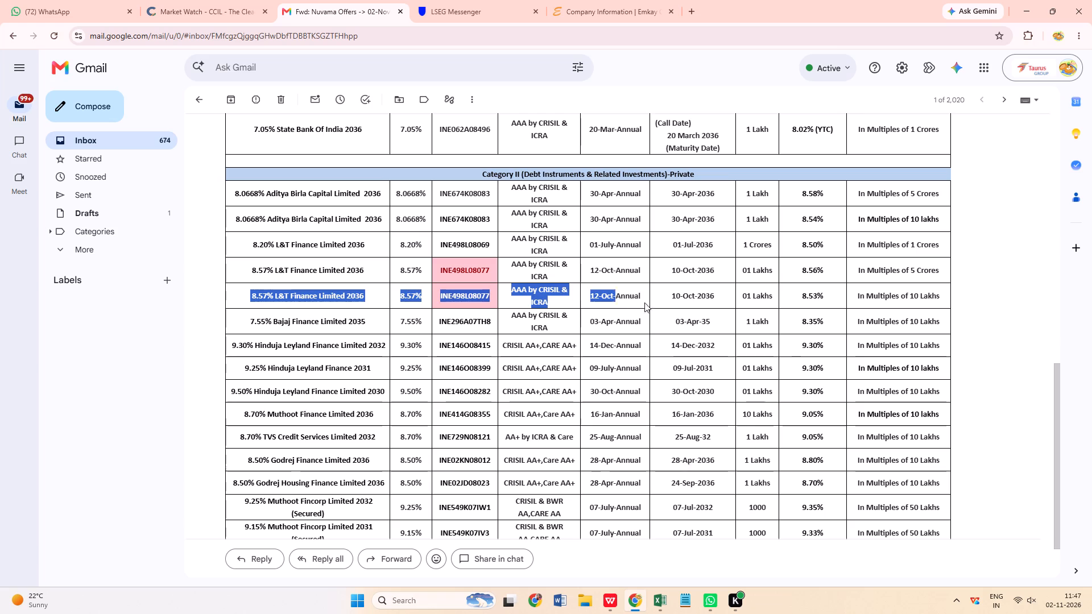
left_click_drag(644, 302, 948, 296)
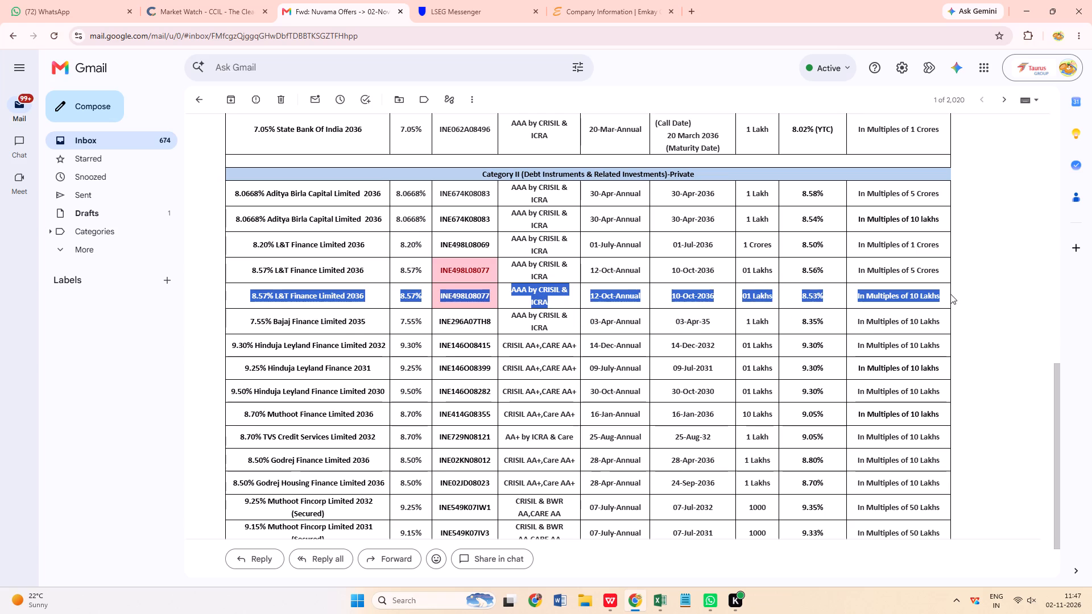
key("ctrl+c")
left_click(615, 598)
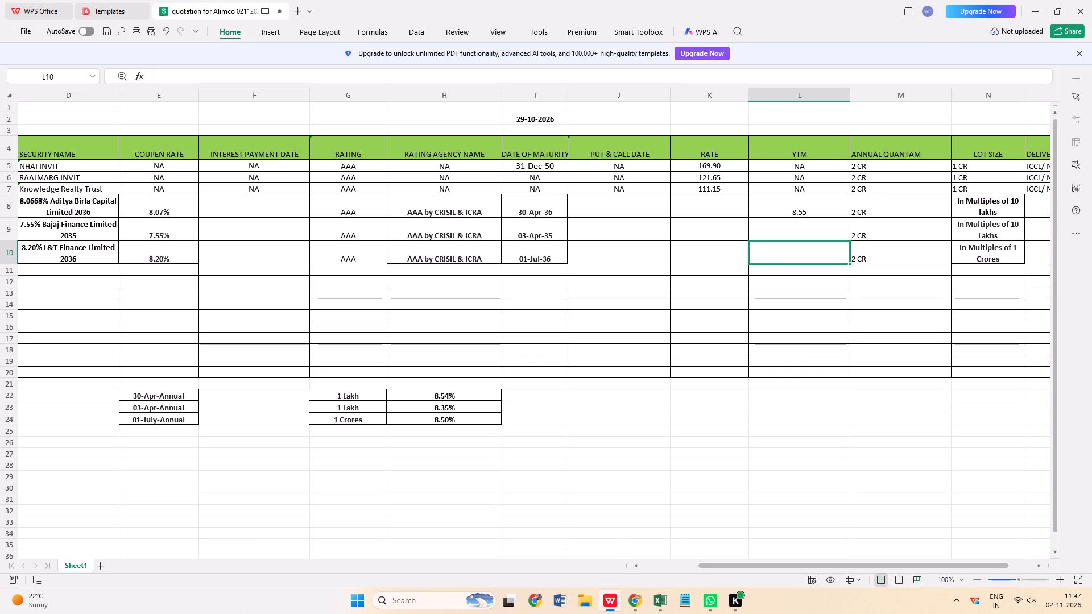
left_click(15, 432)
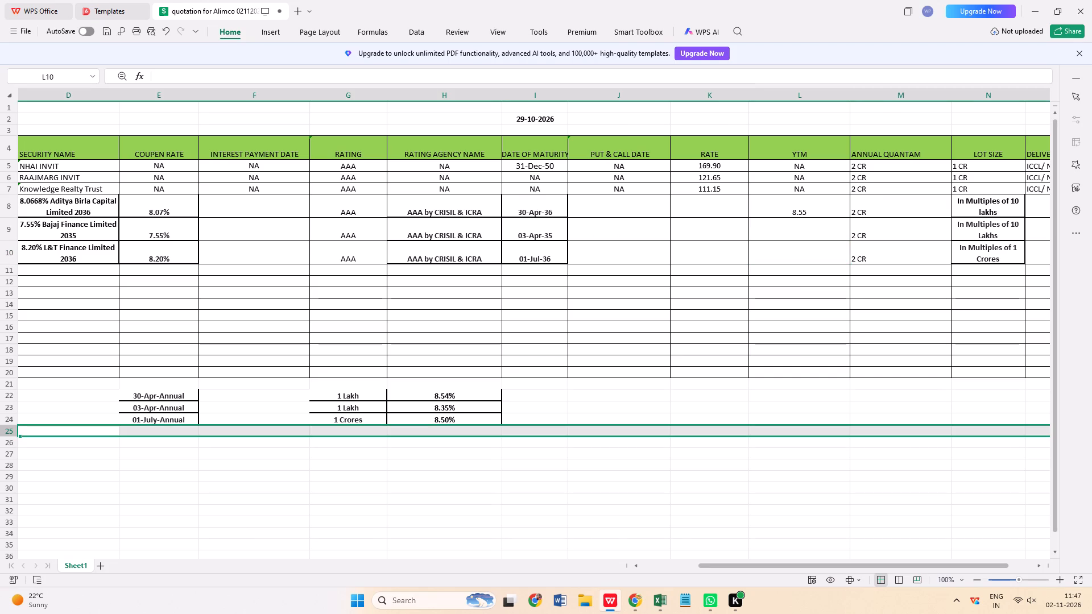
key("ctrl+v")
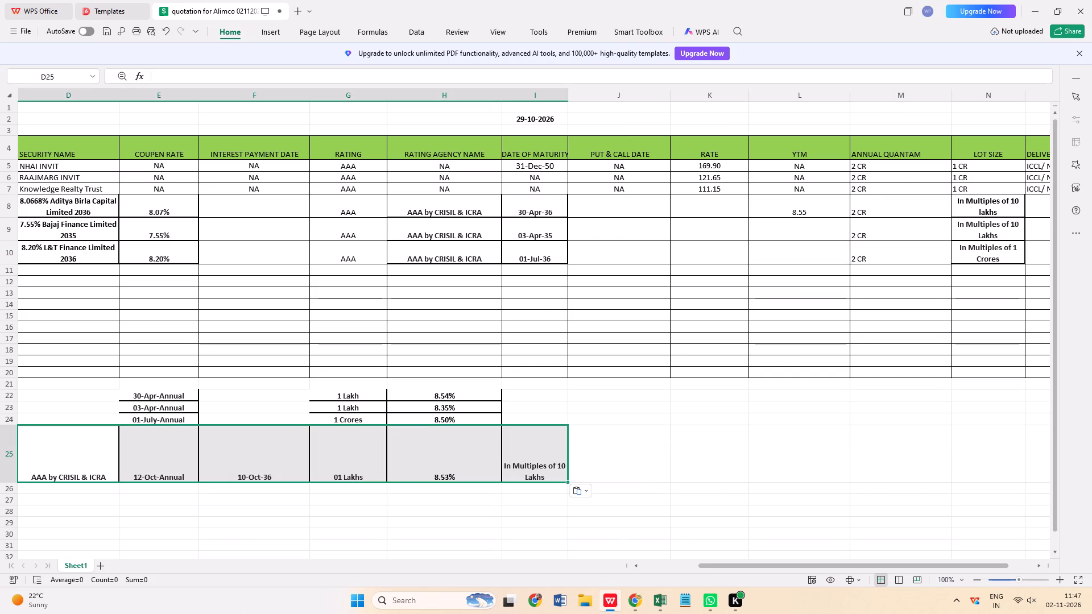
left_click_drag(710, 566, 640, 565)
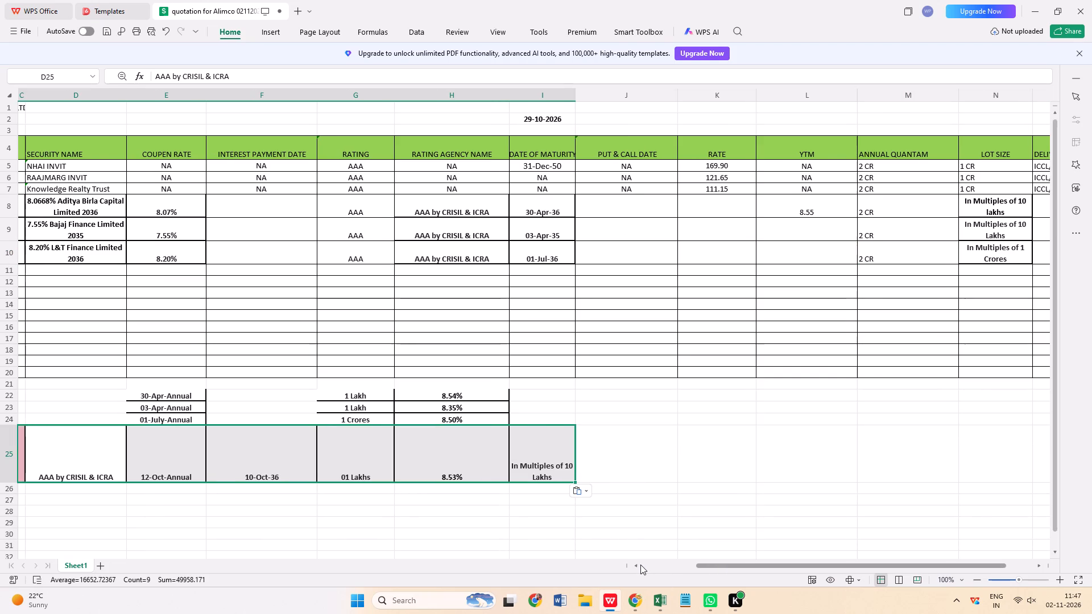
left_click_drag(640, 565, 633, 564)
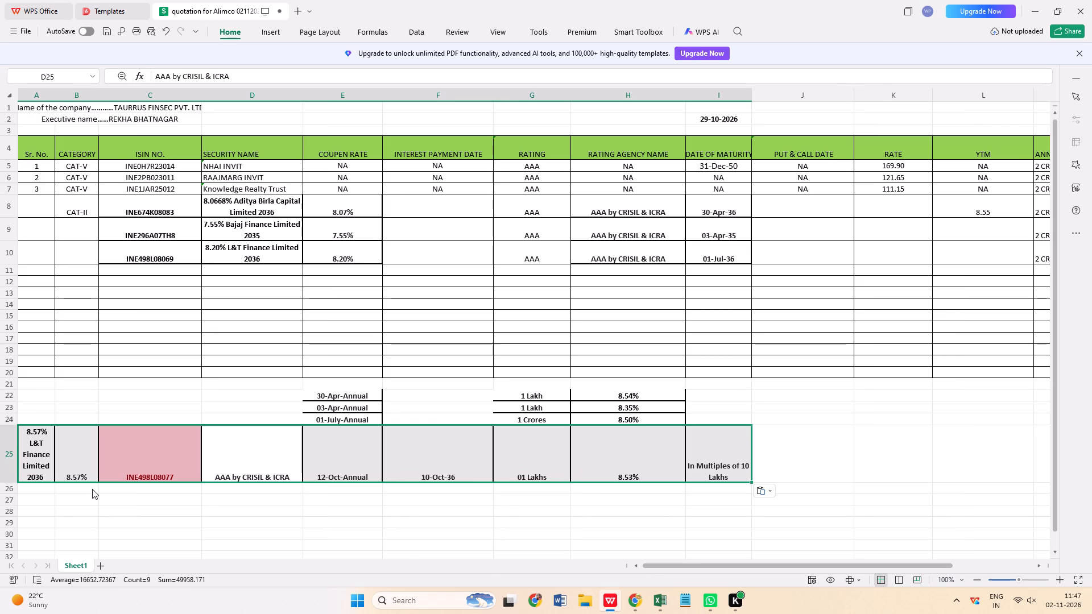
Move the ISIN INE498L08077 from C25 into D11, in the first empty row below the CAT-II bonds.
left_click(101, 520)
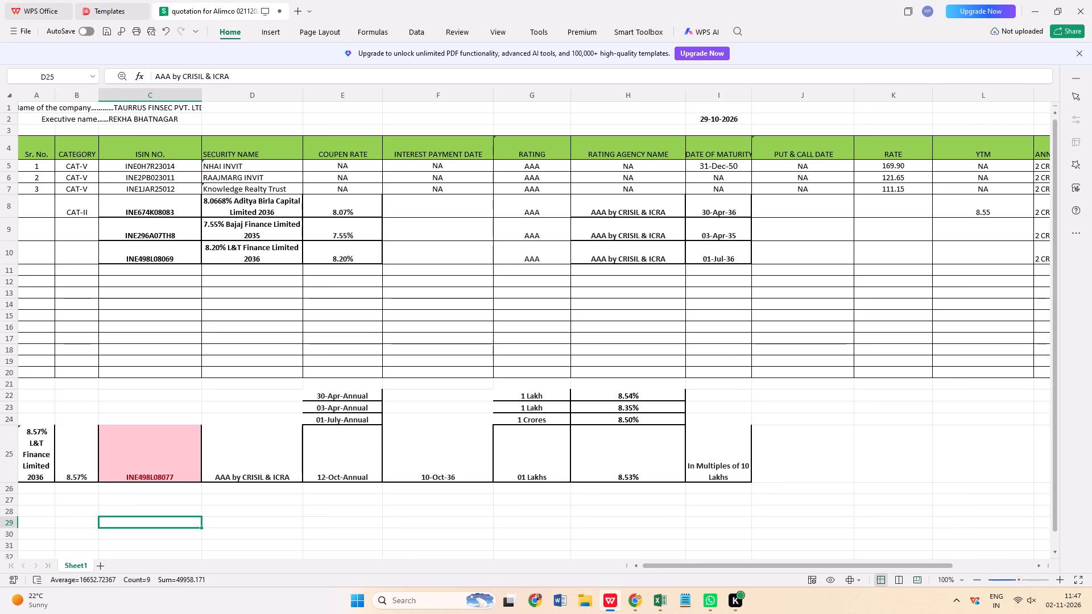
left_click(187, 469)
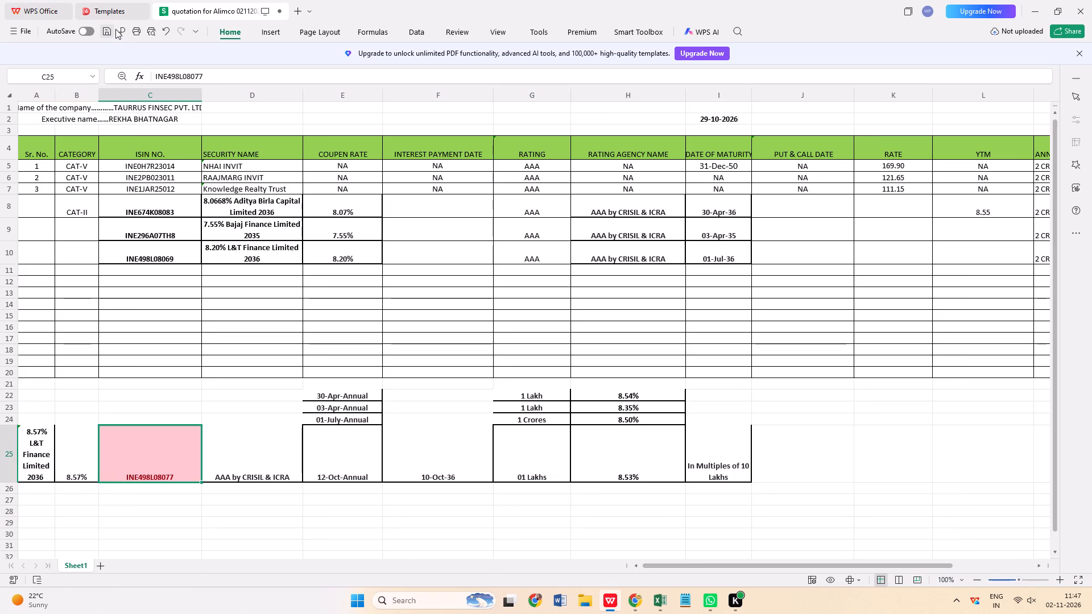
key("ctrl+x")
left_click(261, 269)
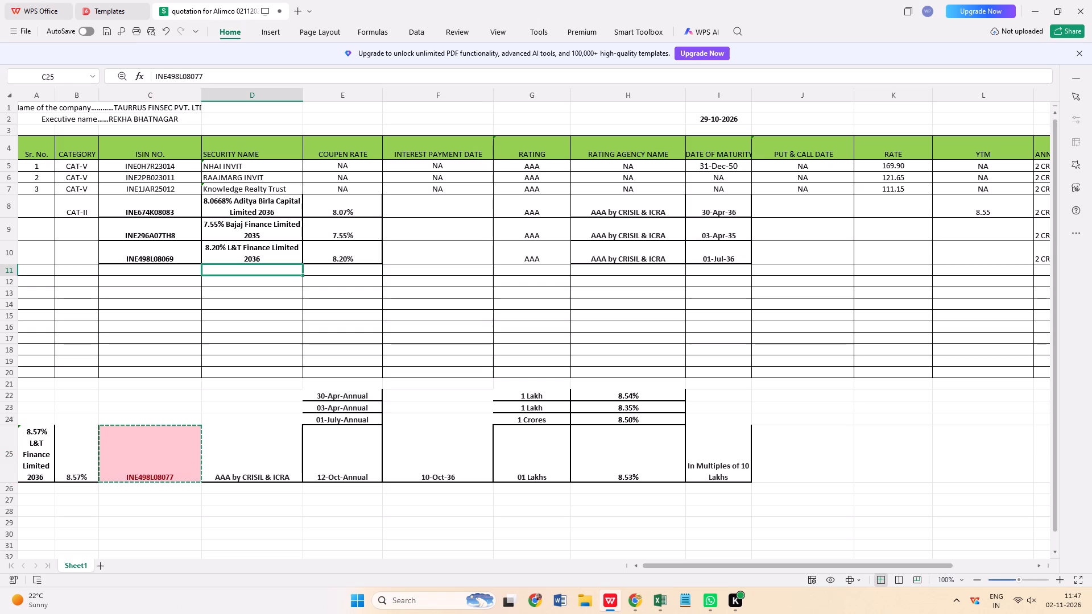
key("ctrl+v")
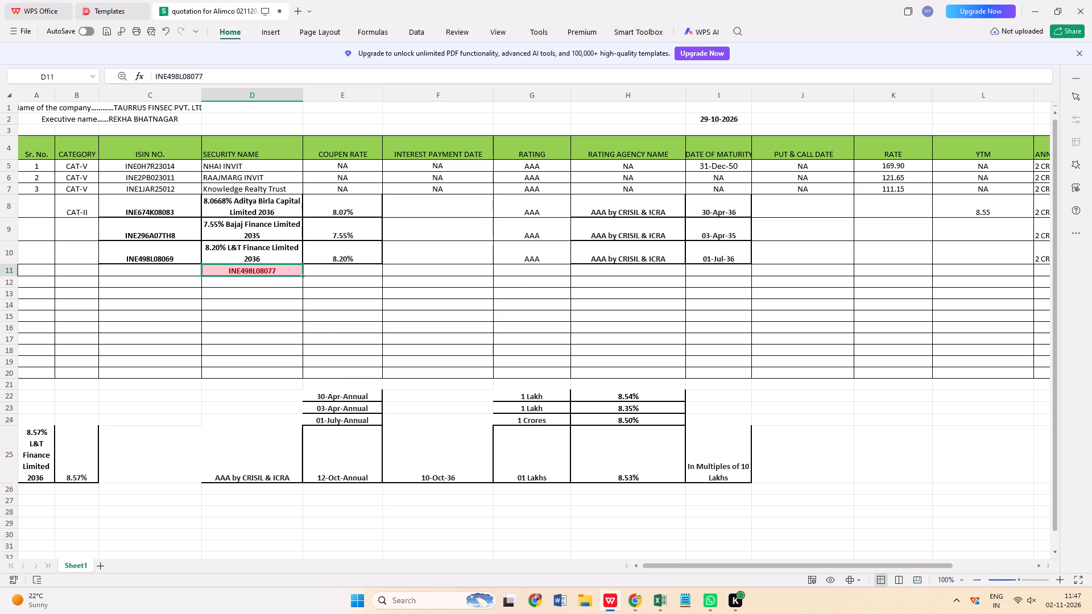
Change the text colour of the ISIN in D11 to black and remove the cell's pink fill.
left_click(235, 34)
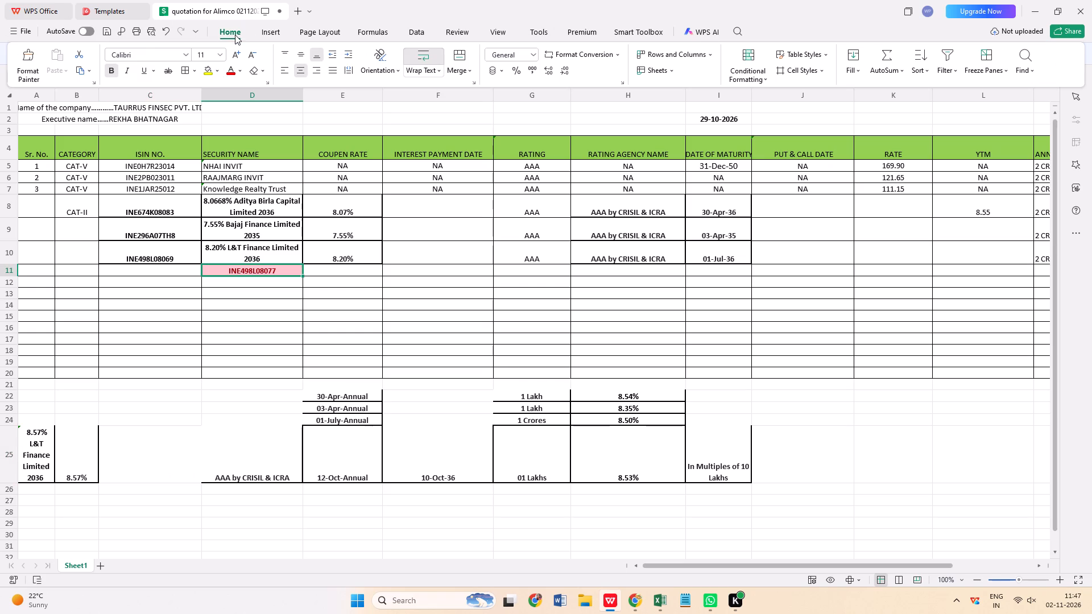
left_click(239, 71)
left_click(236, 88)
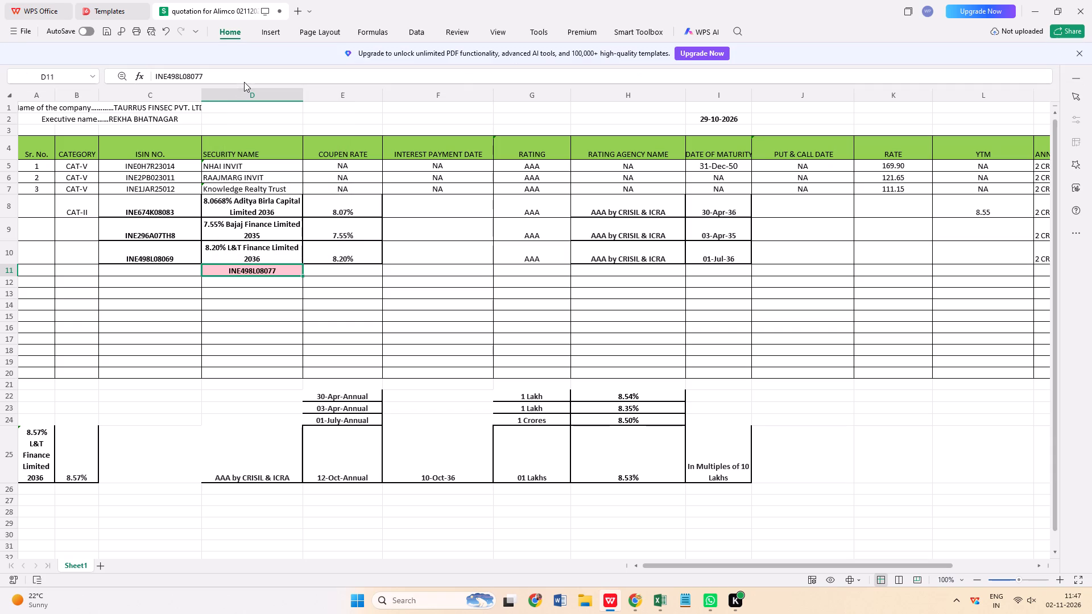
left_click(237, 32)
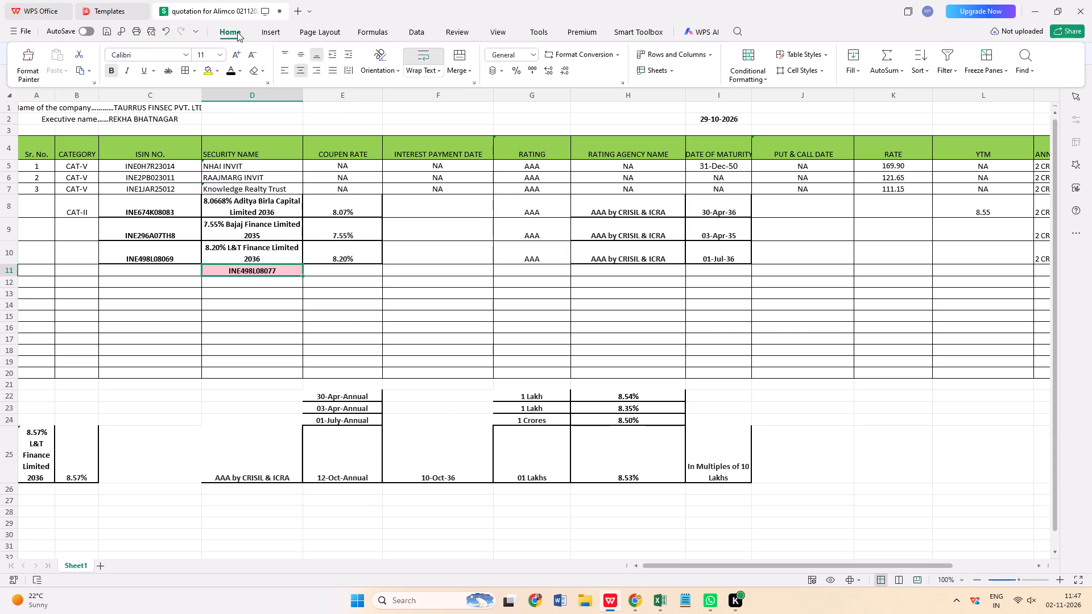
left_click(217, 67)
left_click(214, 86)
left_click(244, 323)
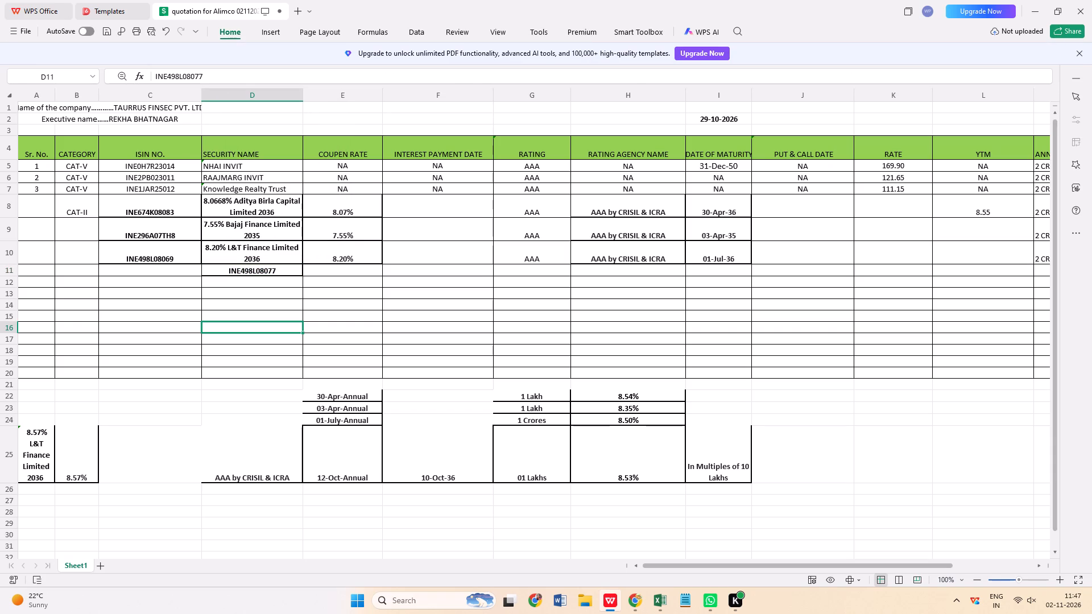
Move the ISIN from D11 into the ISIN NO. column at C11.
left_click(280, 269)
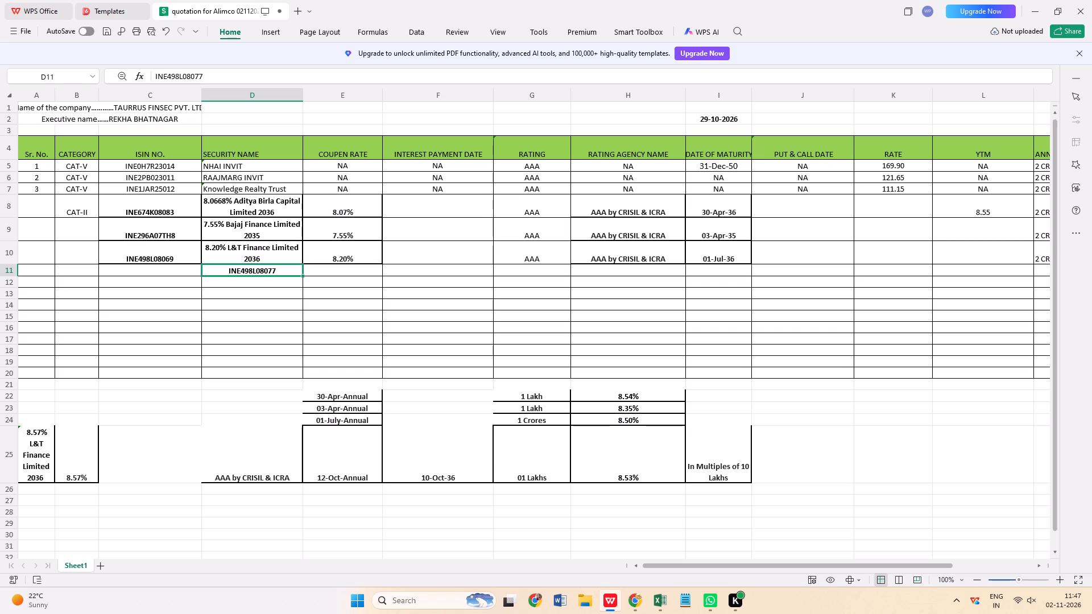
key("ctrl+x")
left_click(186, 272)
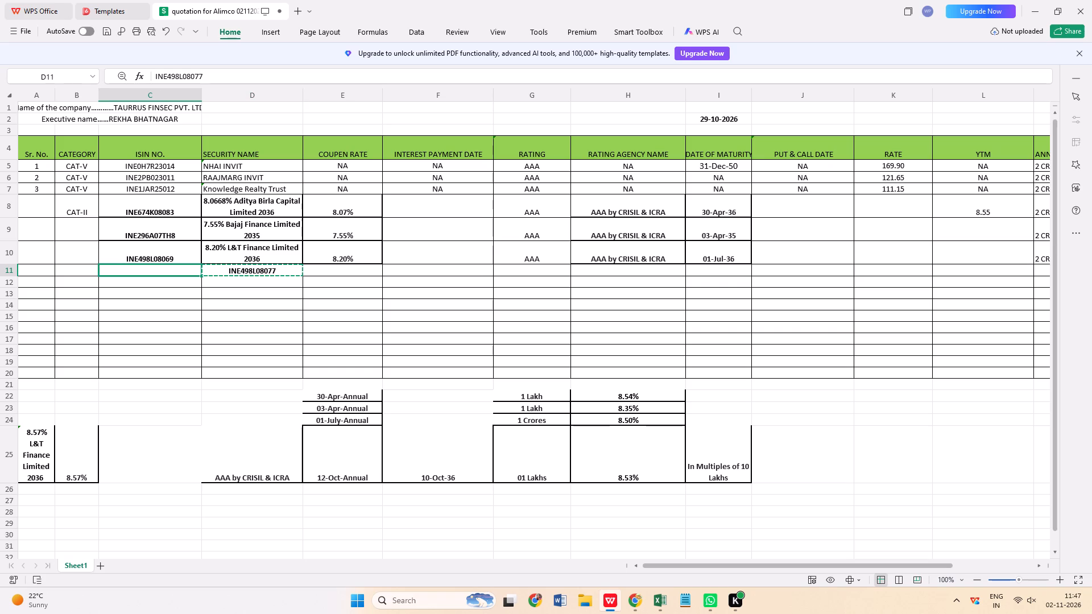
key("ctrl+v")
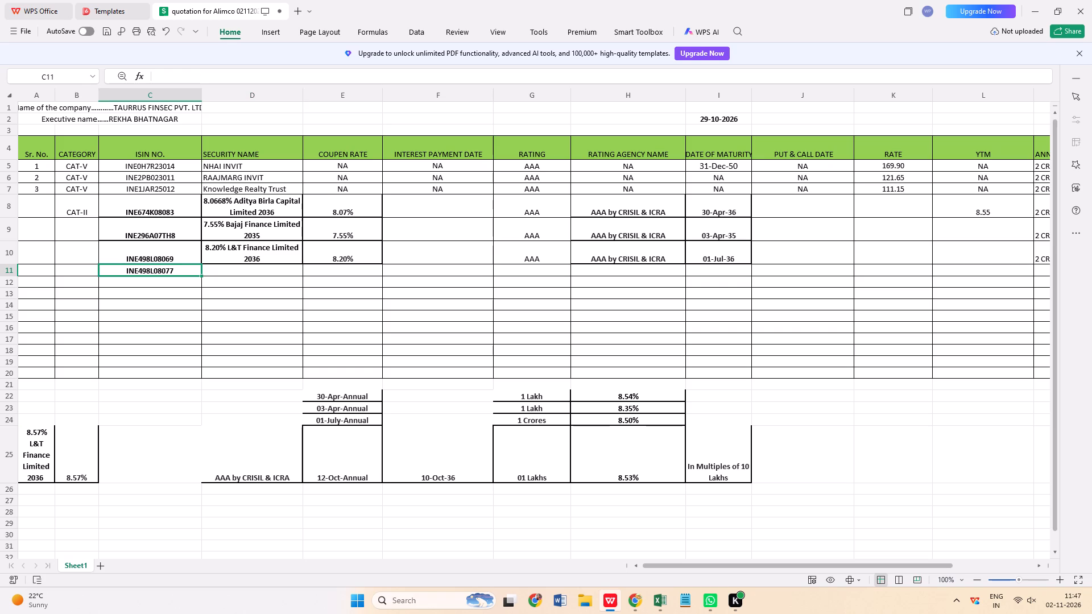
Move the bond name 8.57% L&T Finance Limited 2036 from A25 into the SECURITY NAME column at D11.
left_click(44, 463)
key("ctrl+x")
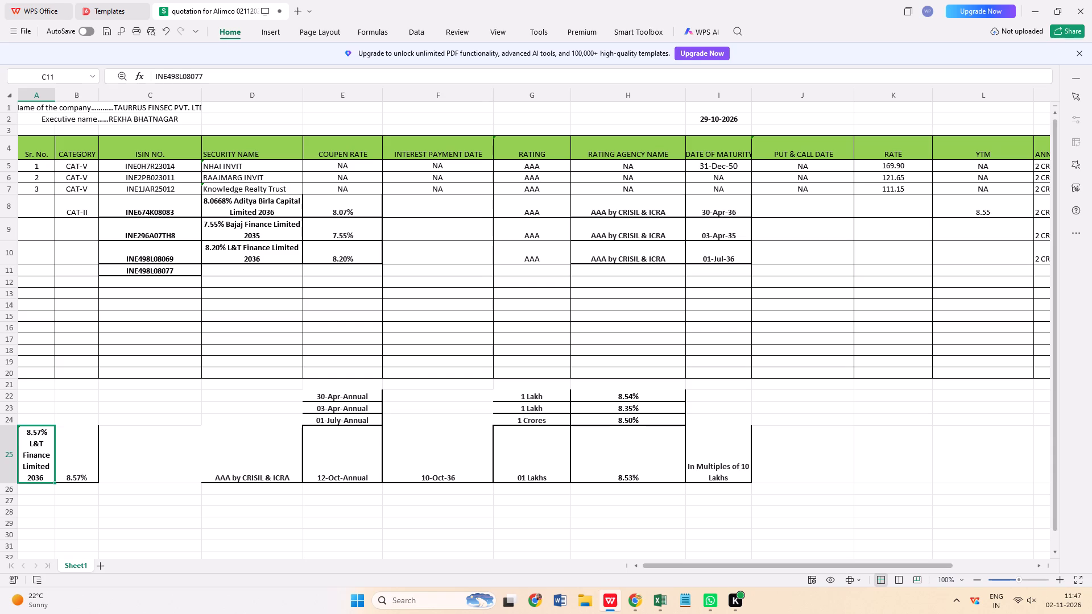
left_click(255, 271)
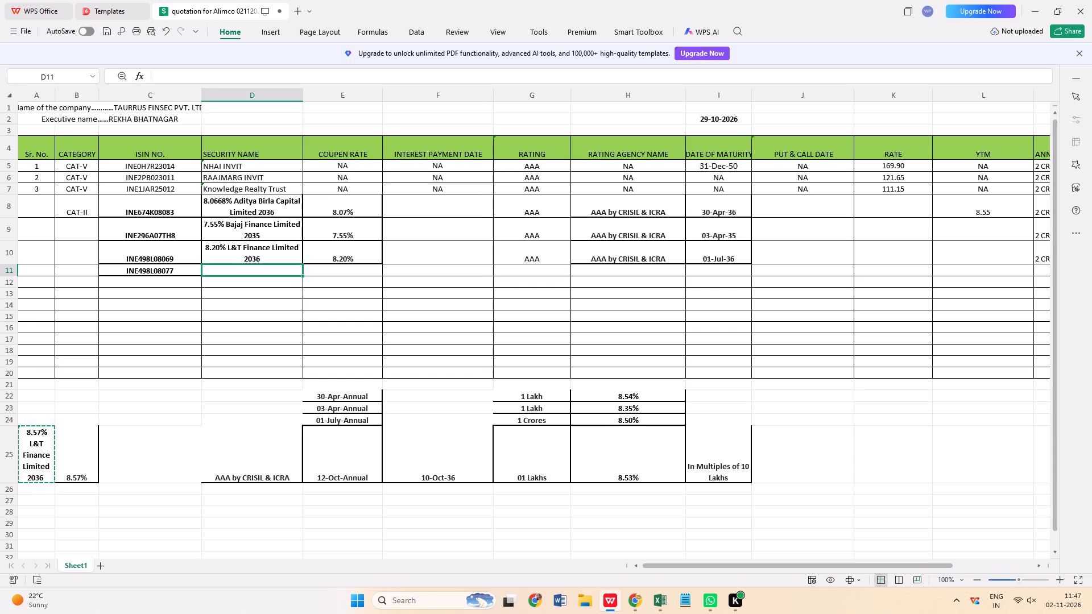
key("ctrl+v")
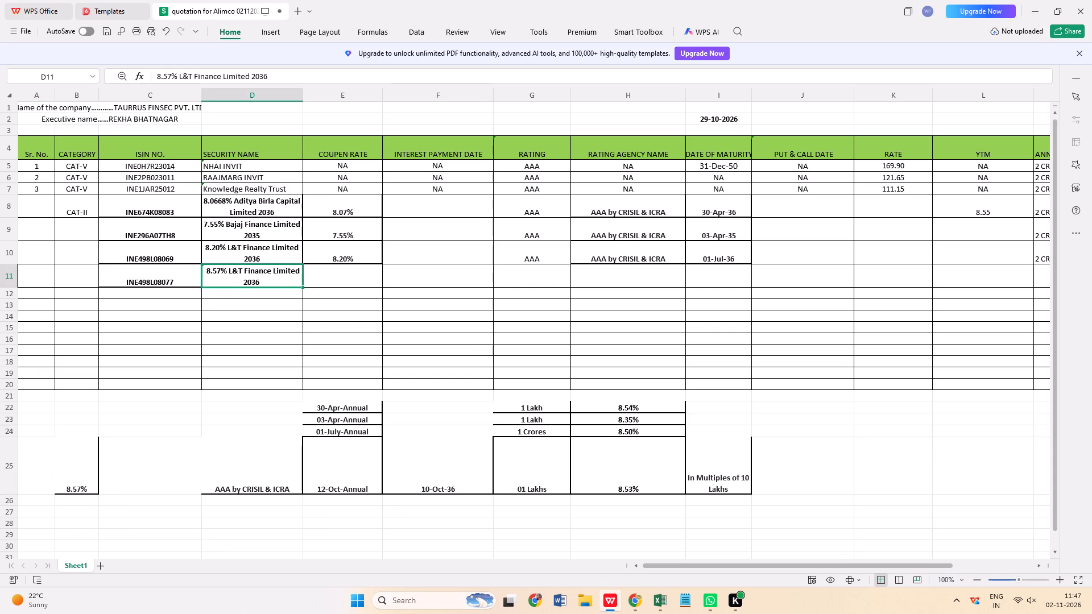
Move the AAA by CRISIL & ICRA entry from D25 into the RATING AGENCY NAME column at H11.
left_click(264, 476)
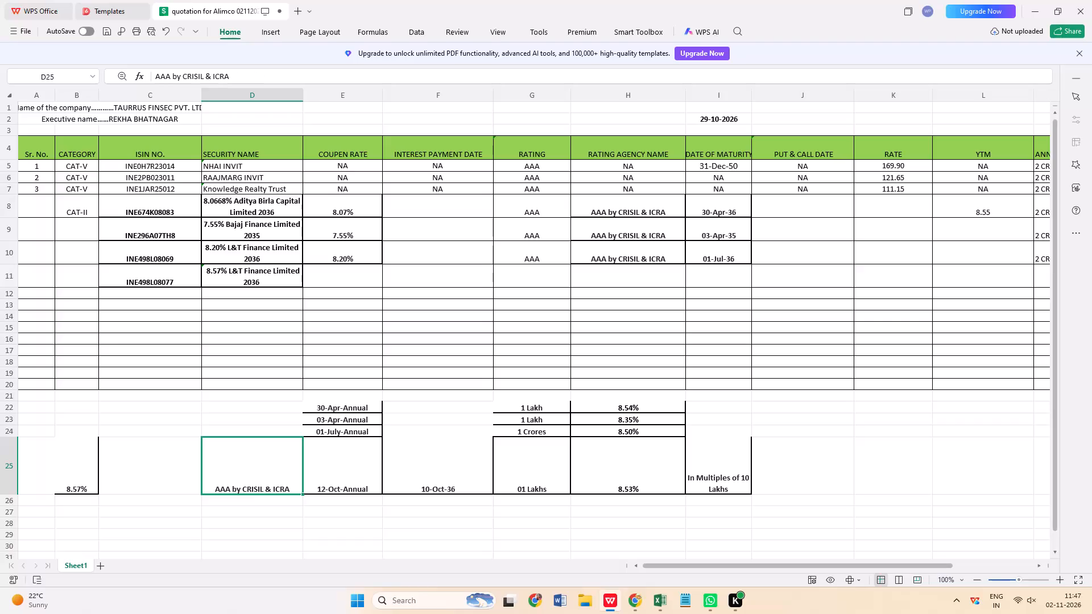
key("ctrl+x")
left_click(621, 280)
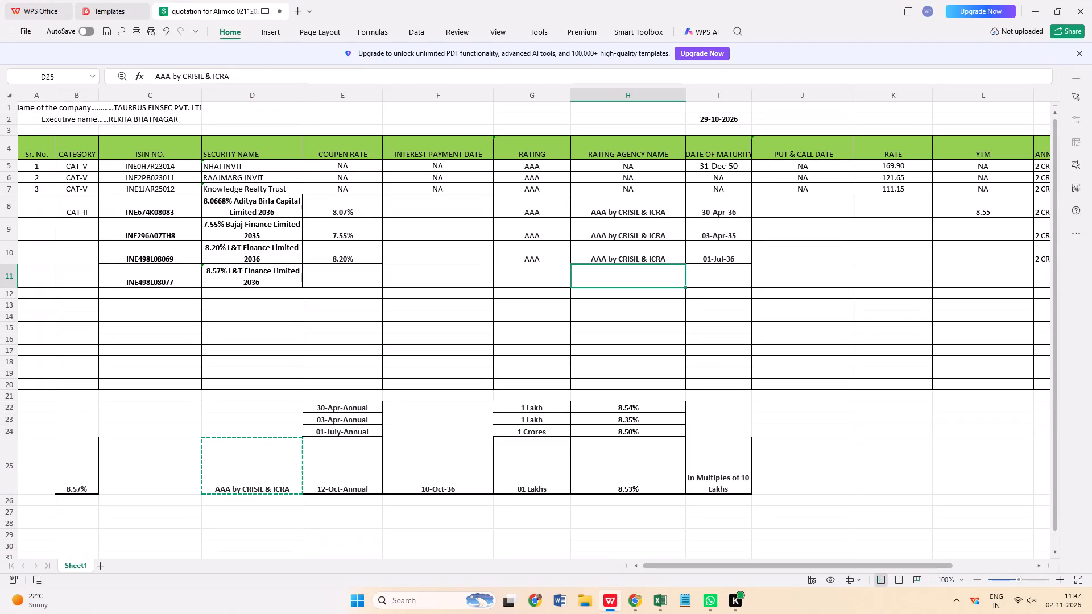
key("ctrl+v")
Move 12-Oct-Annual from E25 into the INTEREST PAYMENT DATE column at F11.
left_click(357, 482)
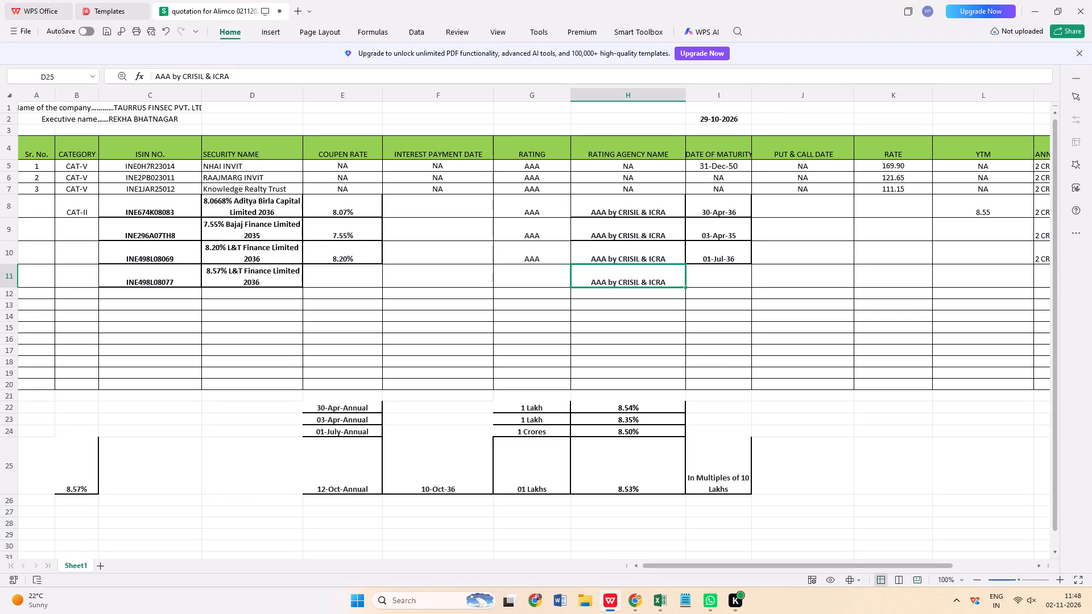
key("ctrl+x")
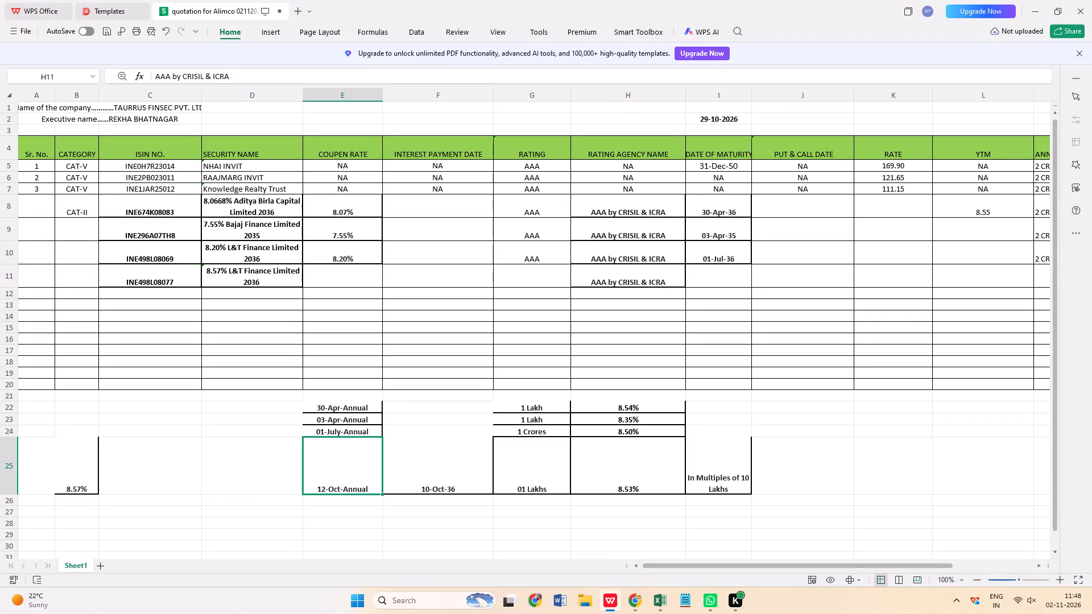
left_click(447, 273)
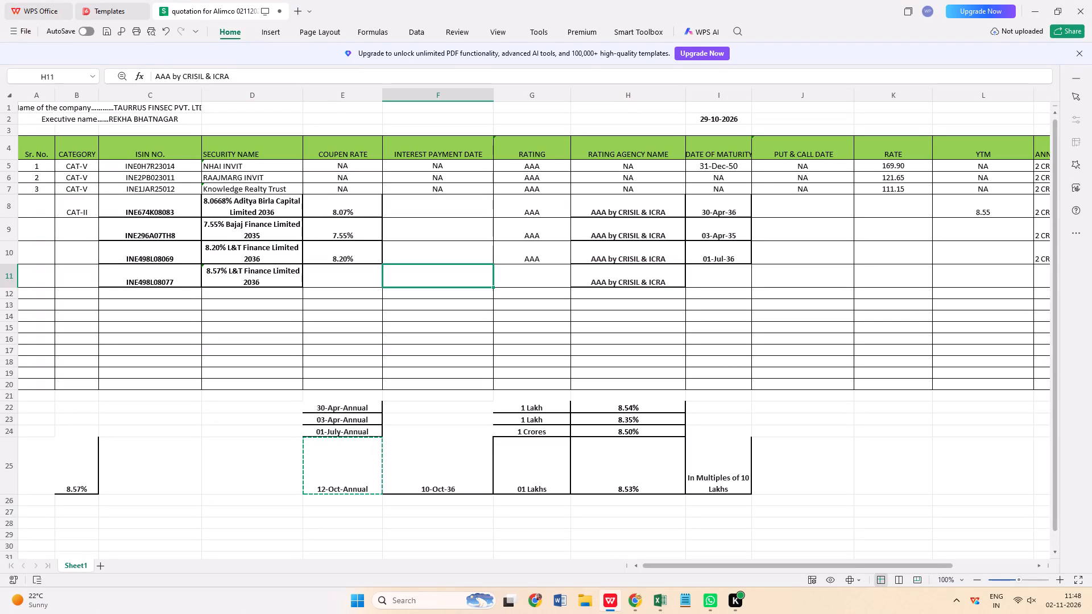
Place the cut 12-Oct-Annual entry in the INTEREST PAYMENT DATE column at F11.
key("ctrl+v")
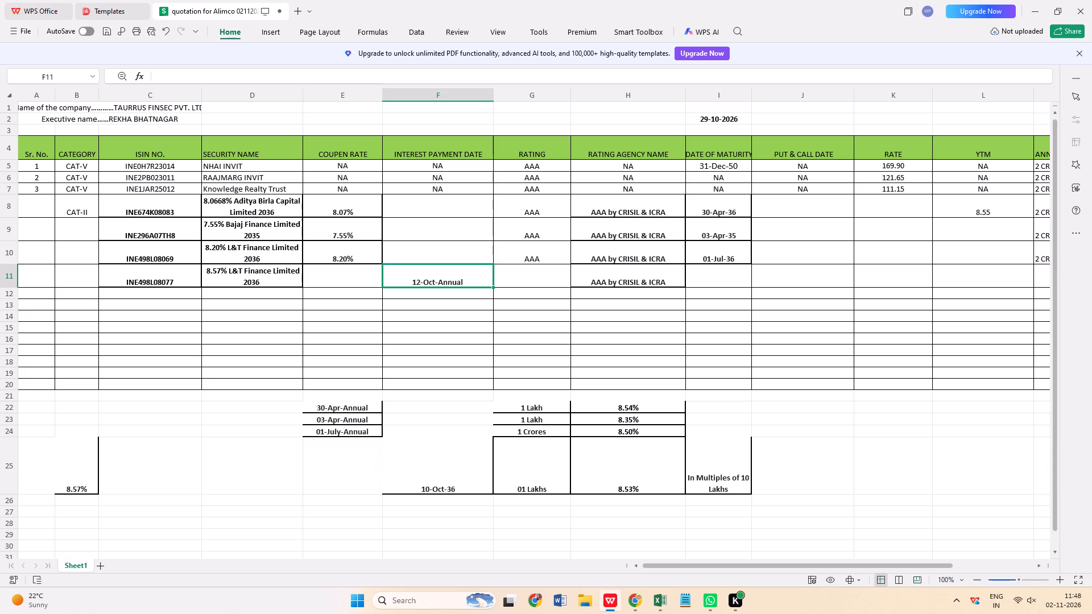
Move 30-Apr-Annual, 03-Apr-Annual and 01-July-Annual from E22:E24 into the INTEREST PAYMENT DATE column at F8:F10.
left_click_drag(359, 406, 360, 434)
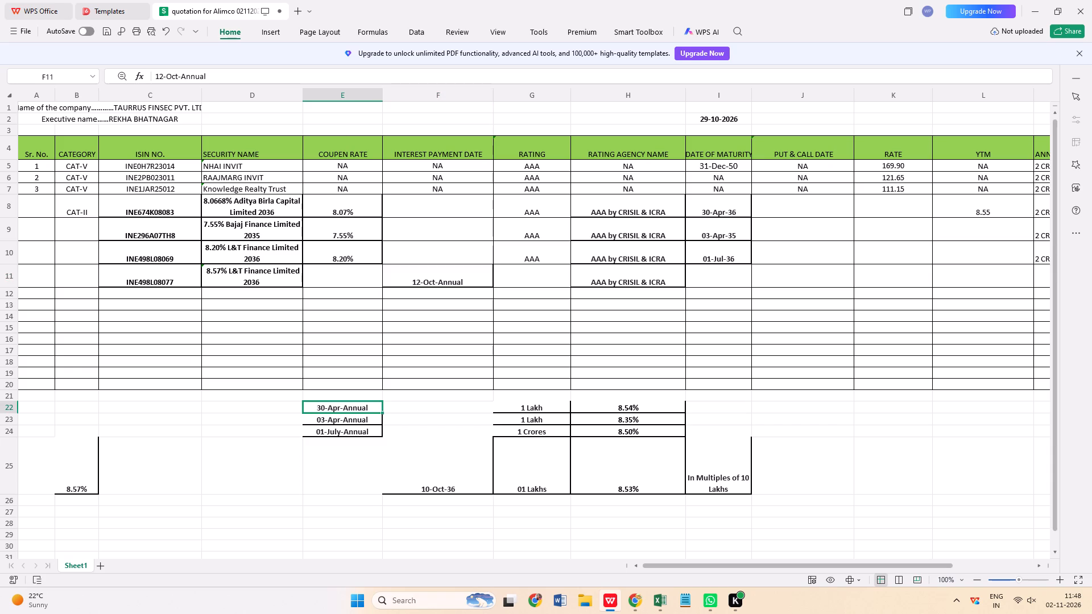
left_click_drag(360, 434, 362, 430)
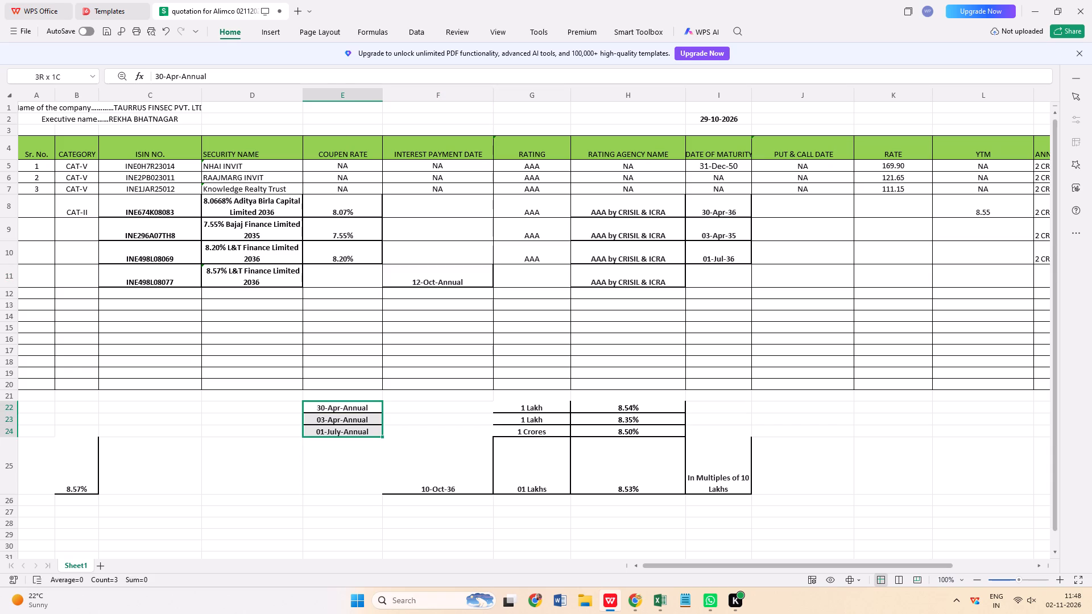
key("ctrl+x")
left_click(468, 212)
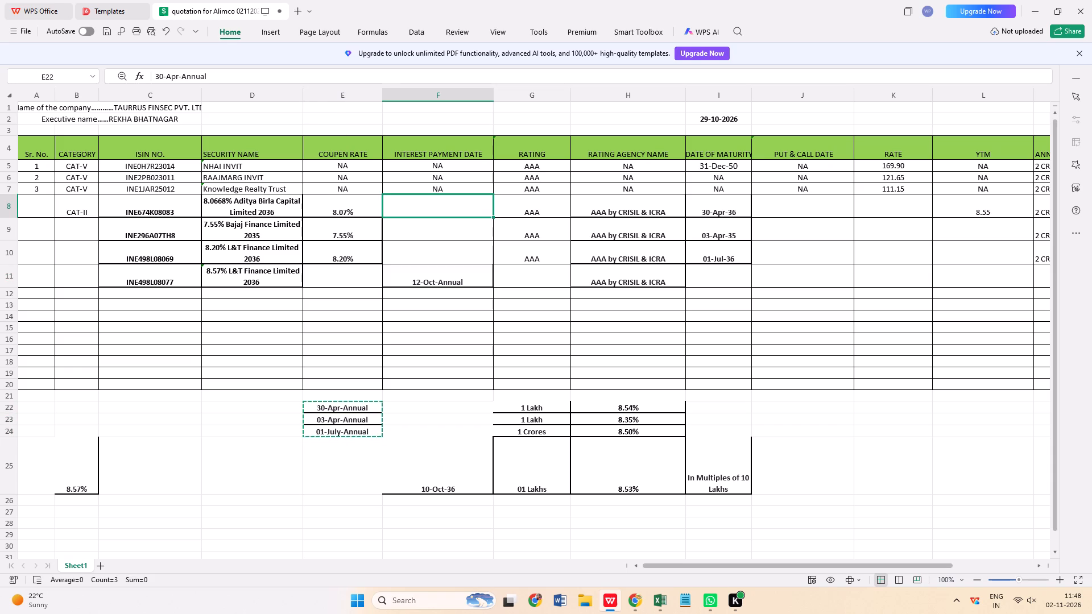
key("ctrl+v")
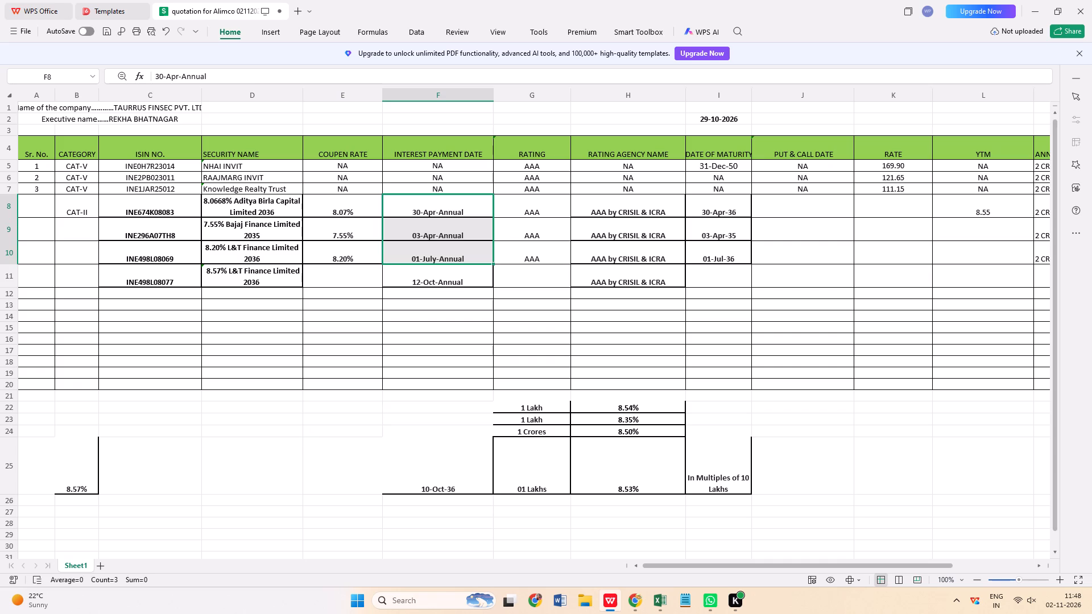
Switch to the Nuvama offers email in Chrome to check the Category II private bond offers.
left_click(634, 603)
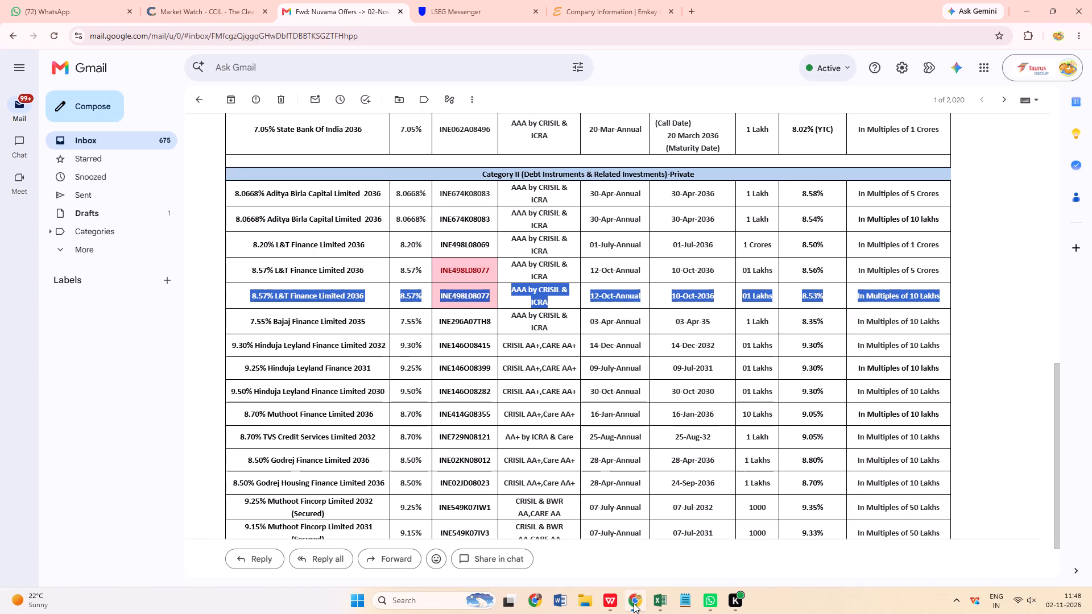
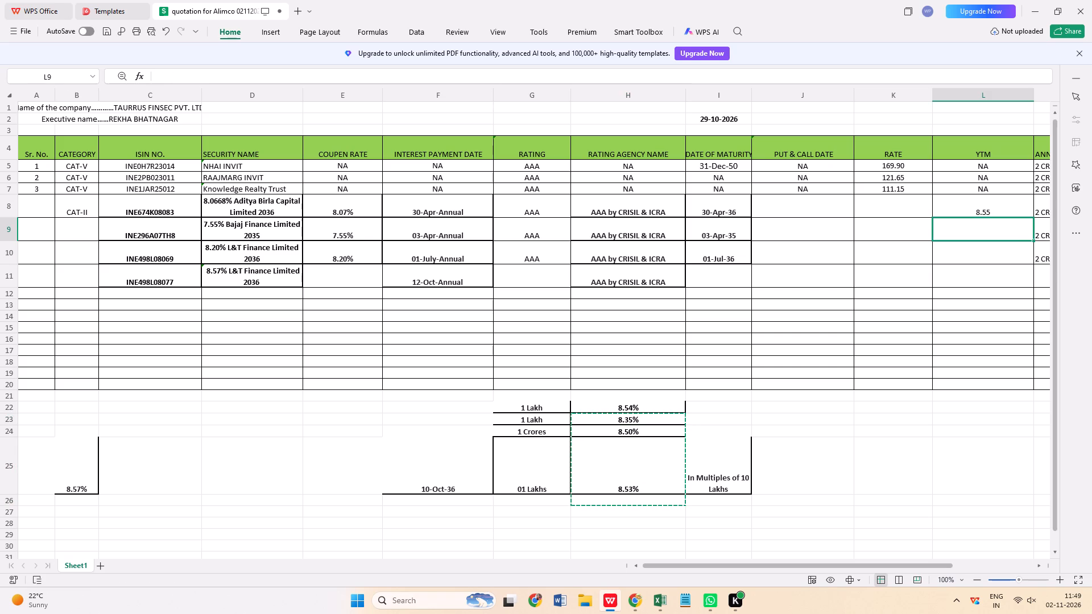
Move the yields 8.35%, 8.50% and 8.53% from the H23:H26 block into the YTM column starting at L9.
key("ctrl+v")
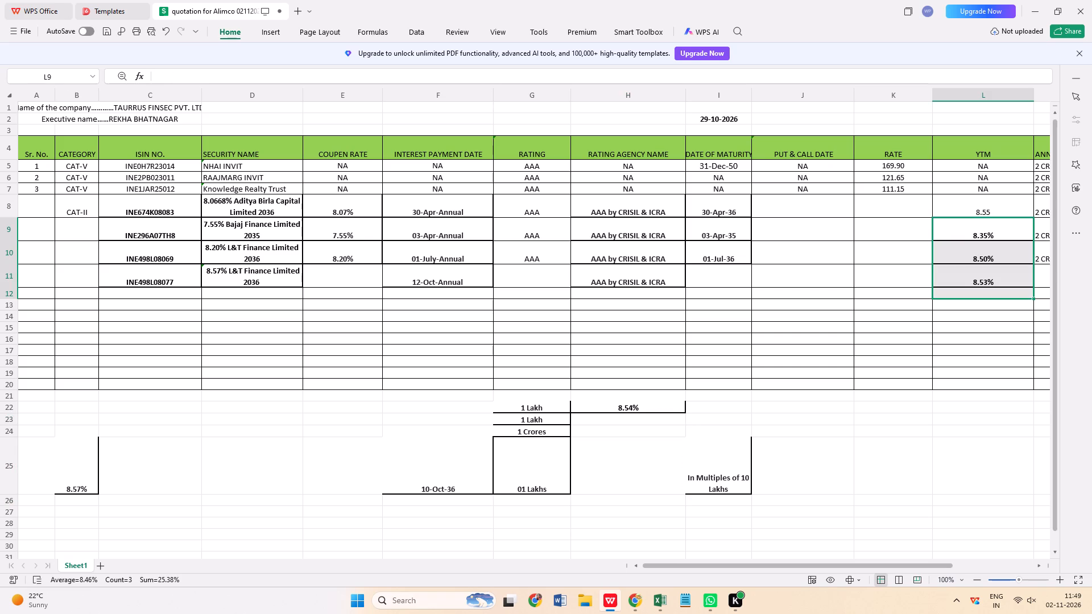
Move the maturity date 10-Oct-36 from F25 into the DATE OF MATURITY column at I11.
left_click(440, 485)
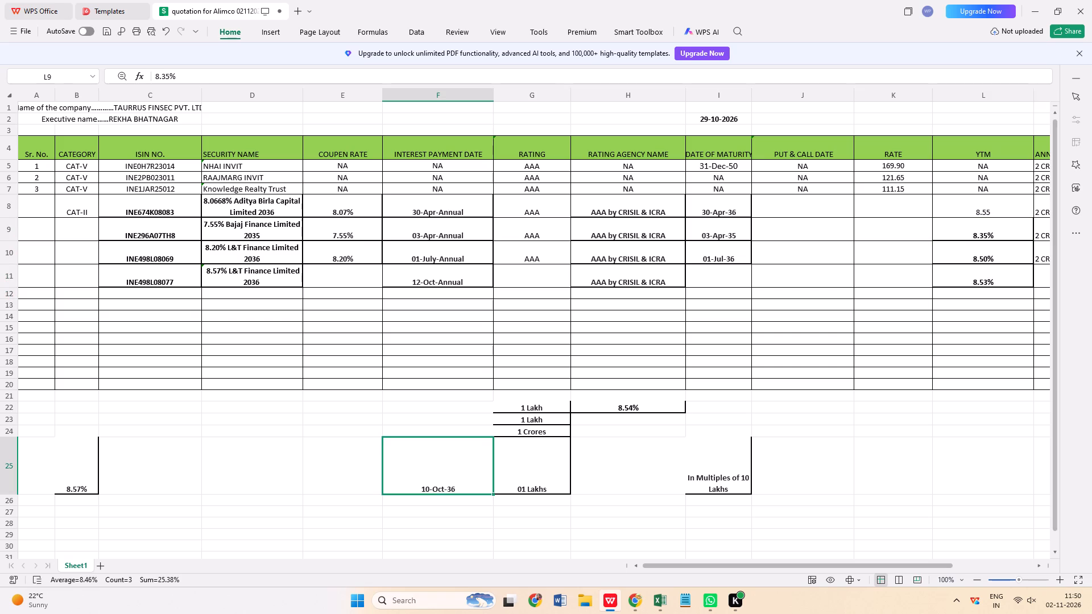
key("ctrl+x")
left_click(734, 272)
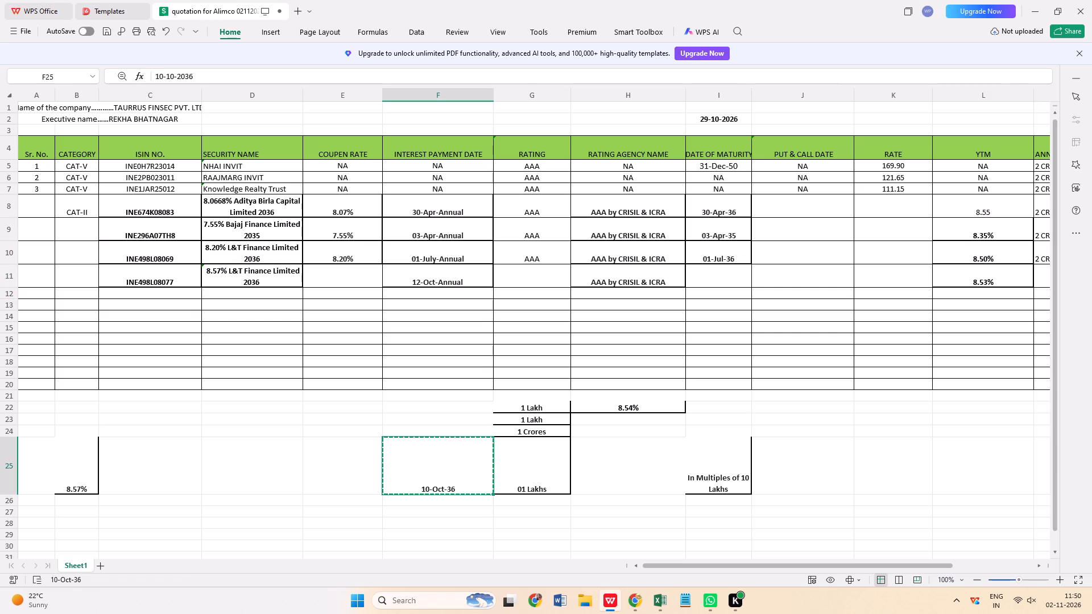
key("ctrl+v")
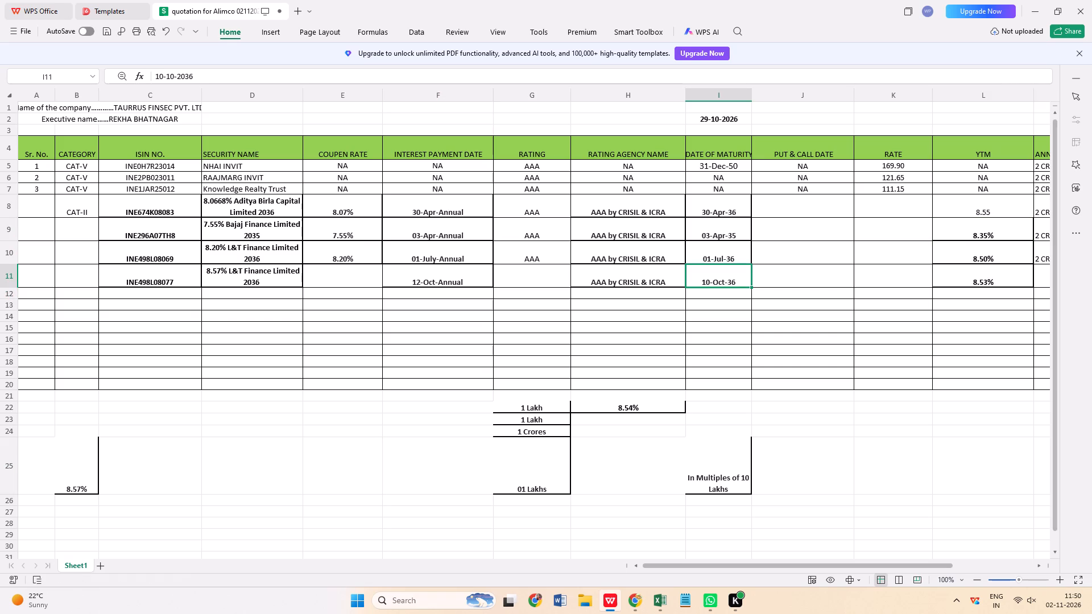
Move the 8.57% coupon from B25 into the COUPEN RATE column at E11.
left_click(72, 475)
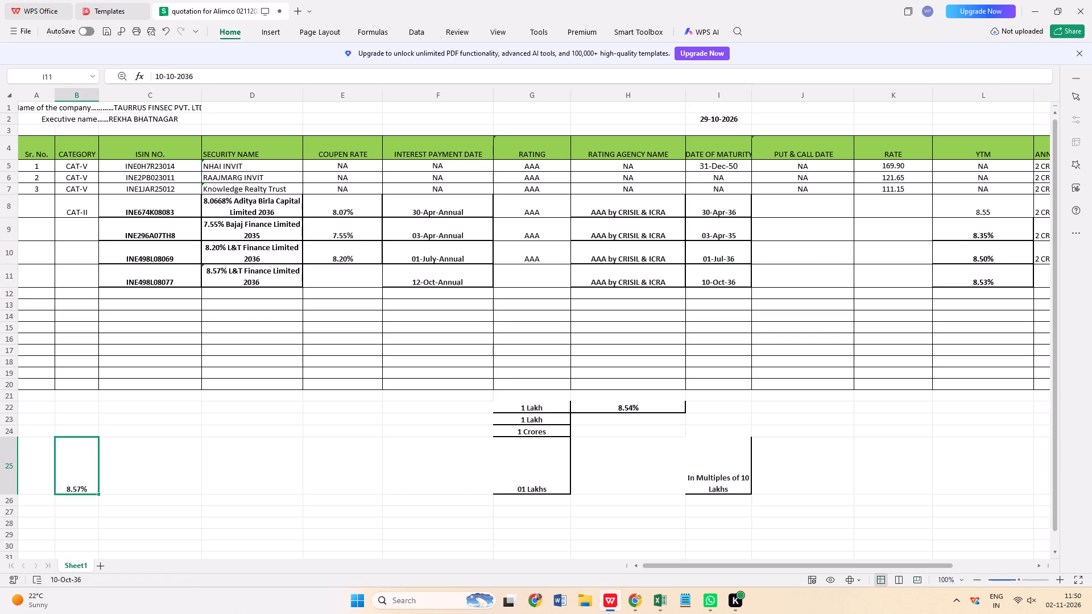
key("ctrl+x")
left_click(354, 275)
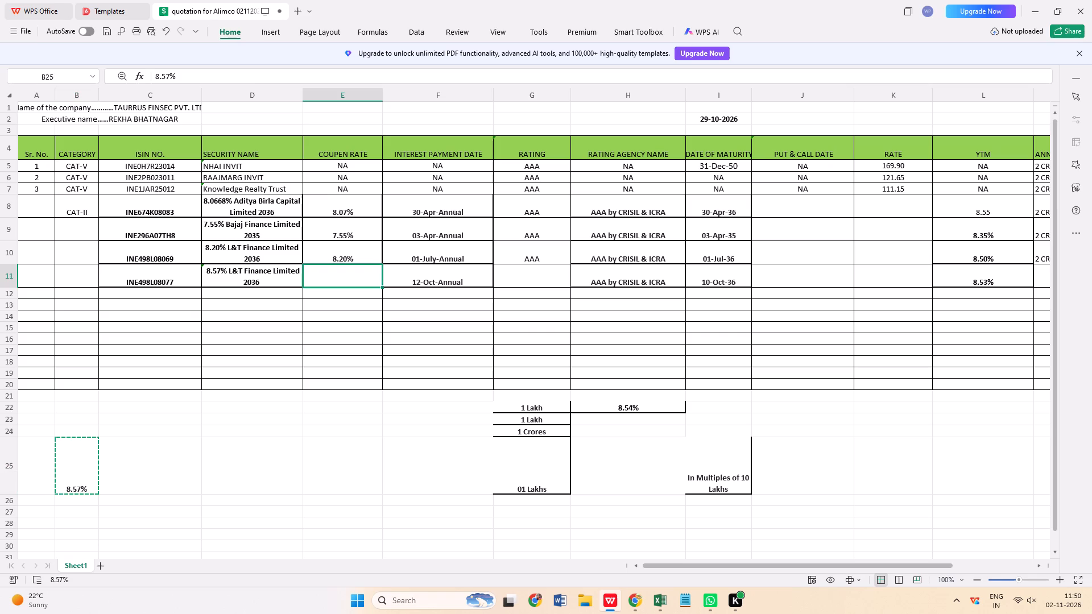
key("ctrl+v")
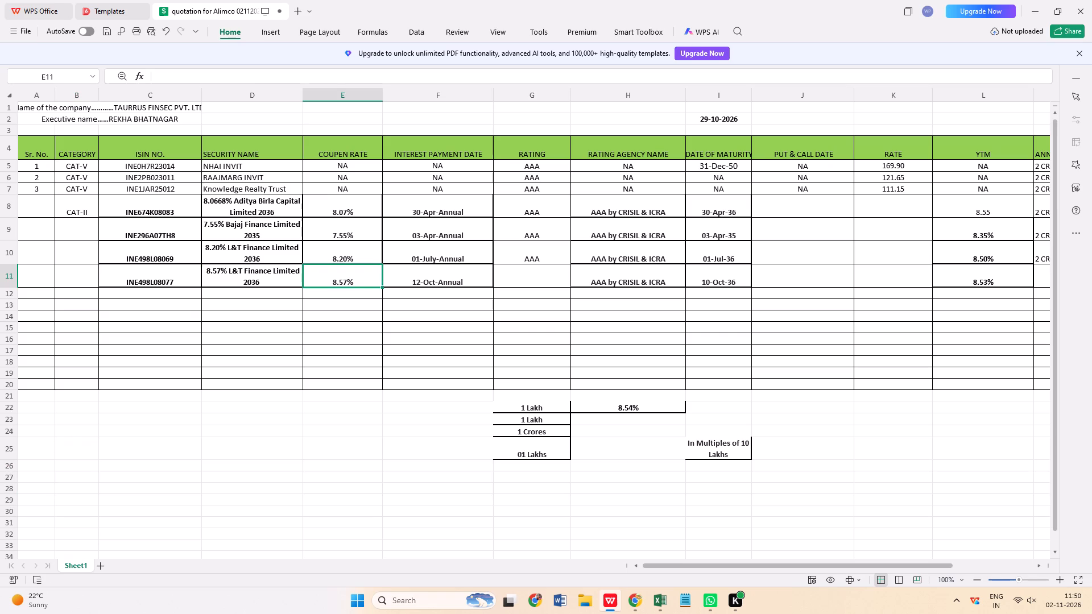
Enter AAA in the RATING column at G11 for the 8.57% L&T Finance bond.
left_click(544, 272)
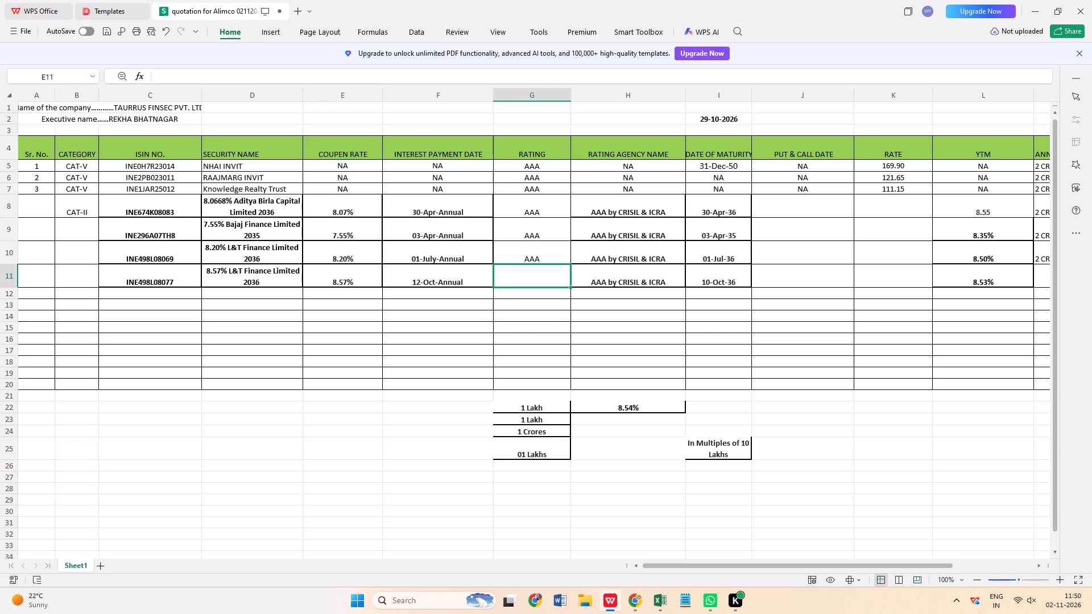
key("a")
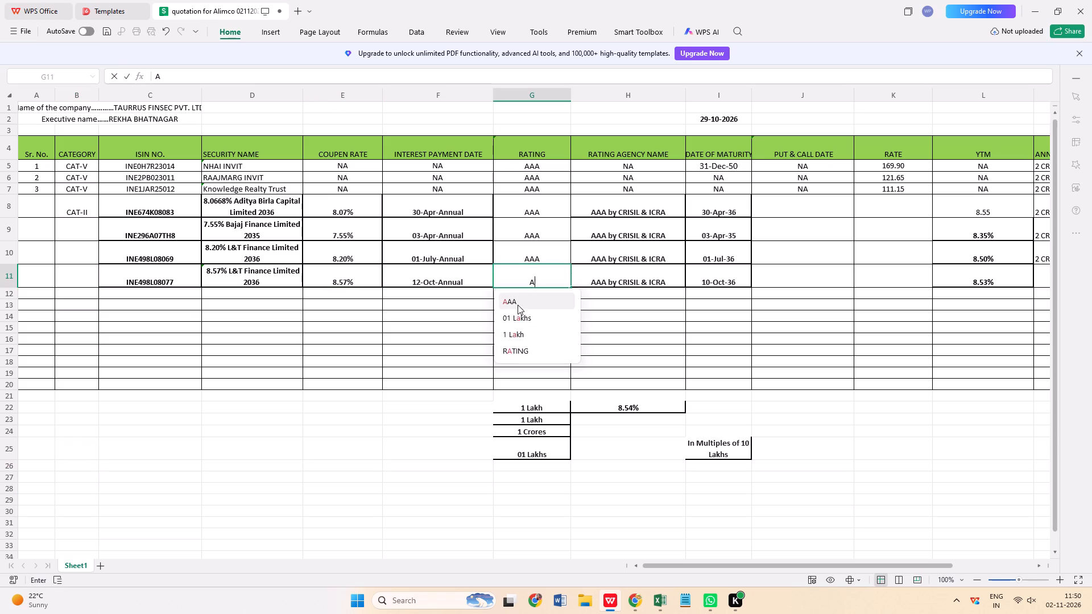
left_click(518, 305)
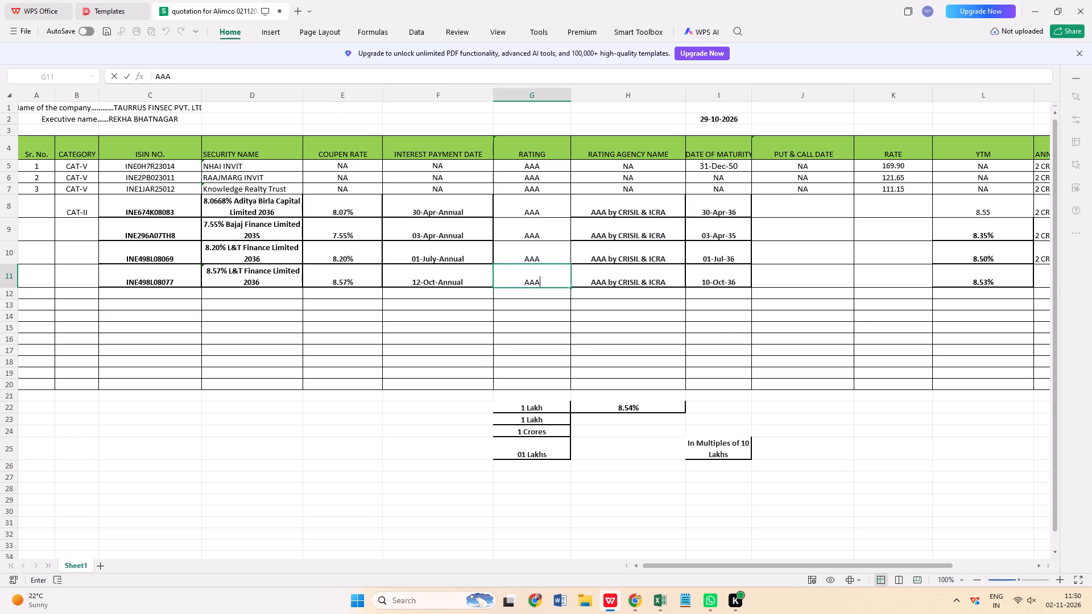
Copy NA from J7 into the PUT & CALL DATE cells J8 to J11.
left_click(808, 184)
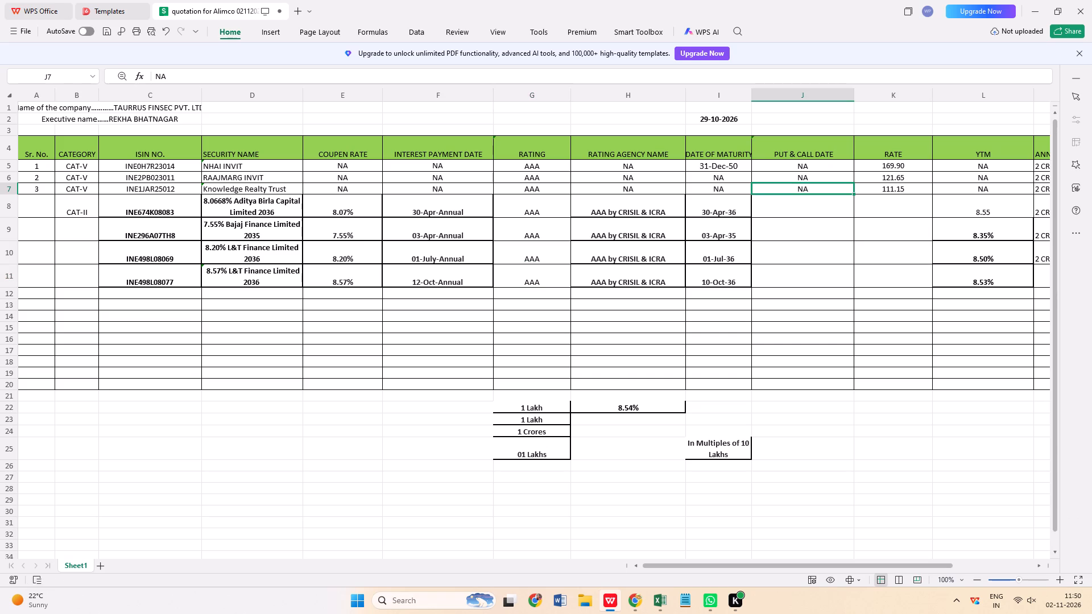
key("ctrl+c")
left_click_drag(803, 208, 792, 269)
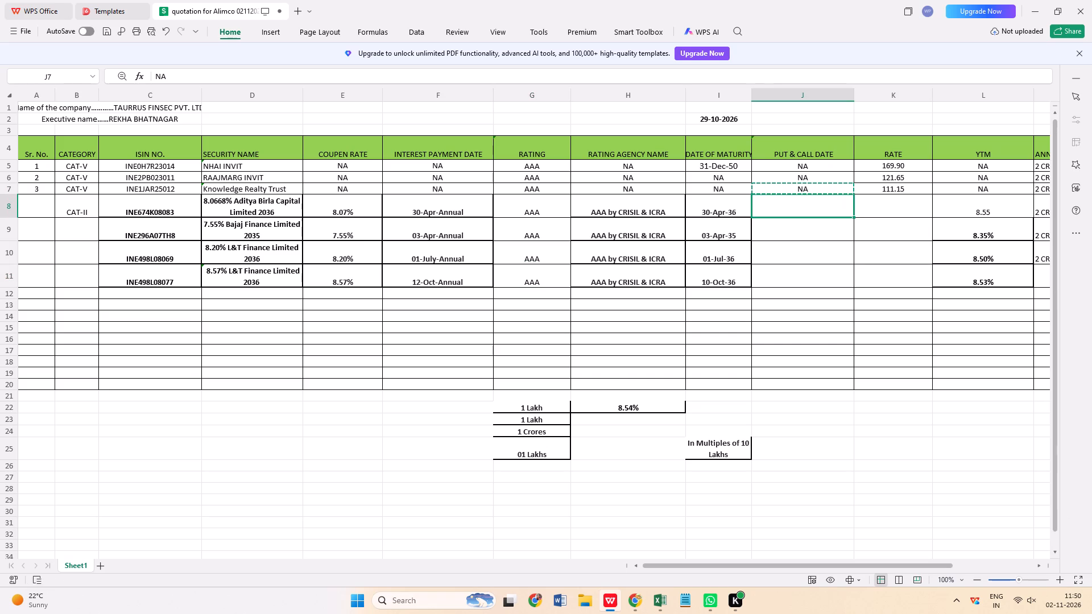
left_click_drag(792, 269, 802, 277)
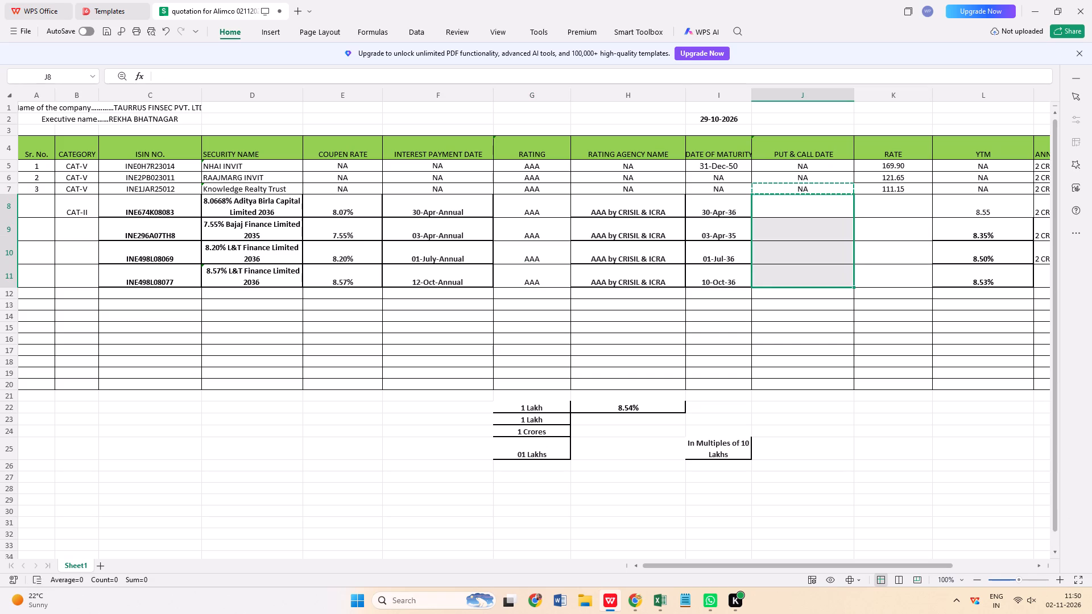
key("ctrl+v")
Copy the CAT-II category from B8 into B9 to B11.
left_click(88, 213)
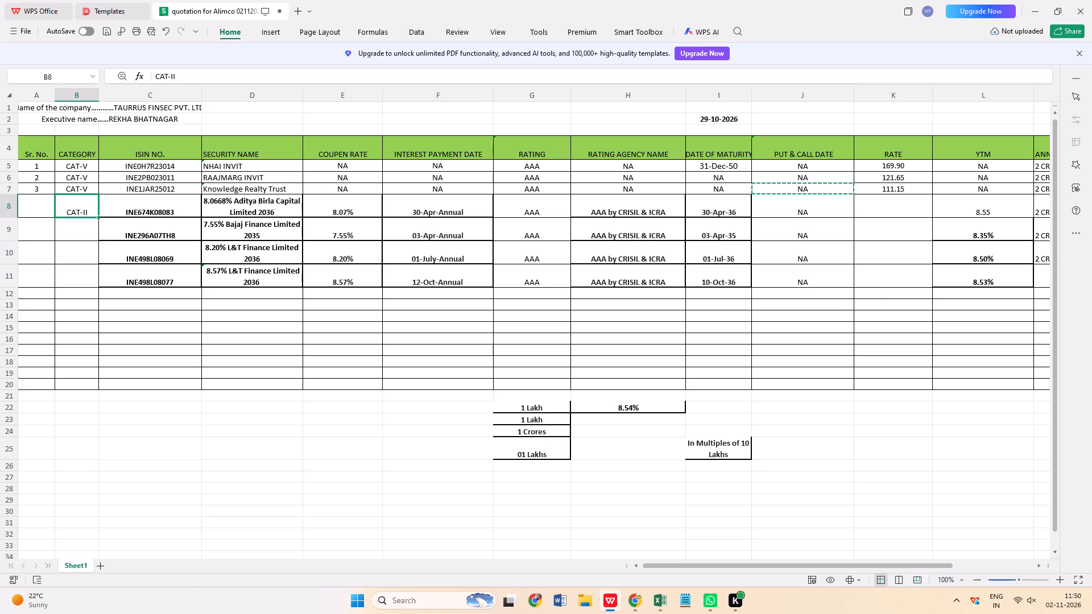
key("ctrl+c")
left_click_drag(86, 231, 84, 279)
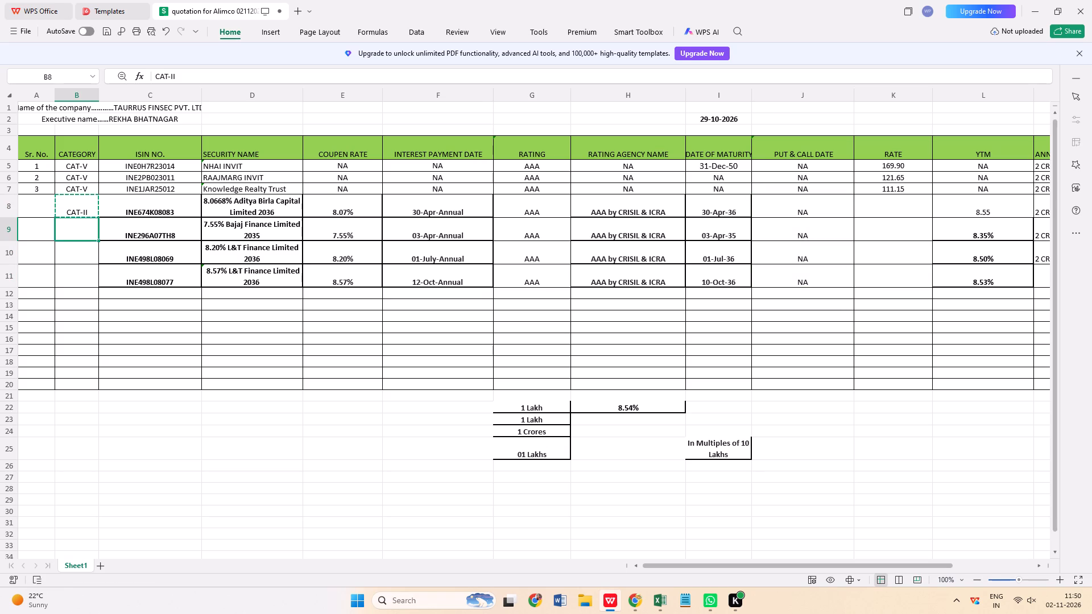
left_click_drag(84, 279, 80, 269)
key("ctrl+v")
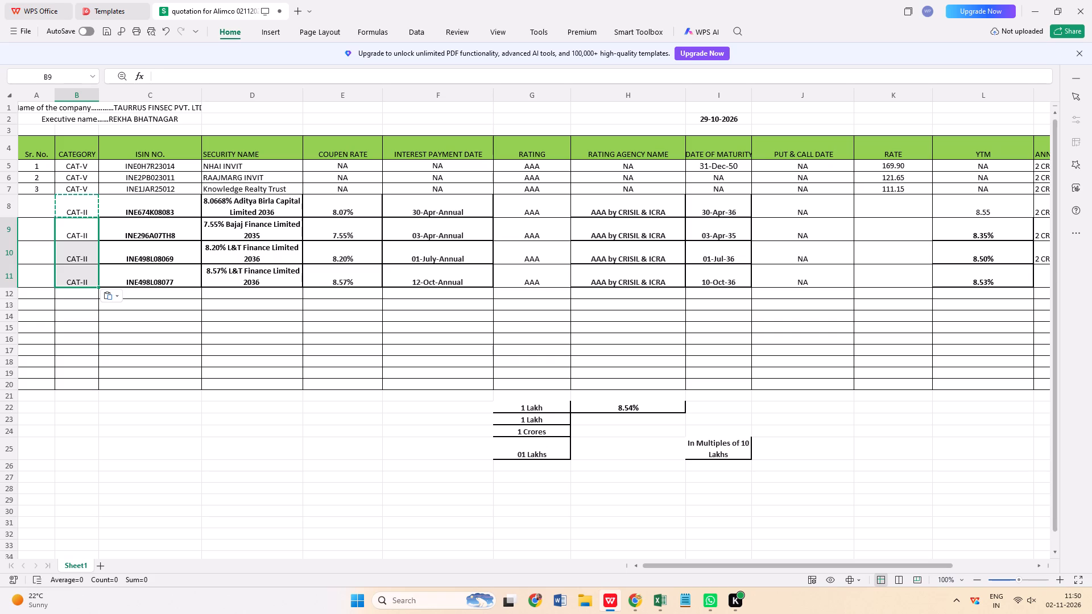
Enter 2 CR in the ANNUAL QUANTAM column at M11 for the 8.57% L&T Finance bond.
left_click(1039, 563)
left_click(1039, 563)
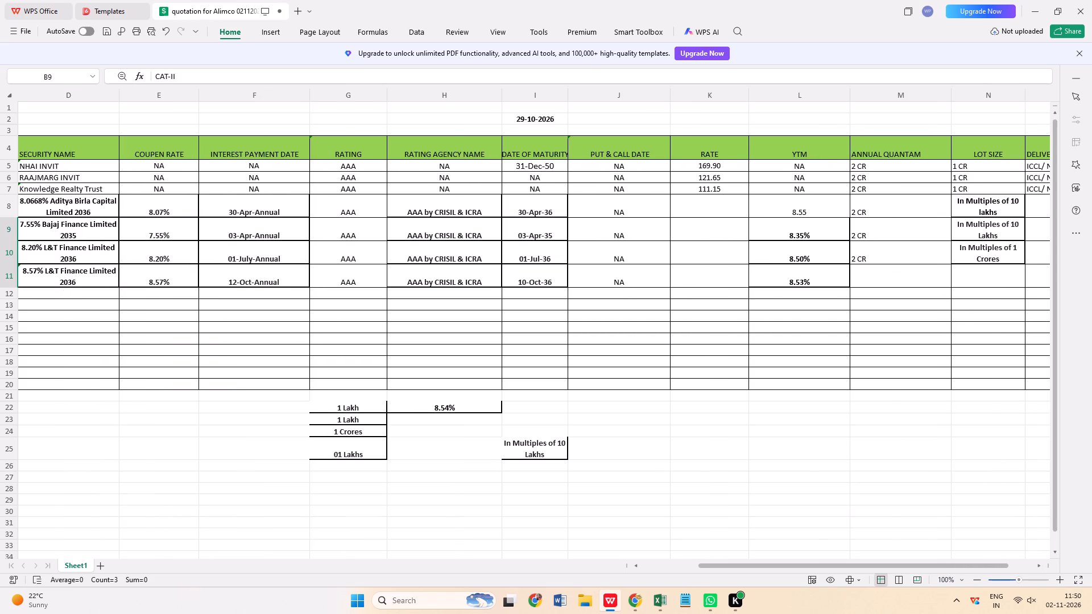
left_click(895, 276)
type("CR")
left_click(865, 305)
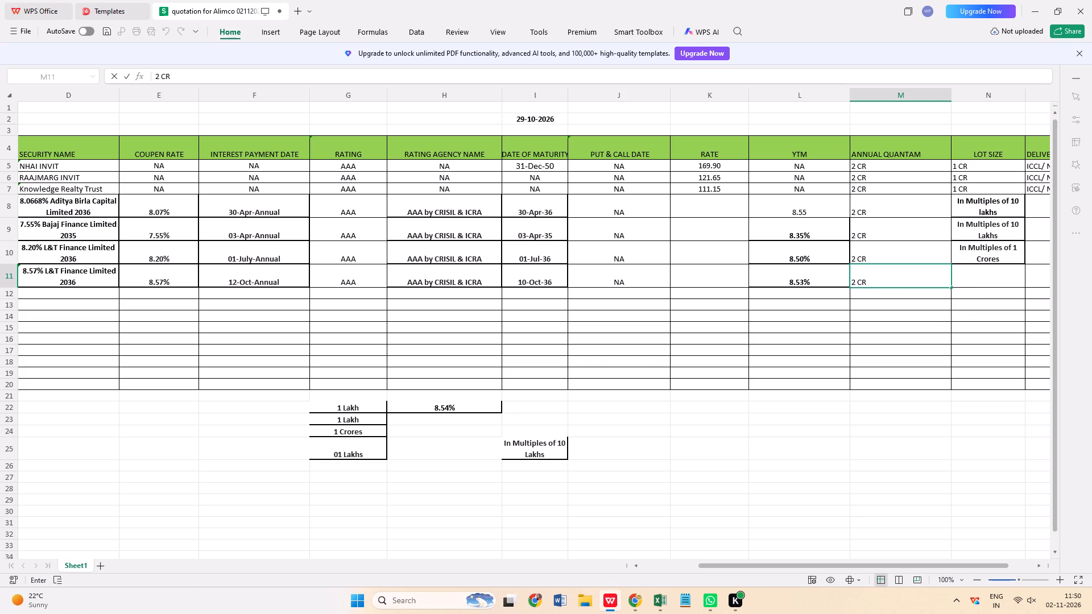
Enter MULTIPLE OF 10 LAC in the LOT SIZE column at N11.
left_click(974, 276)
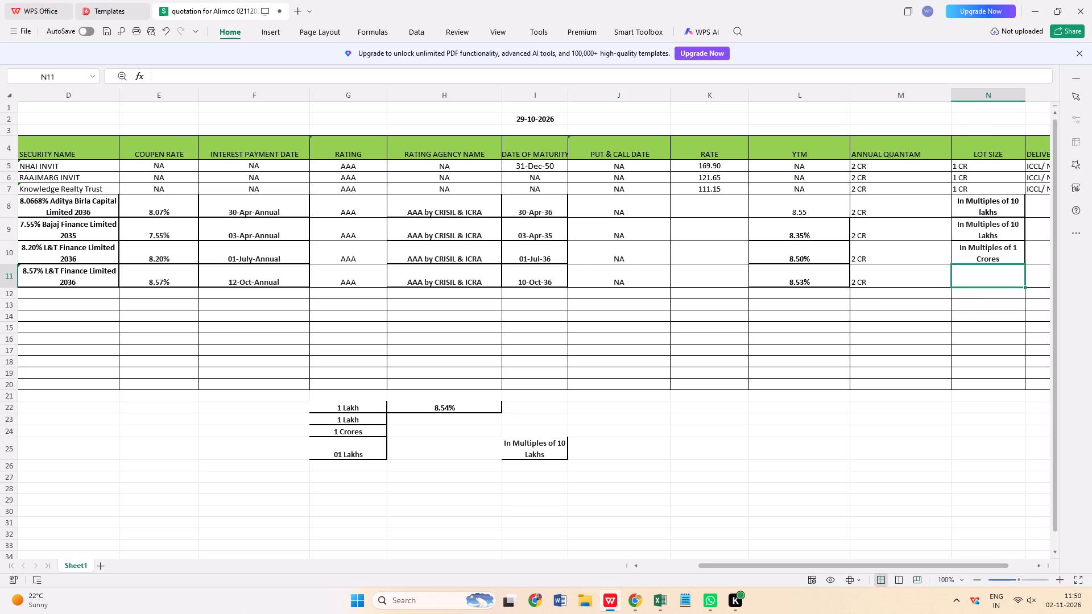
type("MULTIPLE OF 10 LAC")
key("Return")
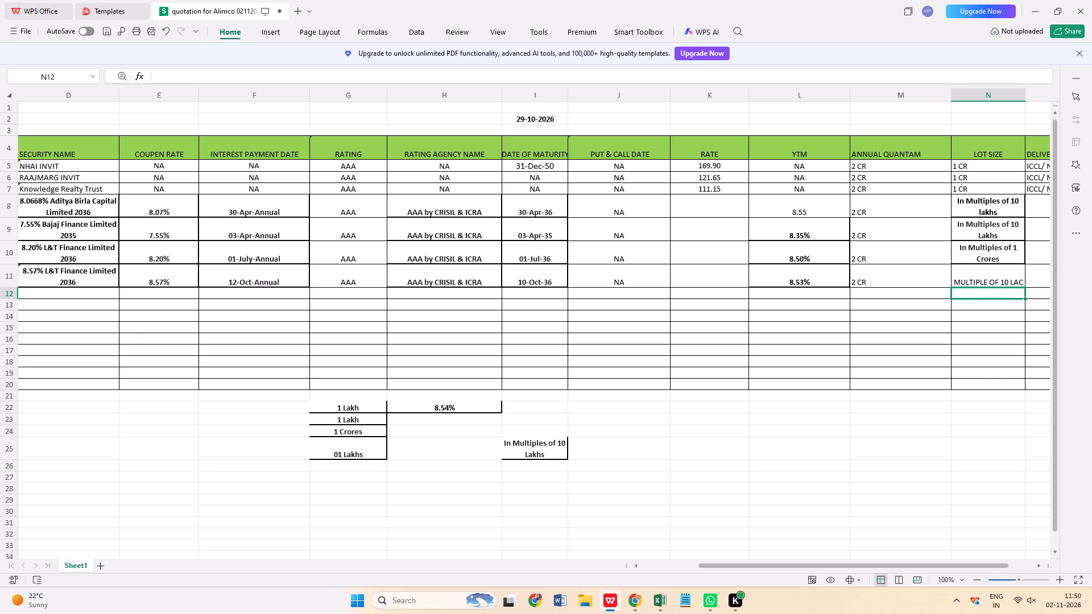
Delete rows 21 to 30 with the leftover pasted data below the quotation table.
left_click_drag(14, 394, 9, 409)
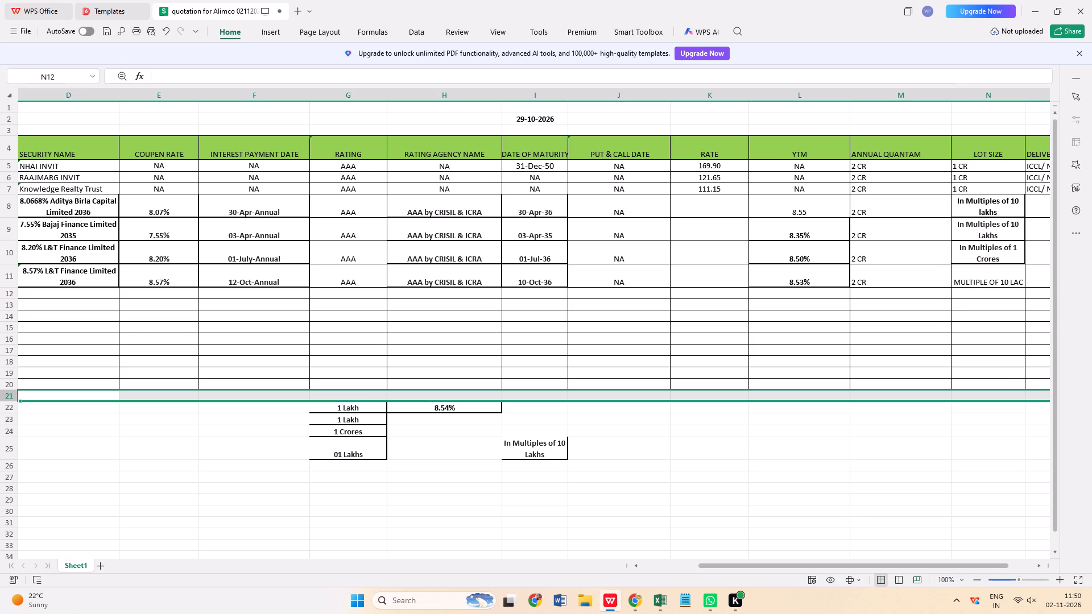
left_click_drag(9, 409, 10, 518)
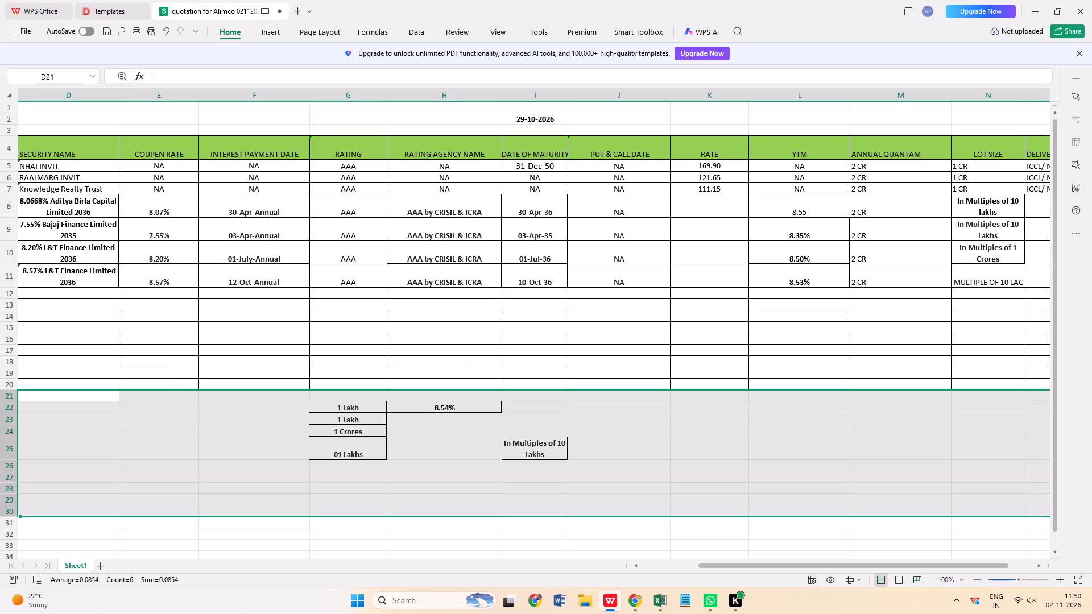
right_click(11, 394)
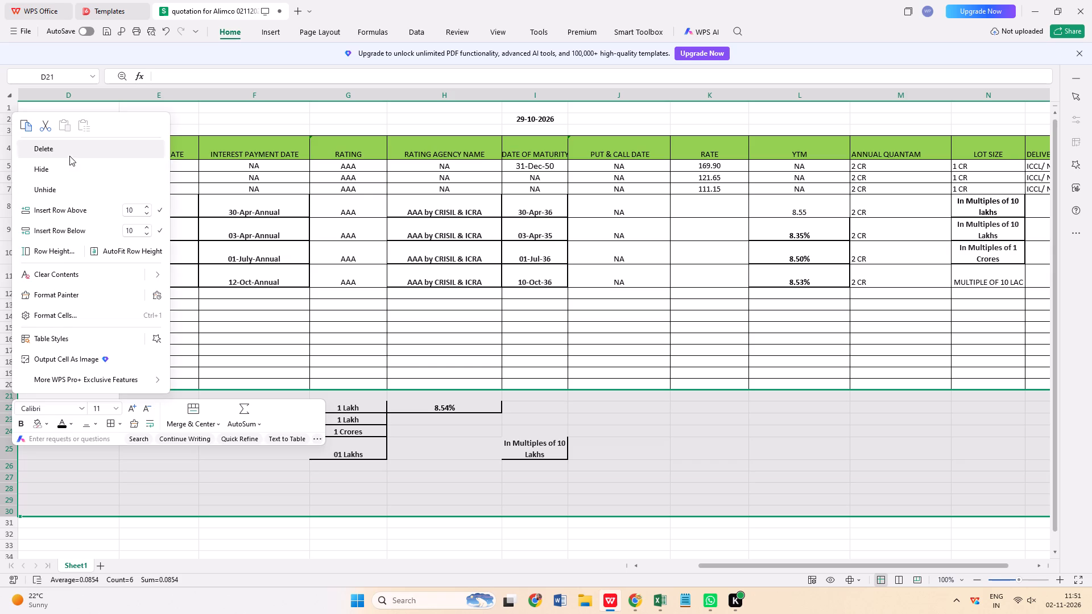
left_click(68, 150)
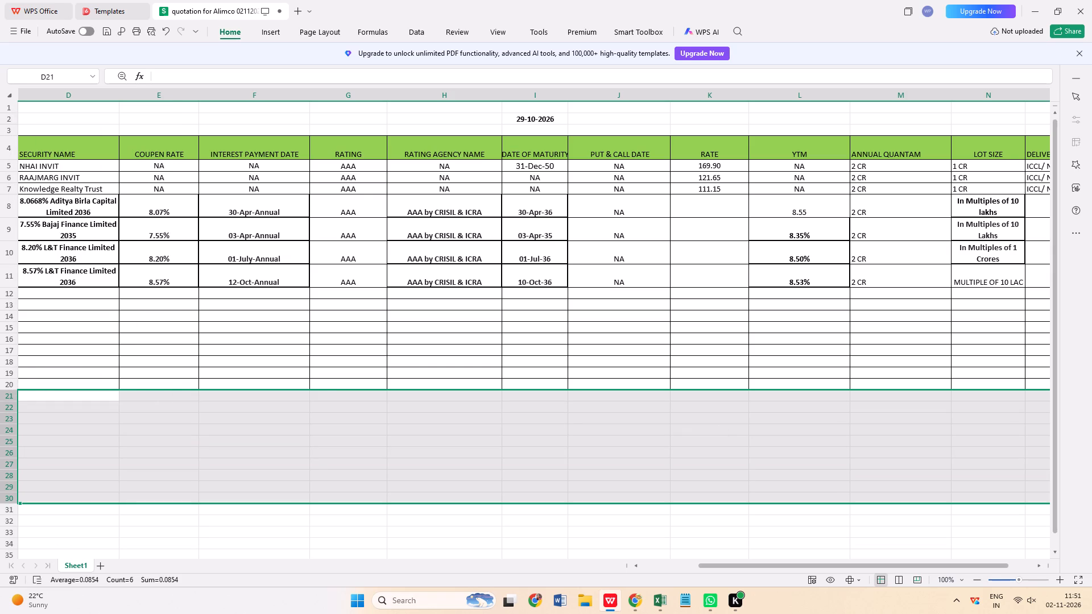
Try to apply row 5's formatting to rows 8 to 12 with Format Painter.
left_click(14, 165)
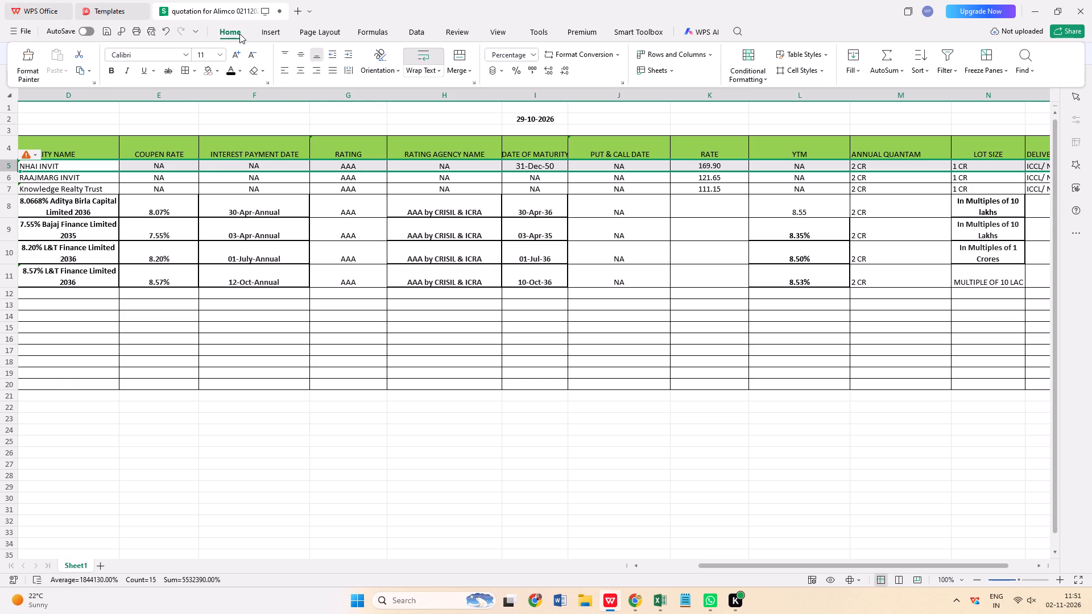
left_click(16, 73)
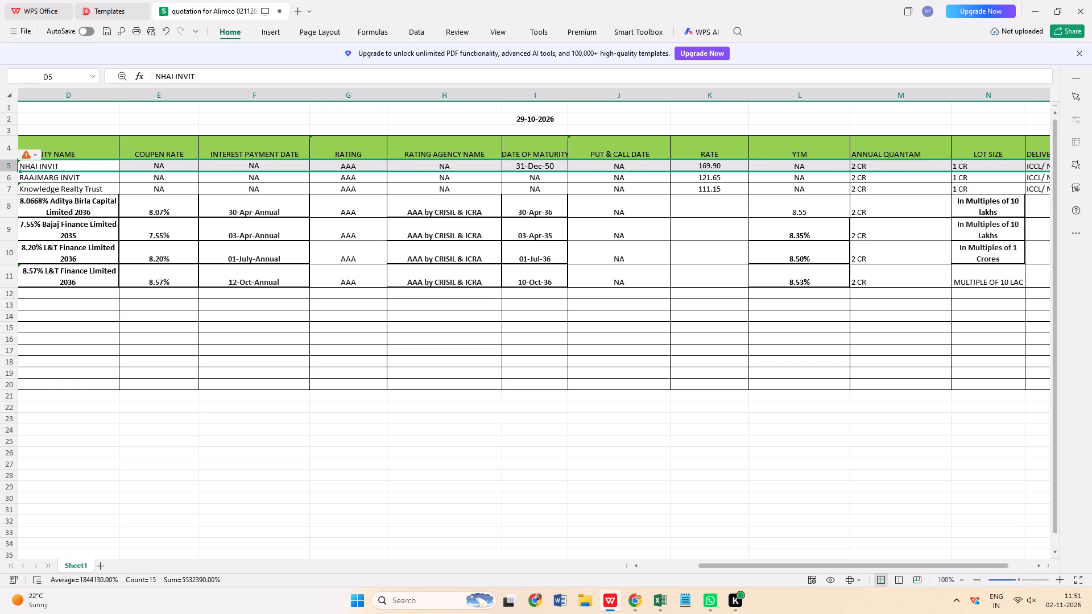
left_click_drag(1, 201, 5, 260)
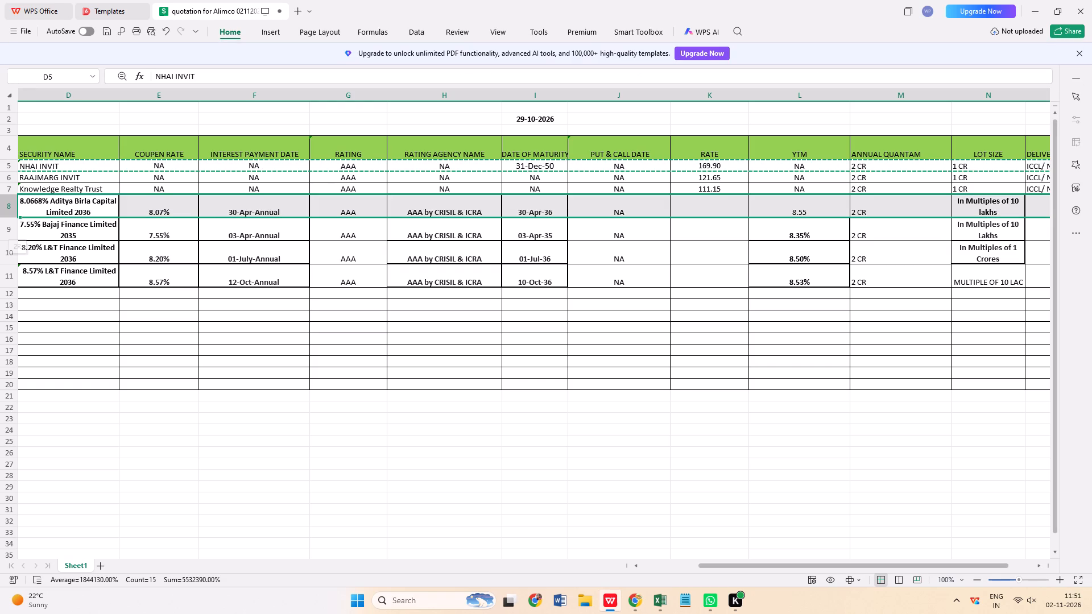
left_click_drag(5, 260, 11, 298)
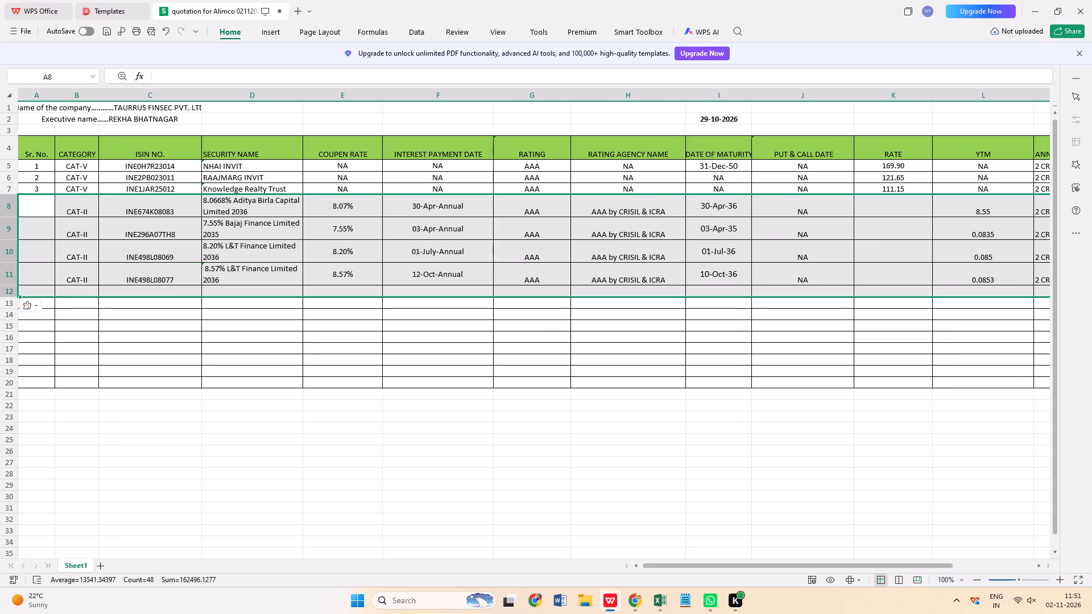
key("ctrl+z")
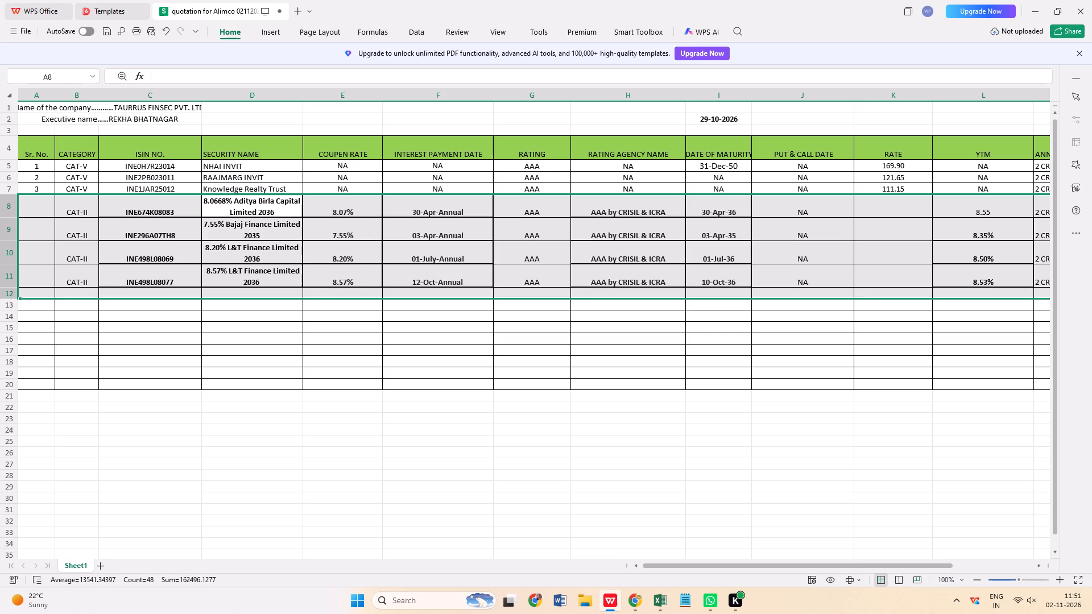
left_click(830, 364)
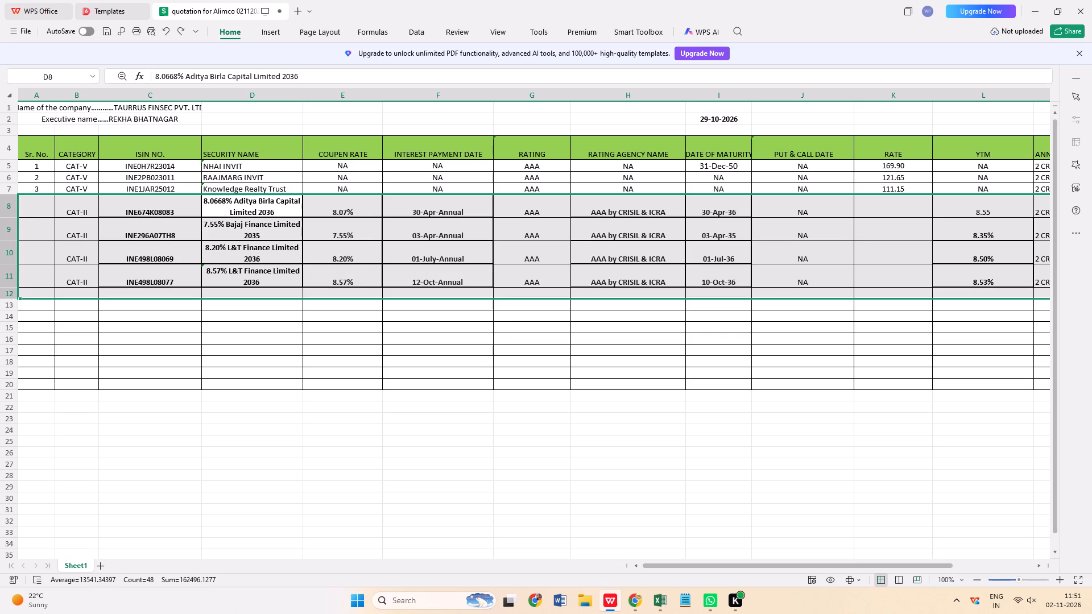
Set the Aditya Birla Capital YTM in L8 to 8.55%, adding the percent sign.
triple_click(1002, 209)
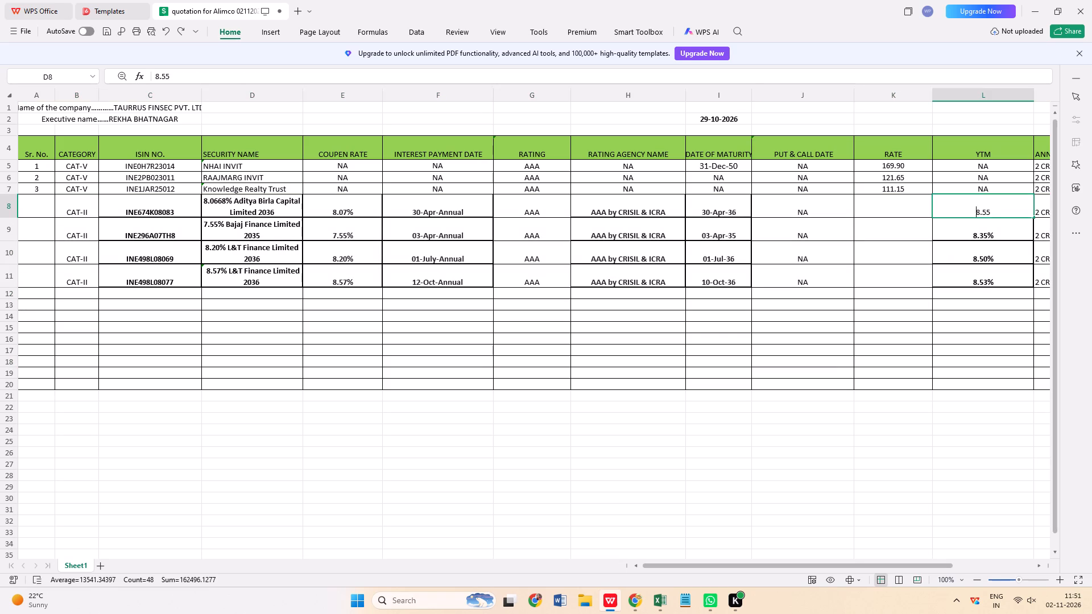
left_click(995, 211)
left_click(995, 211)
left_click(995, 211)
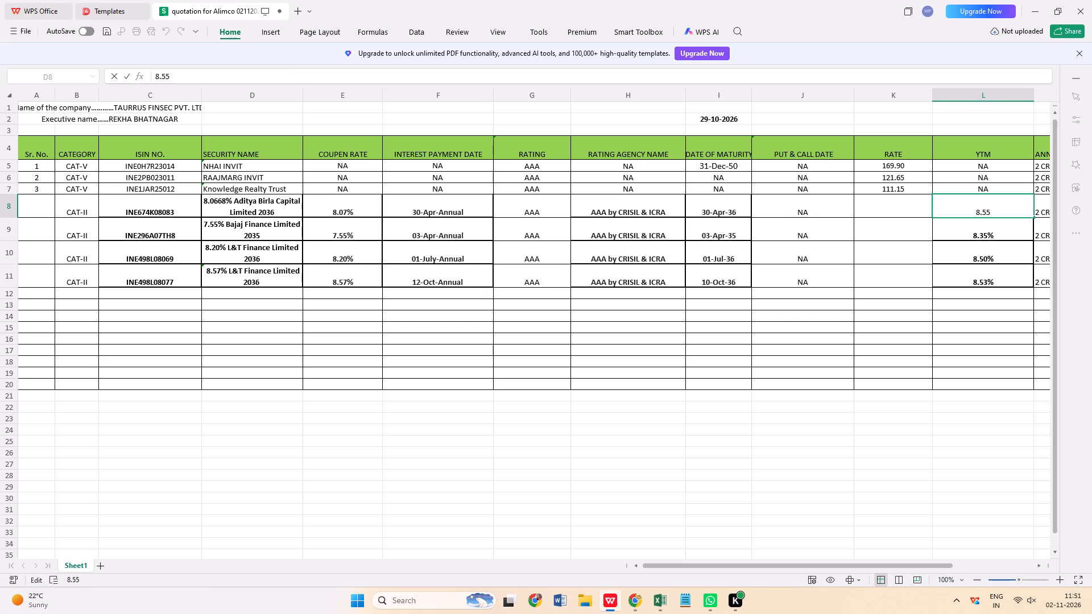
key("shift+percent")
left_click(899, 384)
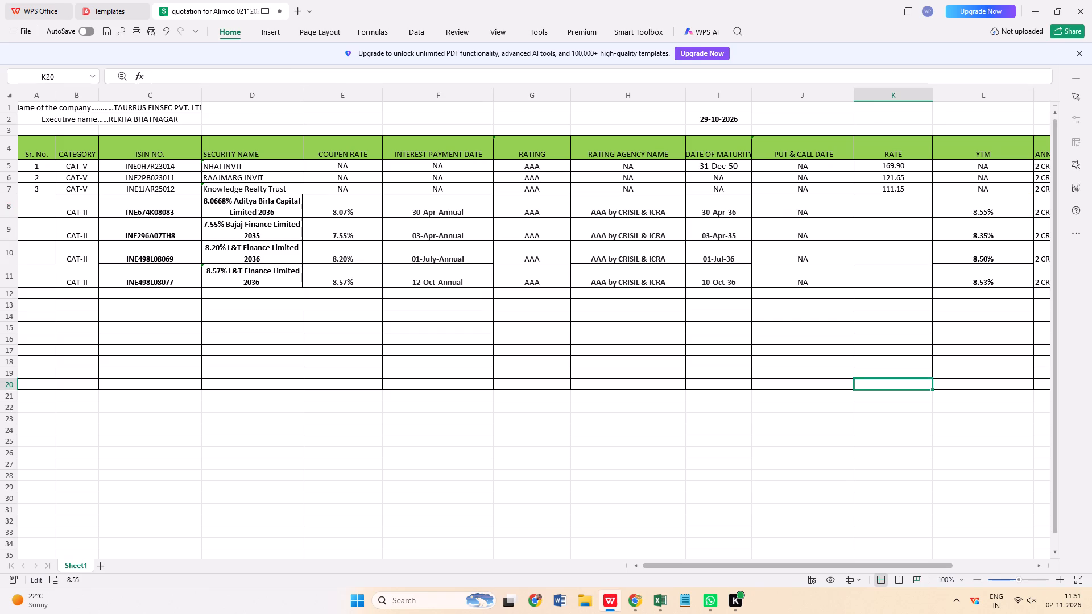
Select the quotation table cells from A5 through K8.
left_click_drag(31, 166, 884, 182)
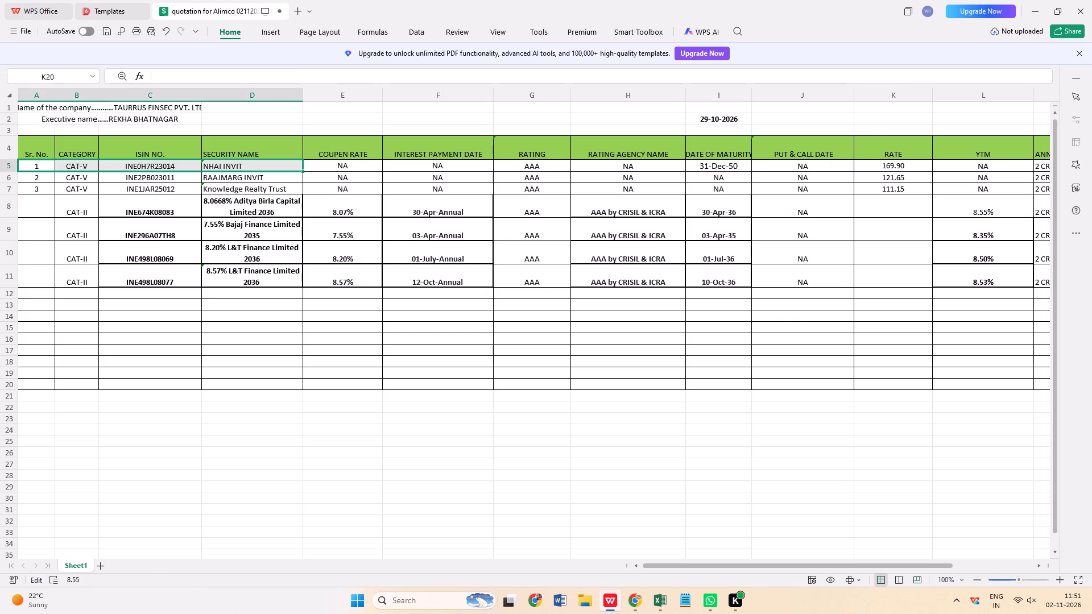
left_click_drag(884, 182, 891, 197)
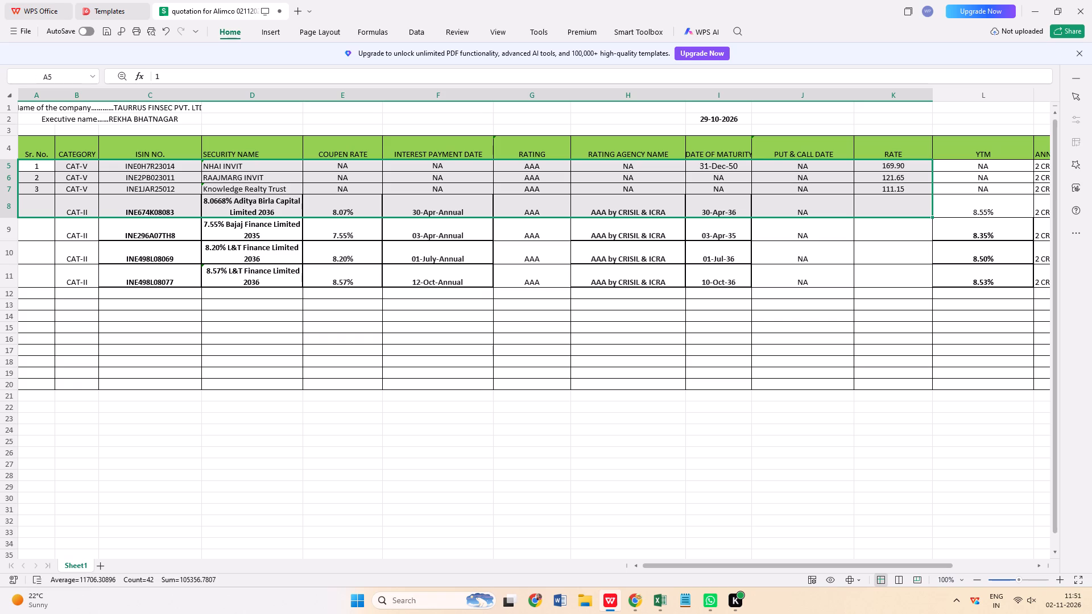
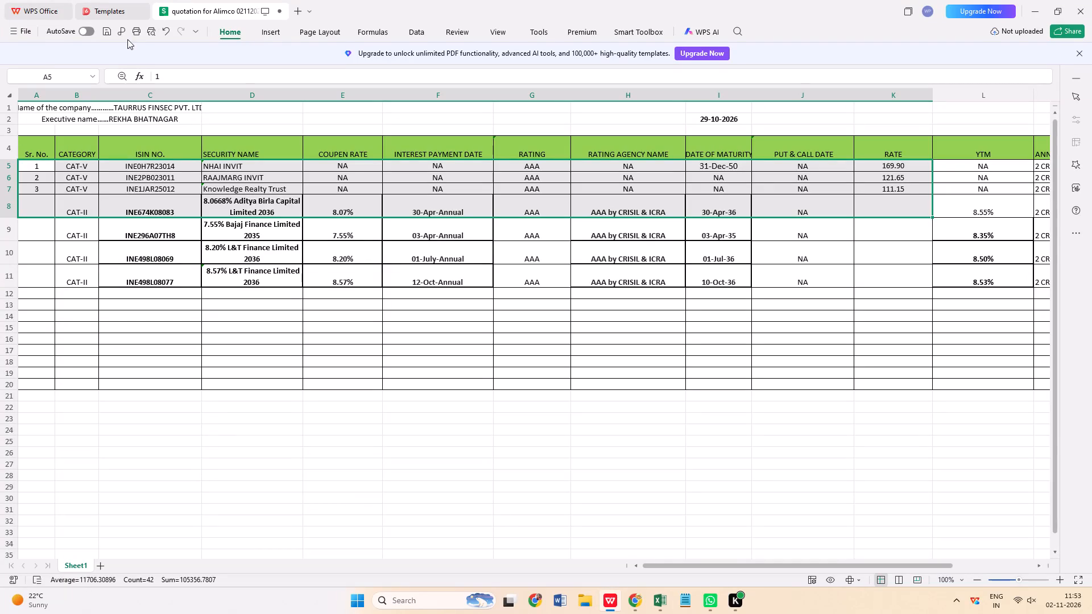
Apply the formatting of A5:K8 to the empty table cells starting at D13 with Format Painter.
left_click(231, 34)
left_click(231, 34)
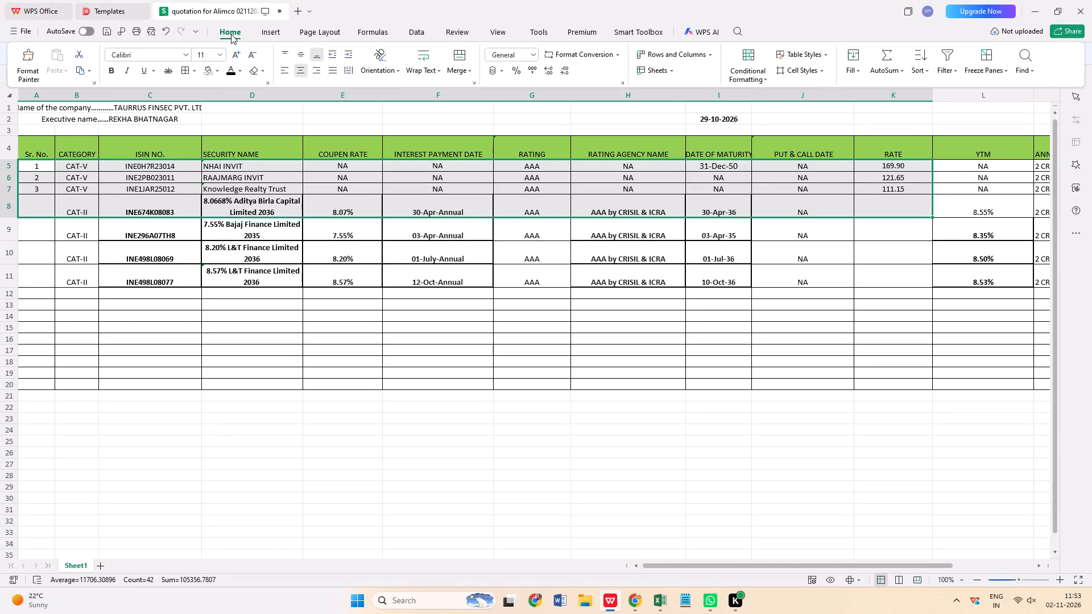
left_click(27, 69)
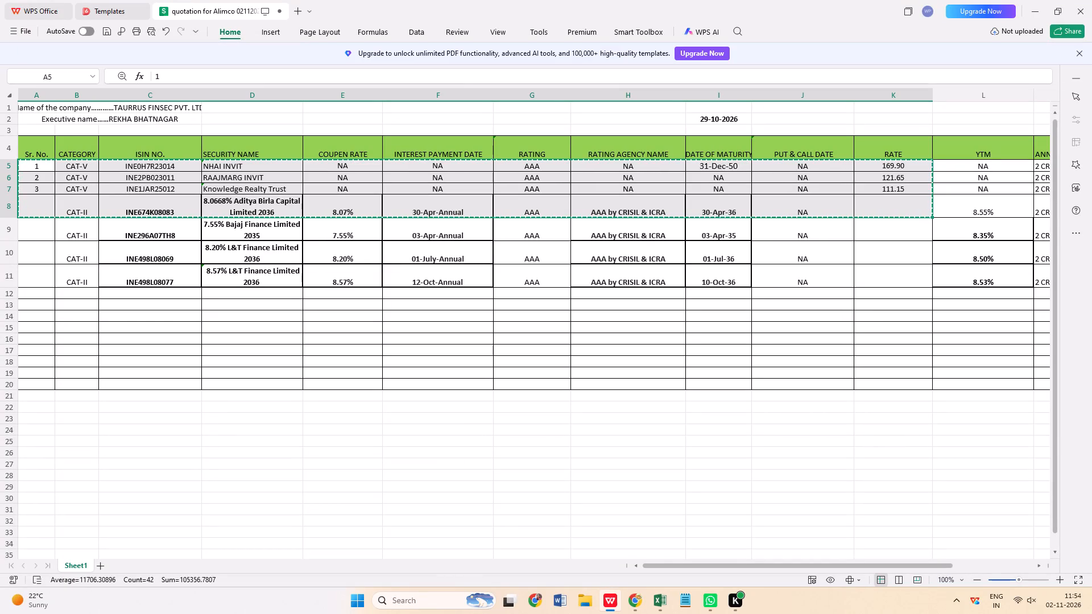
double_click(209, 310)
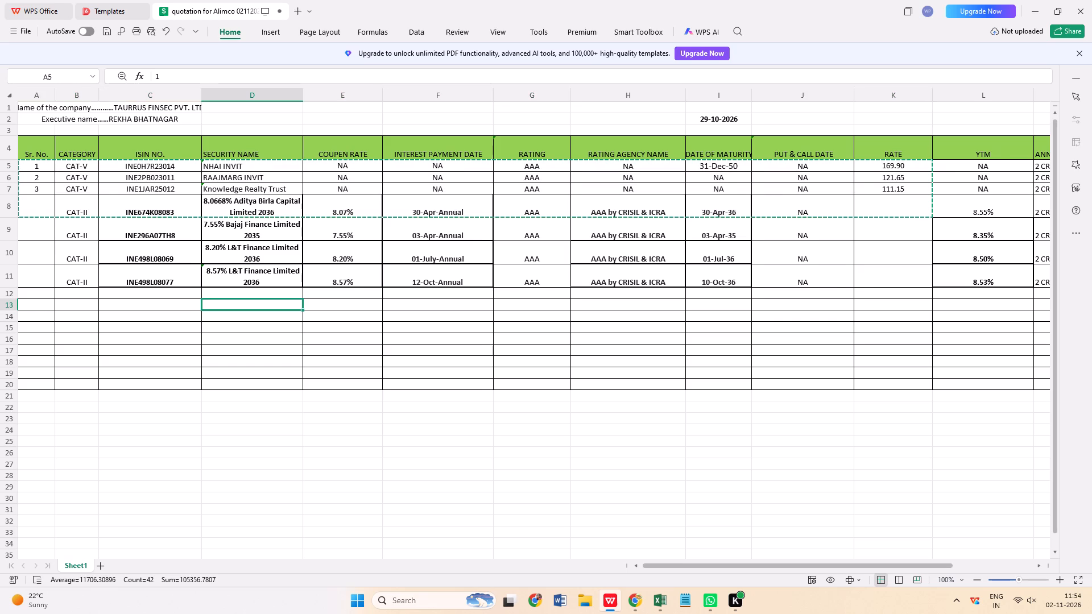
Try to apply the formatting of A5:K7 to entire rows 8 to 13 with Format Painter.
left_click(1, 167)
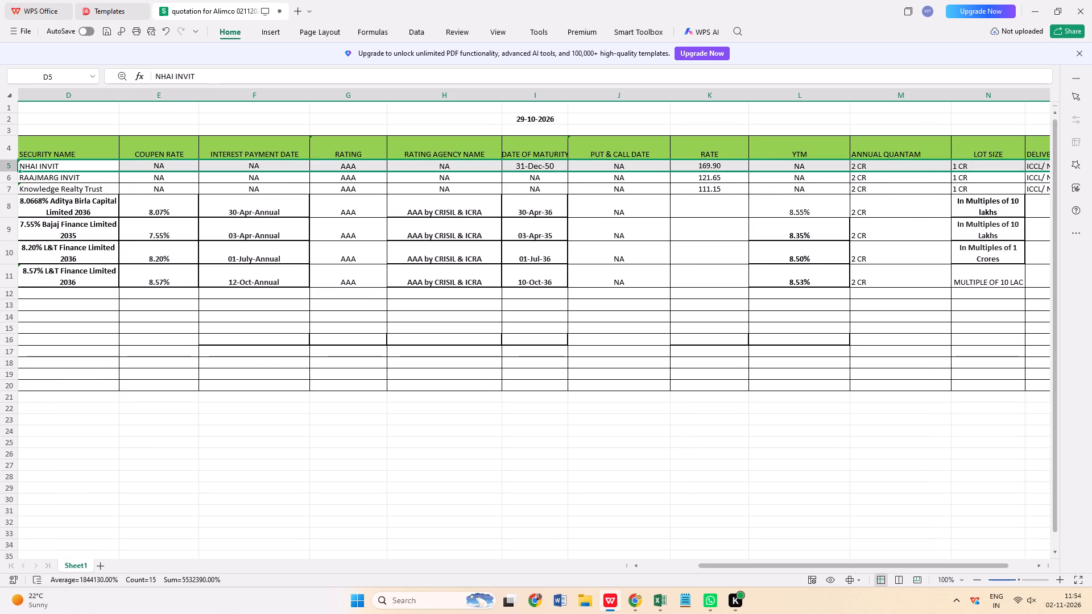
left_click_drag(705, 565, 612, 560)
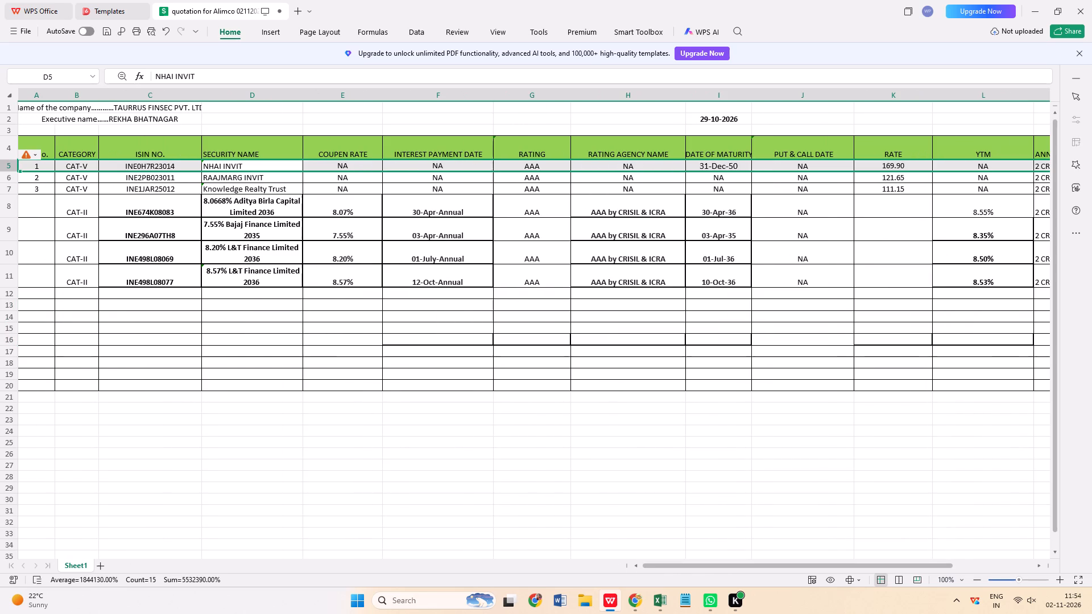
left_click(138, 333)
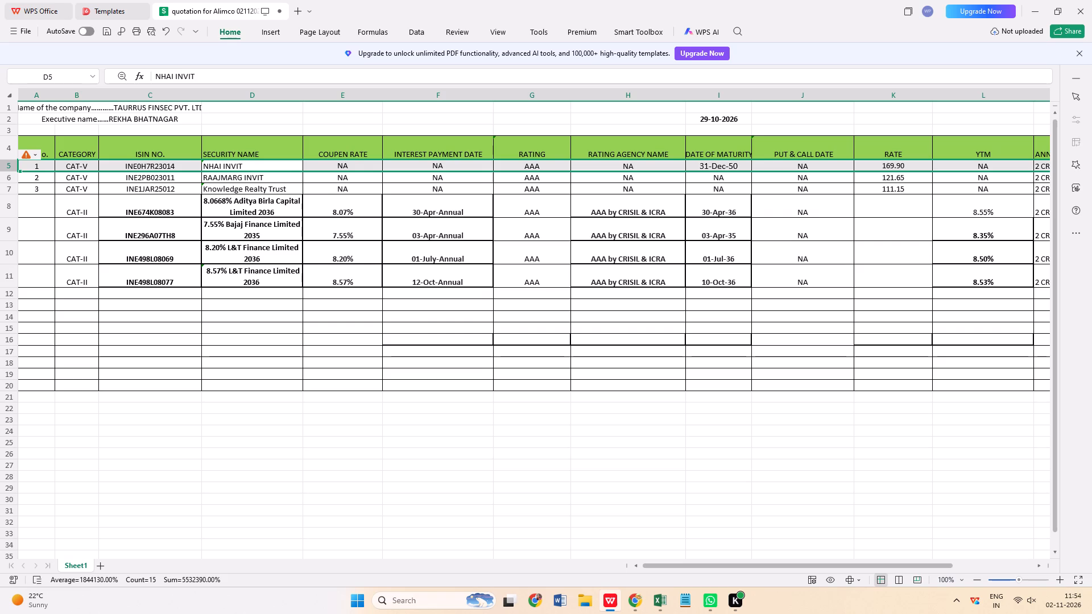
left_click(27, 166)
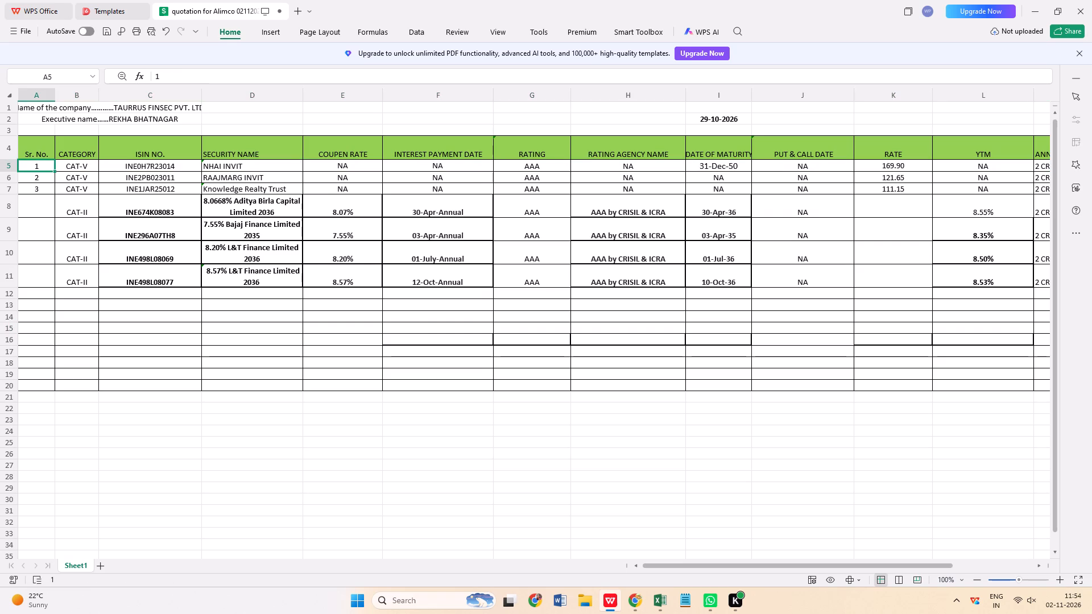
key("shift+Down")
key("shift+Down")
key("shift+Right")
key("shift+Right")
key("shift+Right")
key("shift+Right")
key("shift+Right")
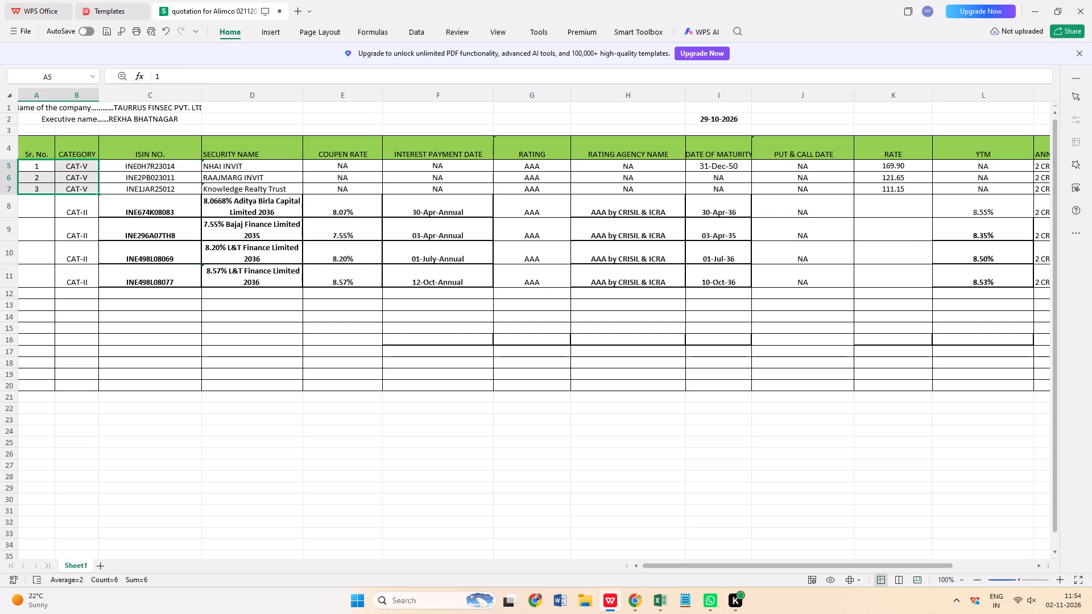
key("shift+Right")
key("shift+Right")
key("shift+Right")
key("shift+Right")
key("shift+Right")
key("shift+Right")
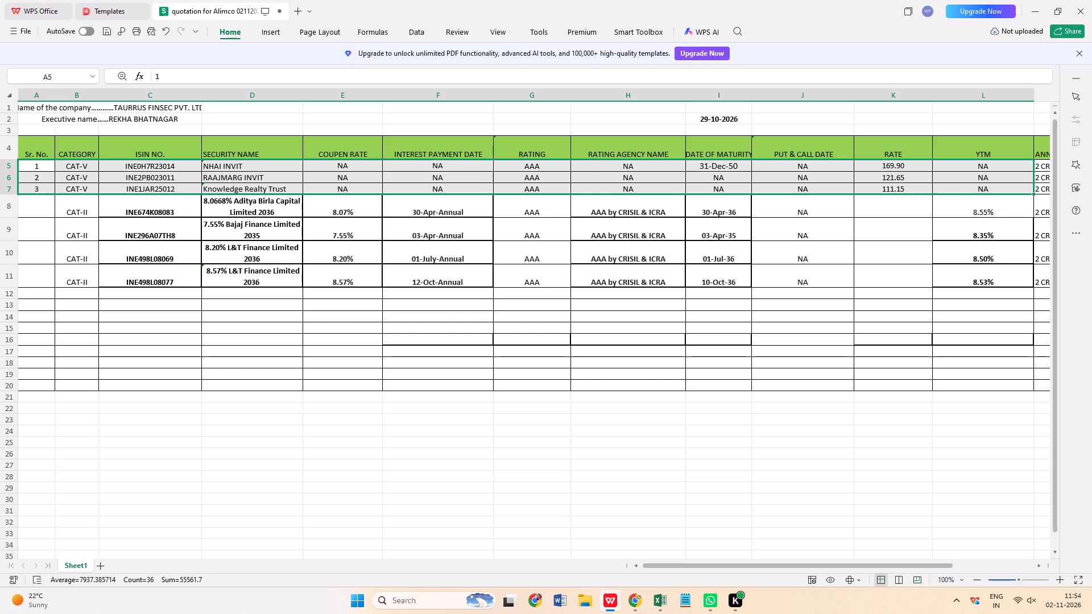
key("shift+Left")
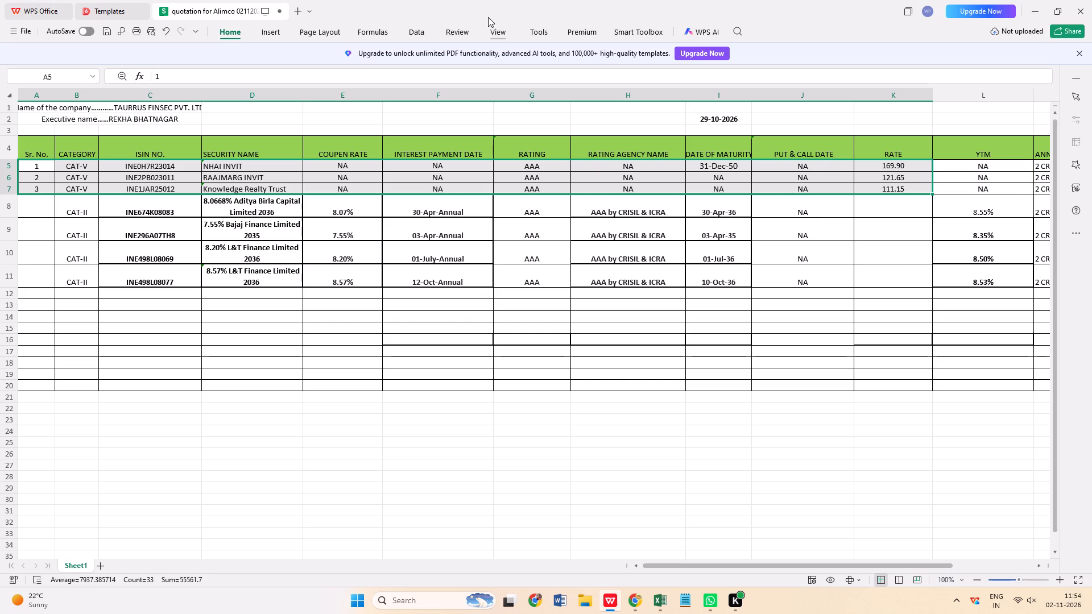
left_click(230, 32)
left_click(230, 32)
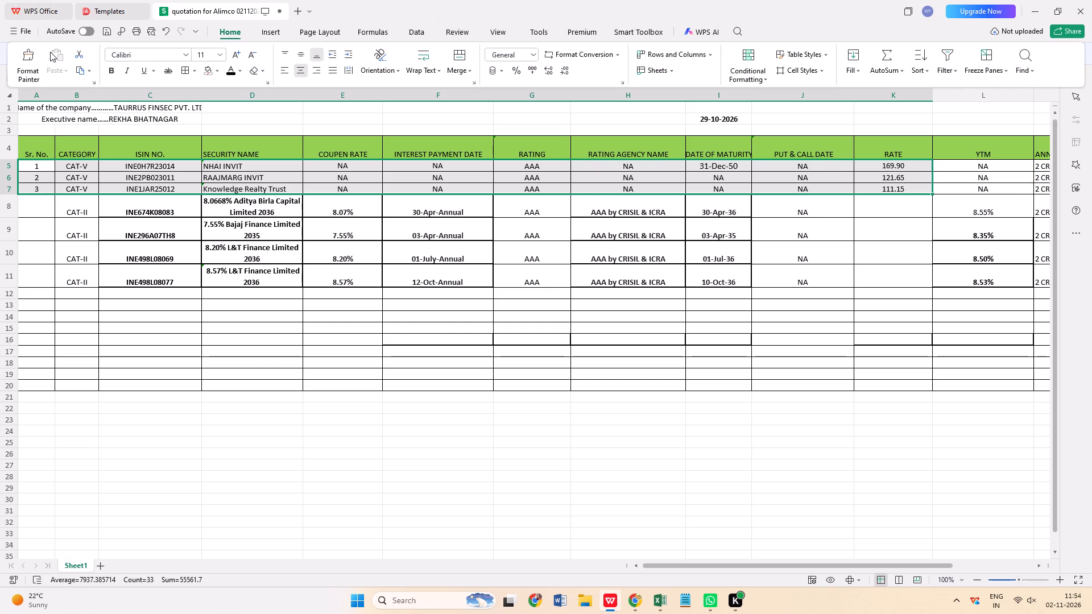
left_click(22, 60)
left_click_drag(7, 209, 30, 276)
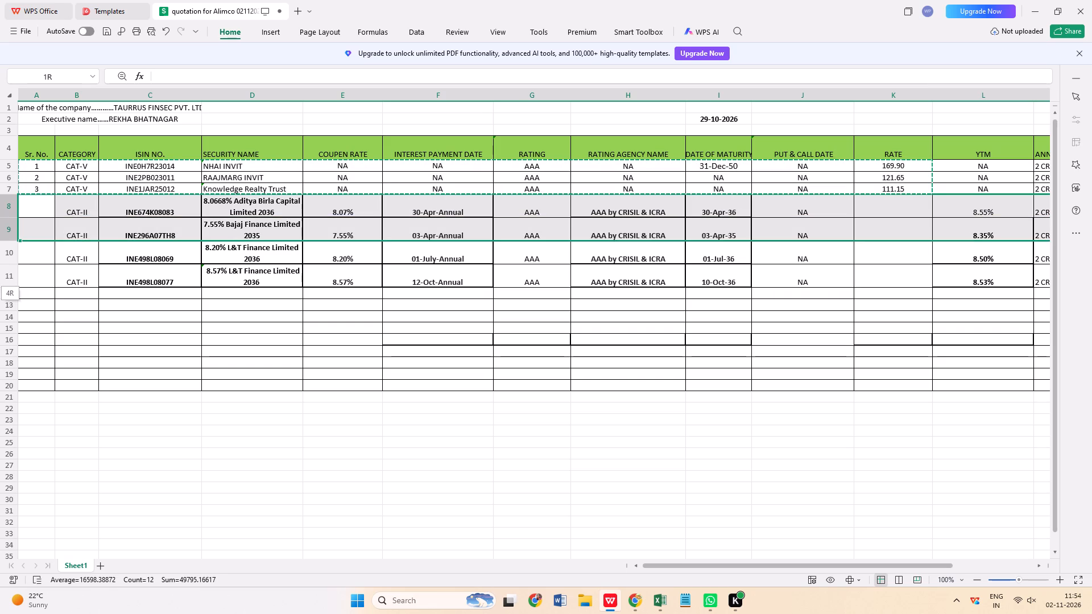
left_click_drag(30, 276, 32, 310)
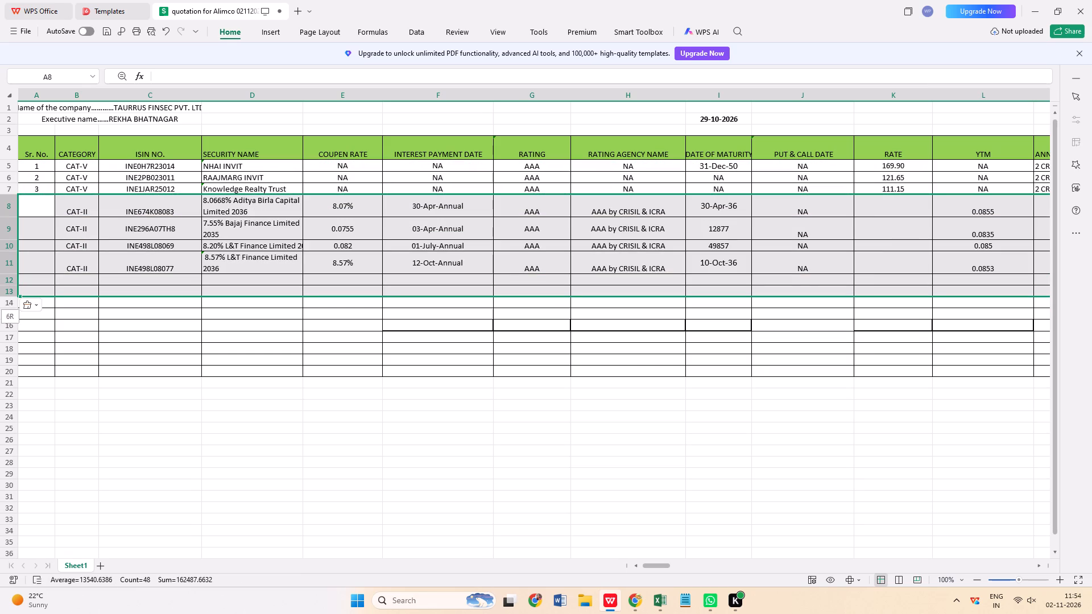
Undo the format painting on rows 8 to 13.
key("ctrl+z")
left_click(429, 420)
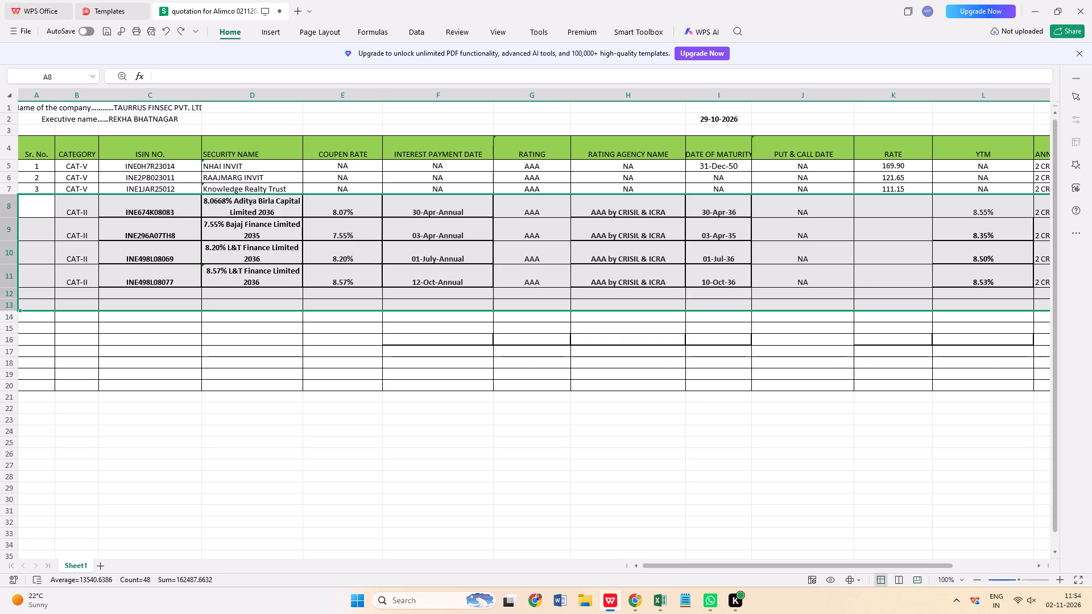
Apply the formatting of A5:K7 to the CAT-II cells A8:J11 with Format Painter.
left_click_drag(39, 168, 878, 171)
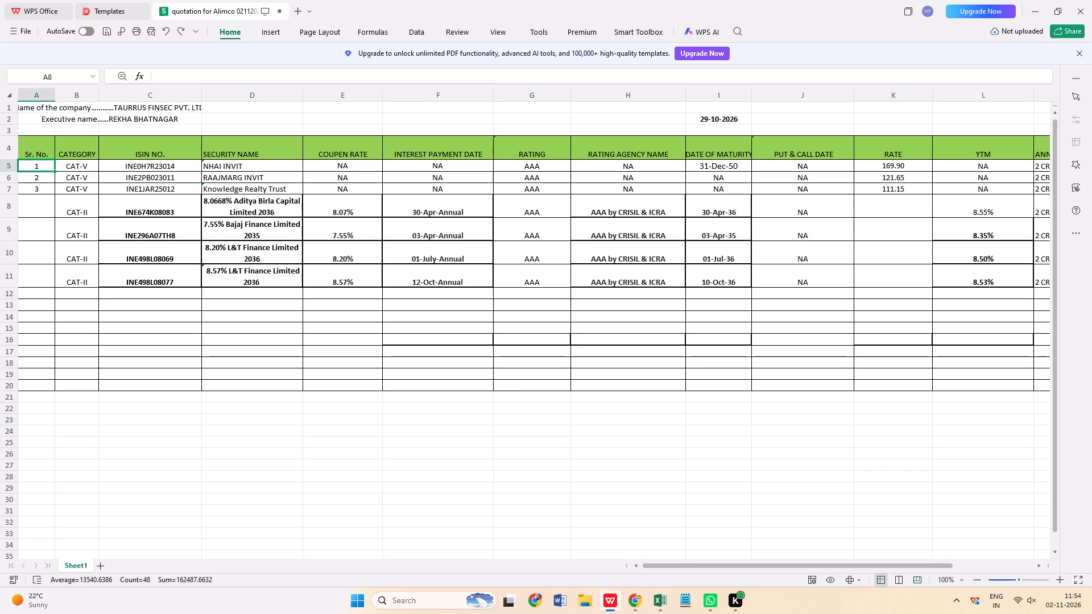
left_click_drag(878, 171, 907, 197)
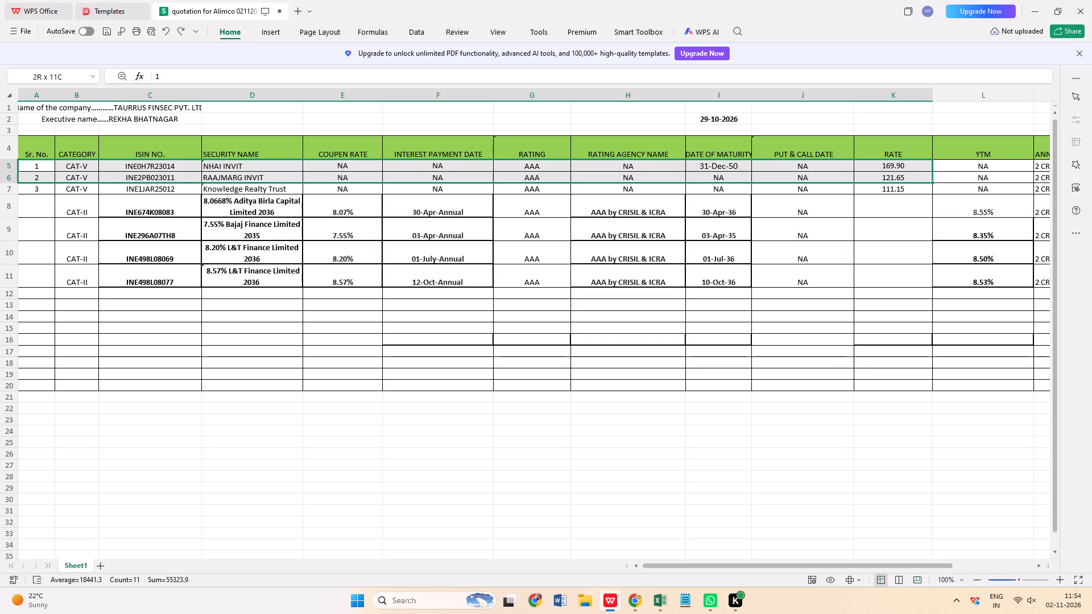
left_click_drag(907, 197, 900, 186)
left_click(225, 36)
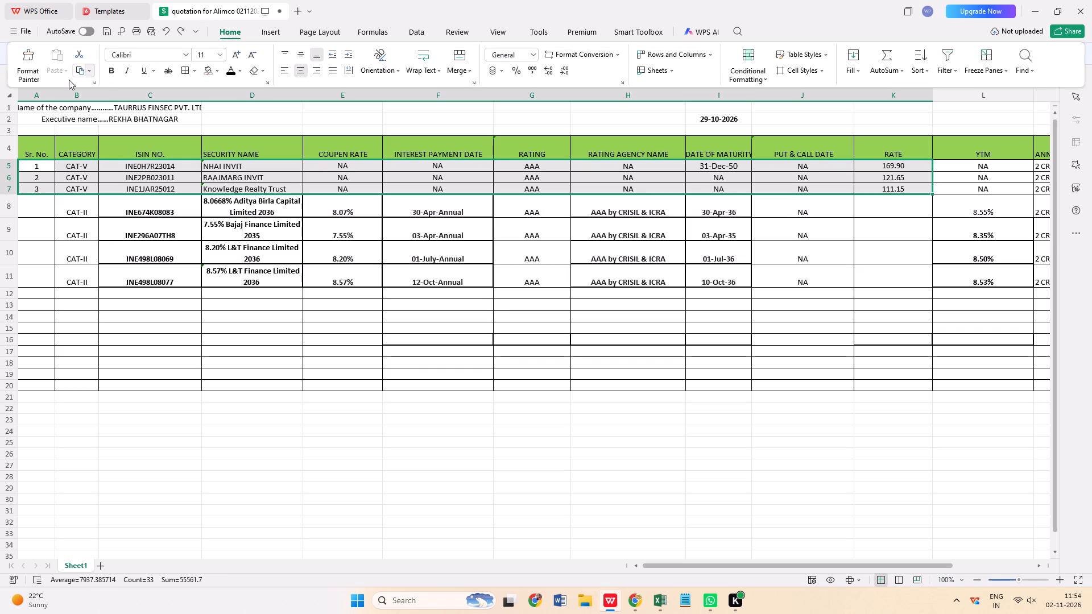
left_click(26, 71)
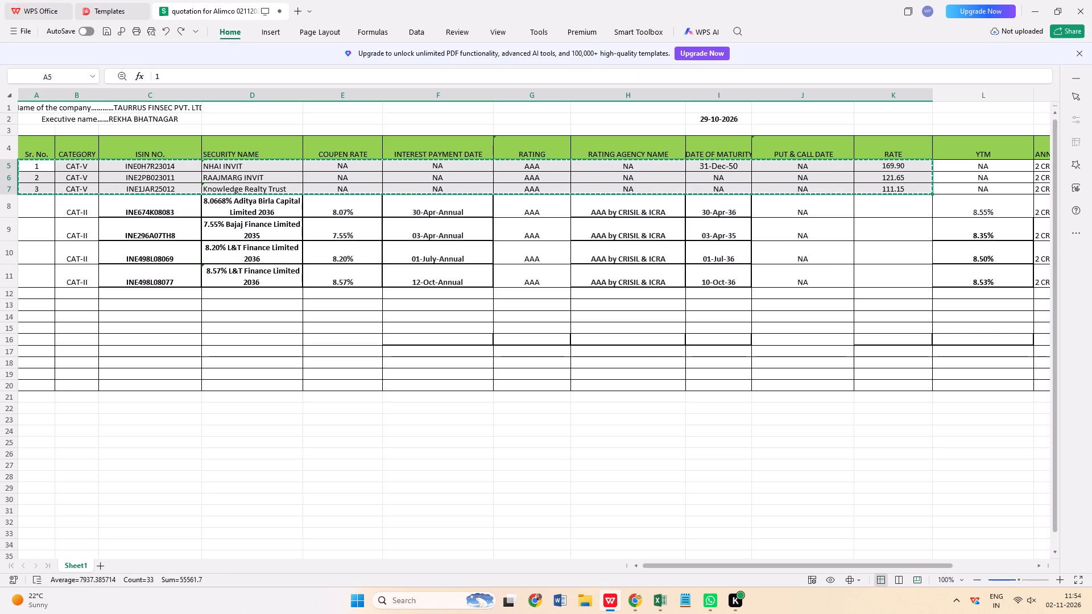
left_click_drag(38, 210, 894, 217)
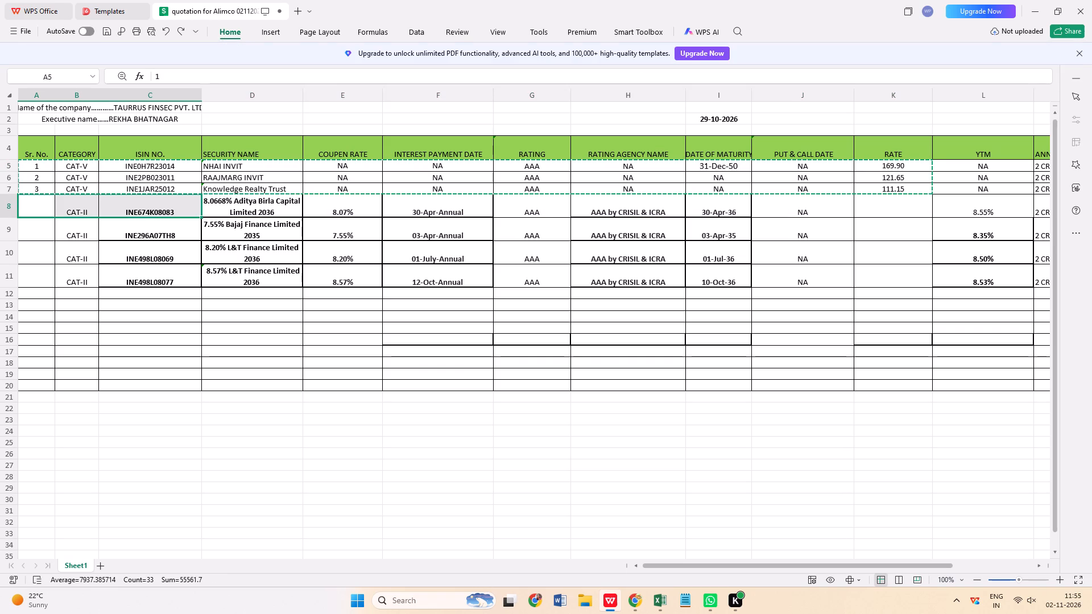
left_click_drag(894, 217, 878, 264)
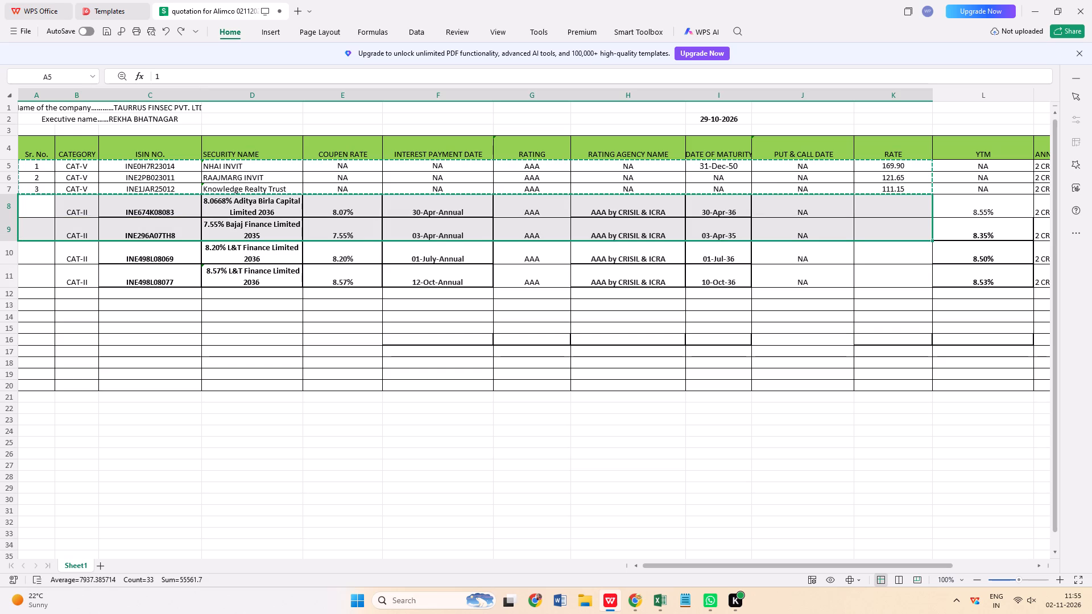
left_click_drag(878, 264, 834, 273)
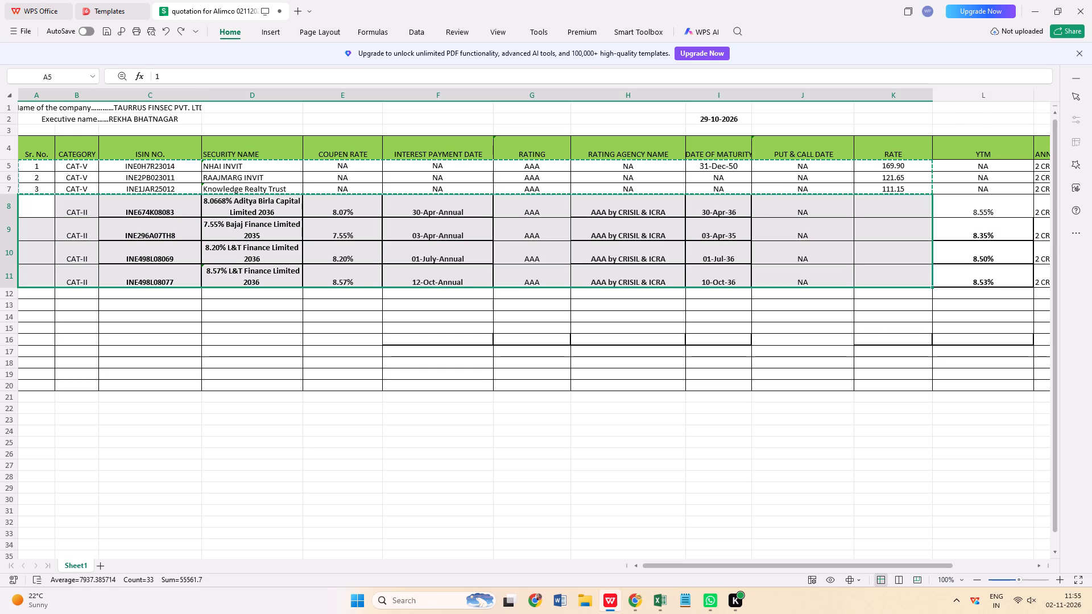
left_click_drag(834, 273, 835, 273)
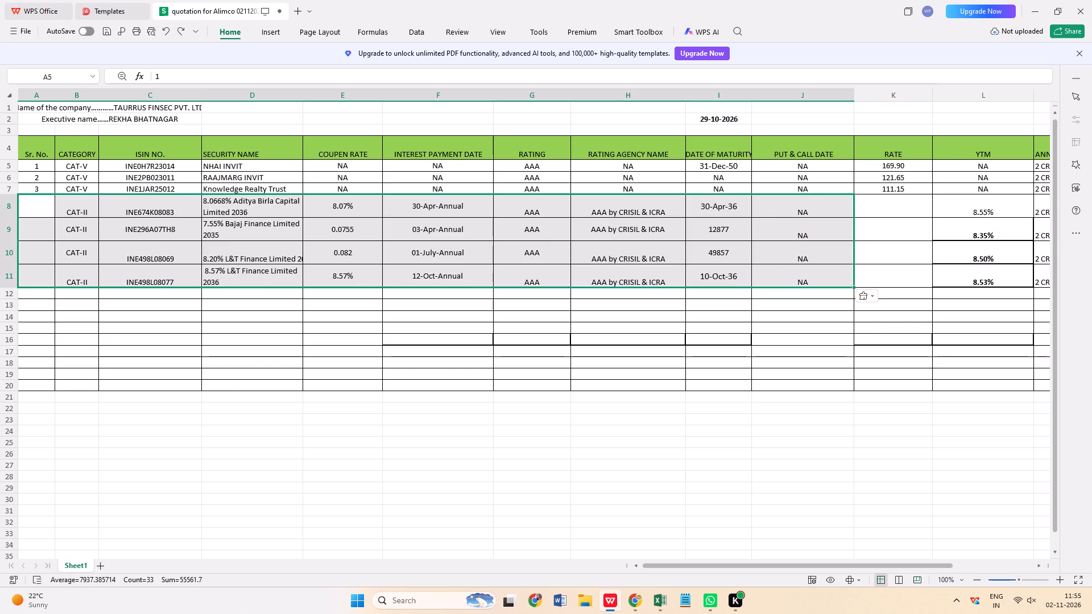
Copy the date format of I5 onto the maturity dates in I9:I11 with Format Painter.
left_click(723, 167)
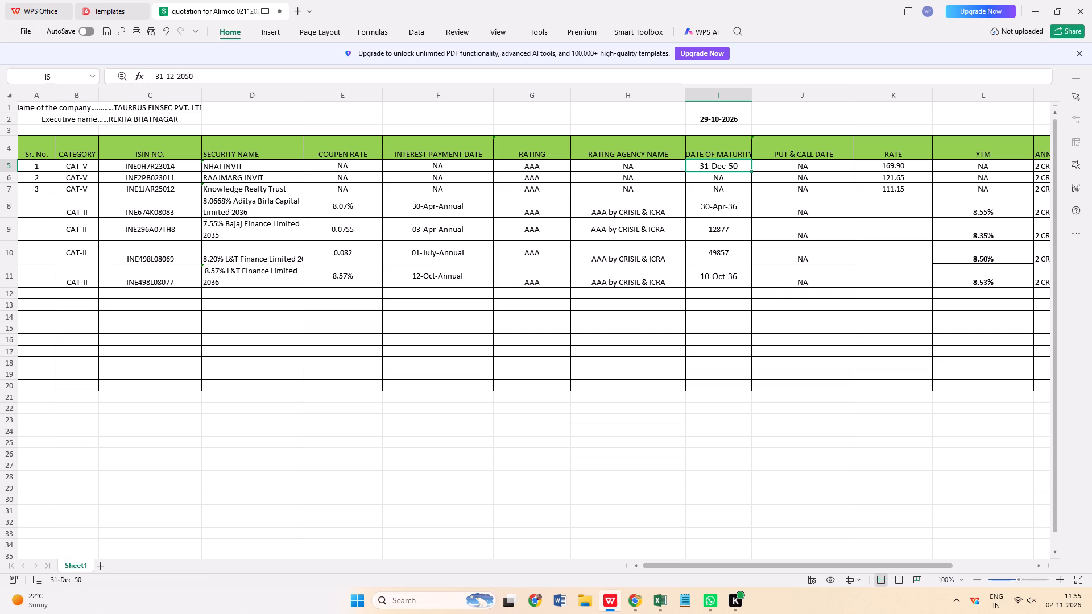
left_click(234, 34)
left_click(20, 76)
left_click_drag(724, 226, 722, 276)
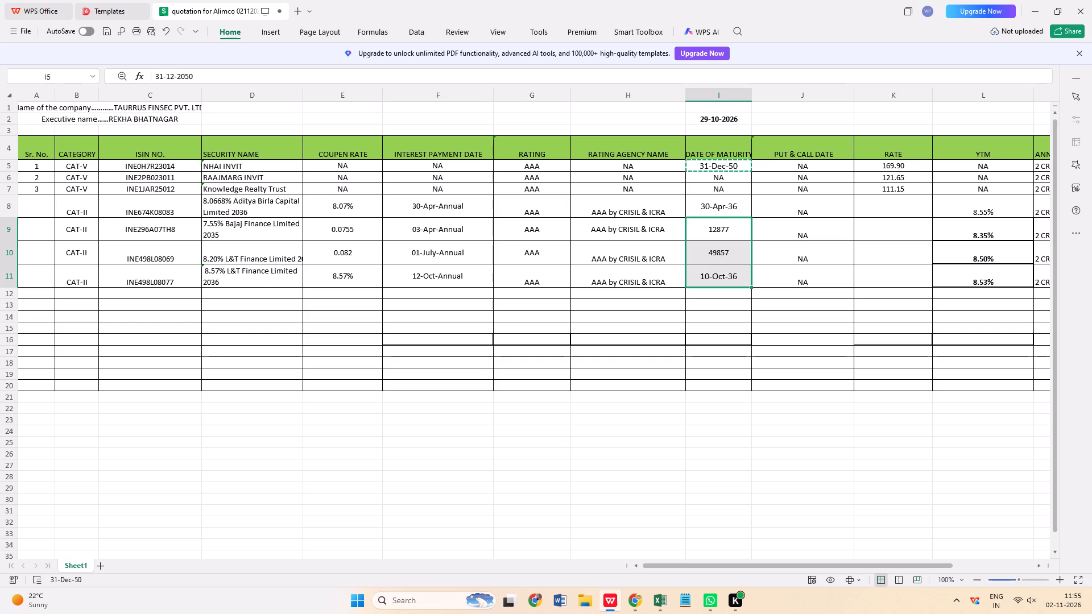
left_click(744, 371)
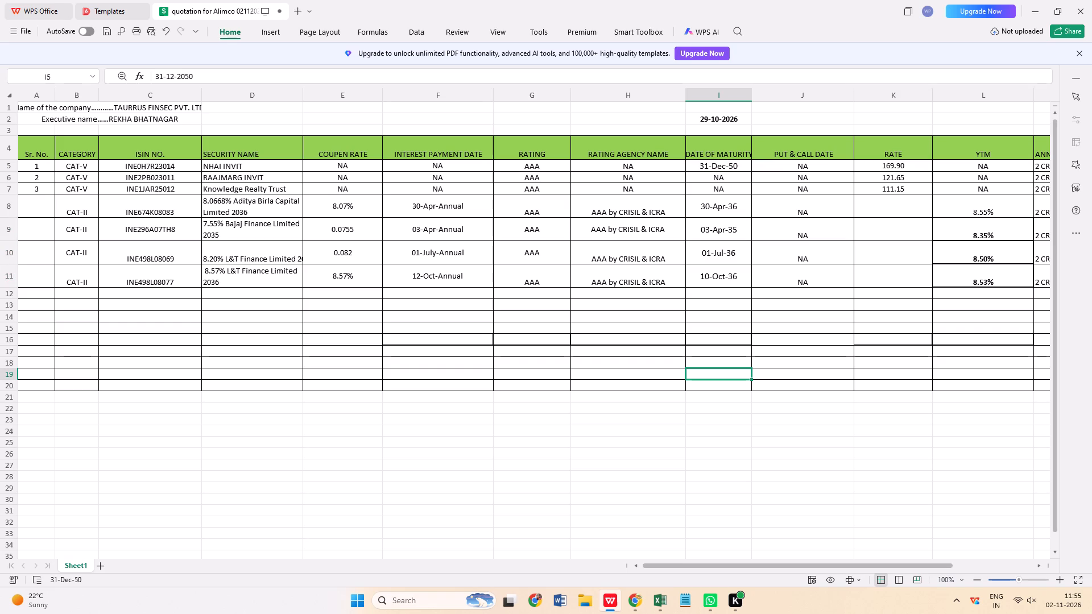
Change the Aditya Birla Capital rating agency name in H8 to CRISIL & ICRA by removing the leading AAA by.
double_click(623, 209)
triple_click(618, 211)
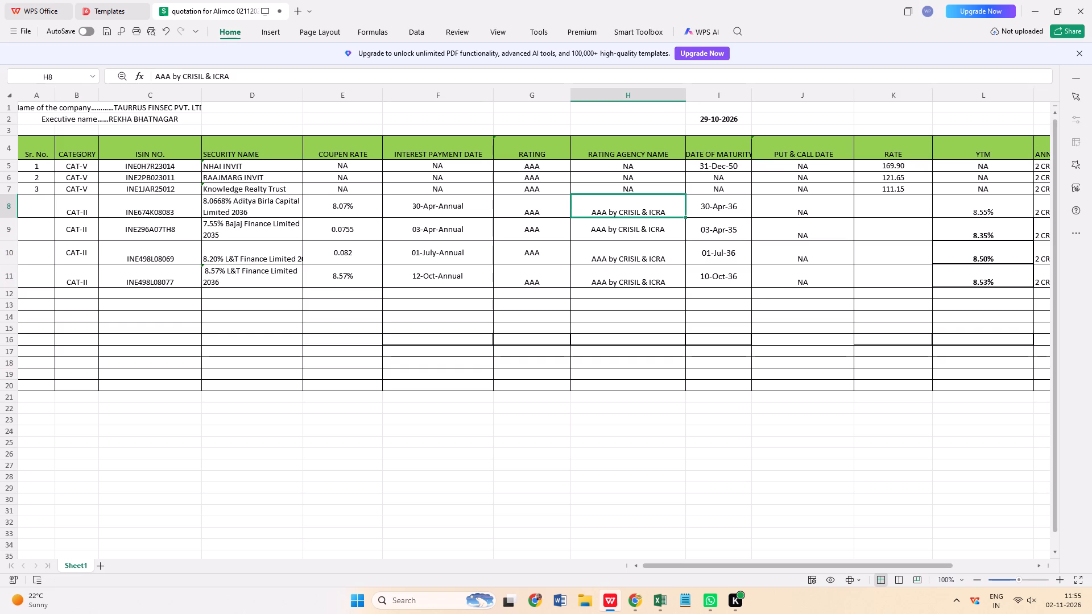
left_click(618, 211)
left_click(615, 212)
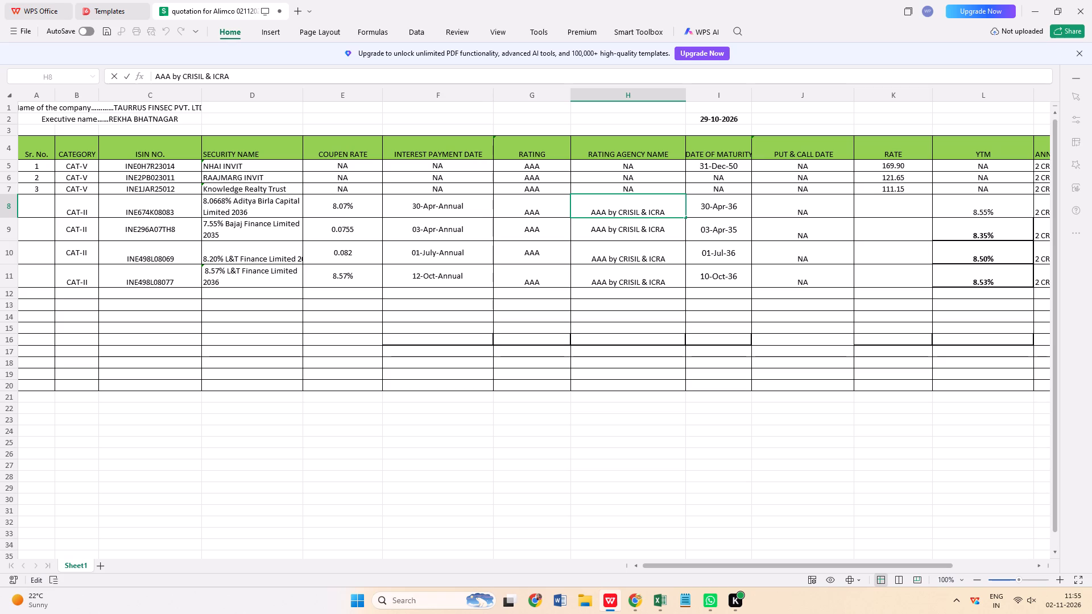
key("BackSpace")
key("BackSpace")
key("BackSpace")
key("BackSpace")
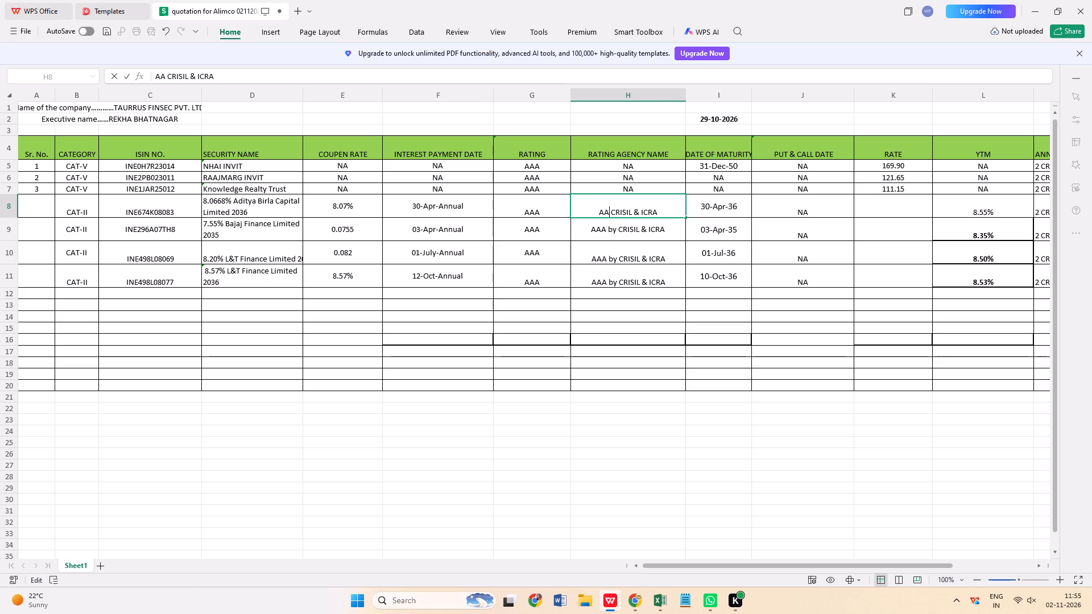
key("BackSpace")
key("BackSpace")
key("BackSpace")
left_click(648, 391)
Change the Bajaj Finance rating agency name in H9 to CRISIL & ICRA by removing the leading AAA by.
triple_click(607, 227)
left_click(607, 227)
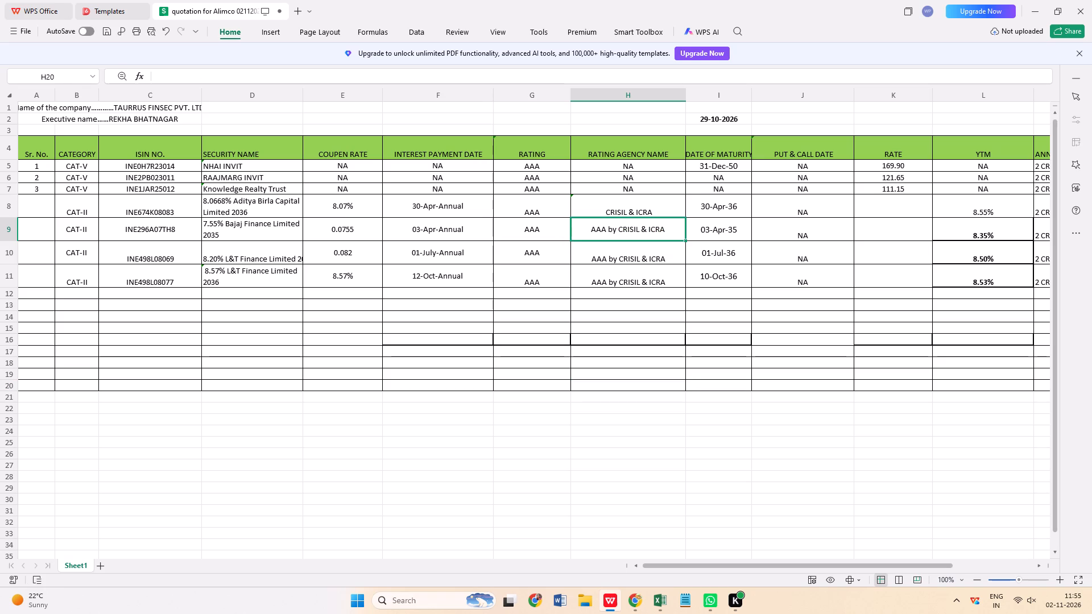
left_click(607, 229)
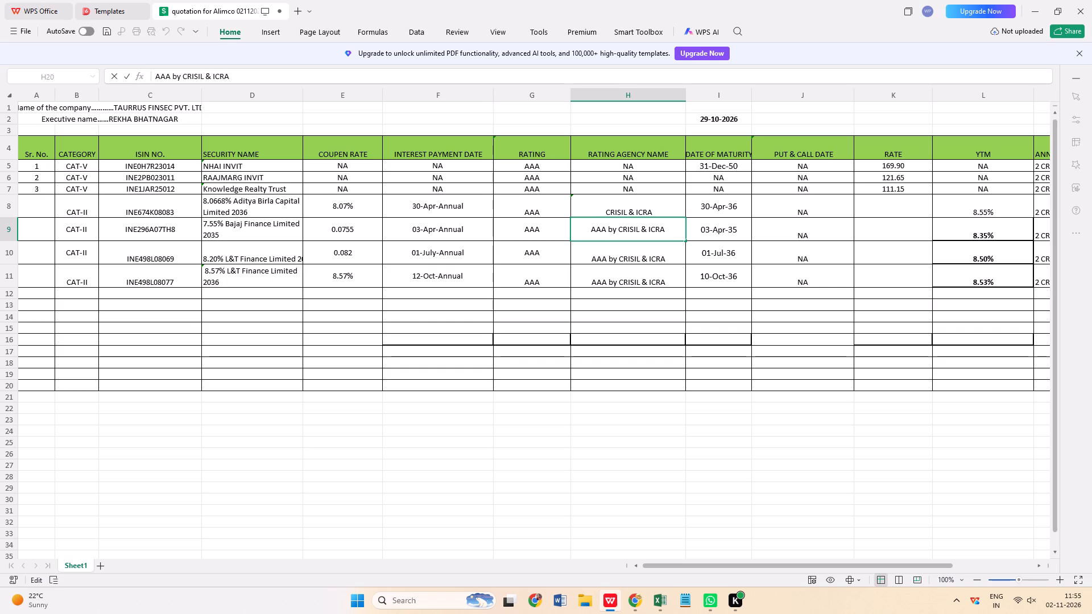
key("BackSpace")
key("BackSpace")
key("BackSpace")
key("BackSpace")
key("Right")
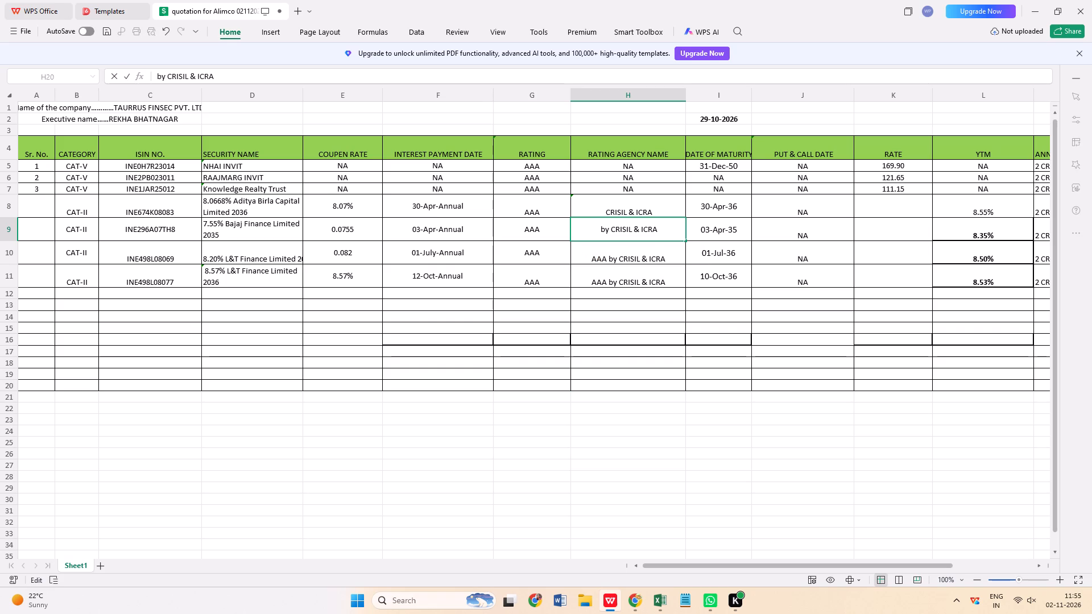
key("Right")
key("Right")
key("BackSpace")
key("BackSpace")
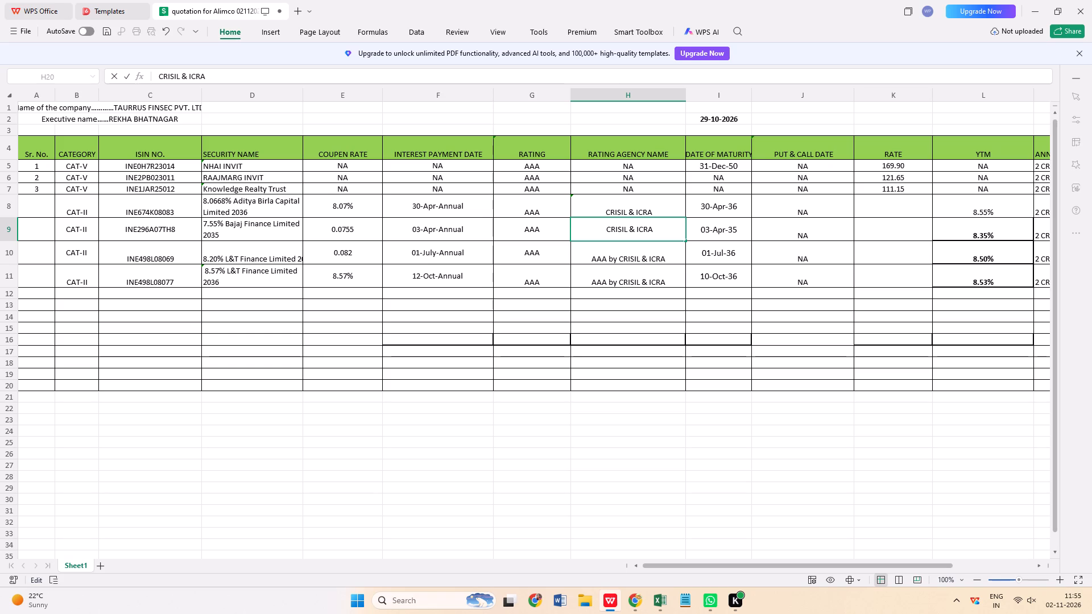
Change the 8.20% L&T Finance rating agency name in H10 to CRISIL & ICRA by removing the leading AAA by.
left_click(613, 256)
triple_click(615, 255)
left_click(615, 255)
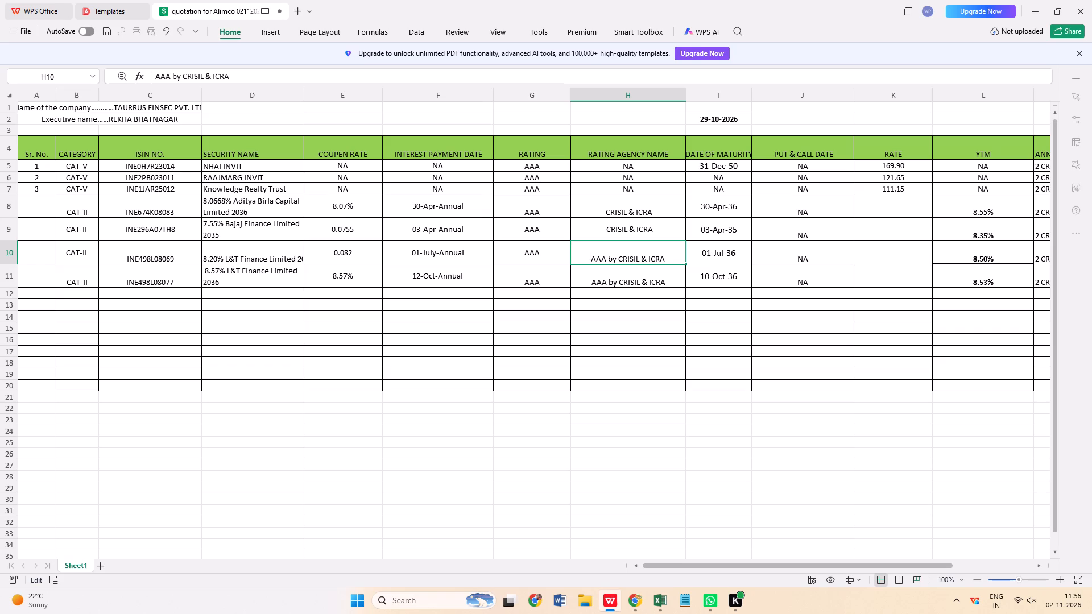
left_click(616, 256)
key("BackSpace")
key("BackSpace")
key("BackSpace")
key("BackSpace")
key("BackSpace")
key("BackSpace")
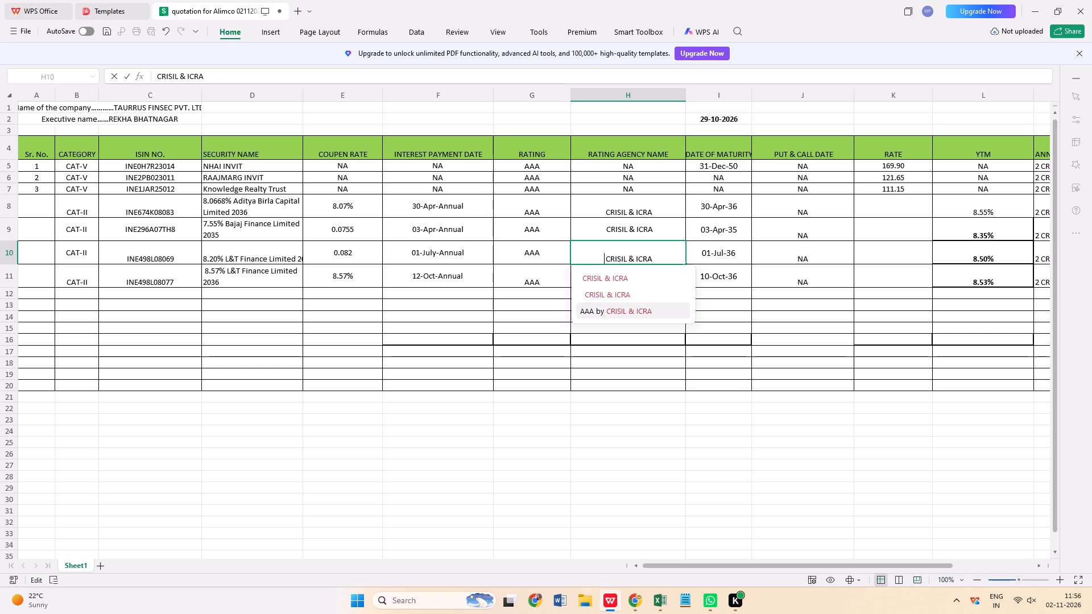
left_click_drag(656, 430, 661, 430)
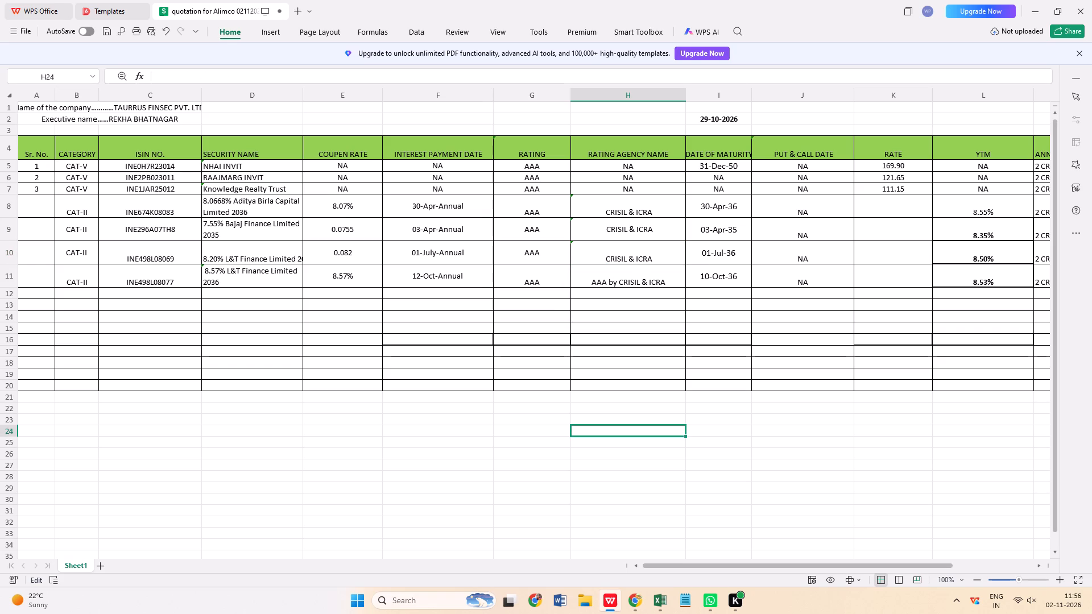
Change the 8.57% L&T Finance rating agency name in H11 to CRISIL & ICRA by removing the leading AAA by.
left_click(614, 282)
double_click(615, 282)
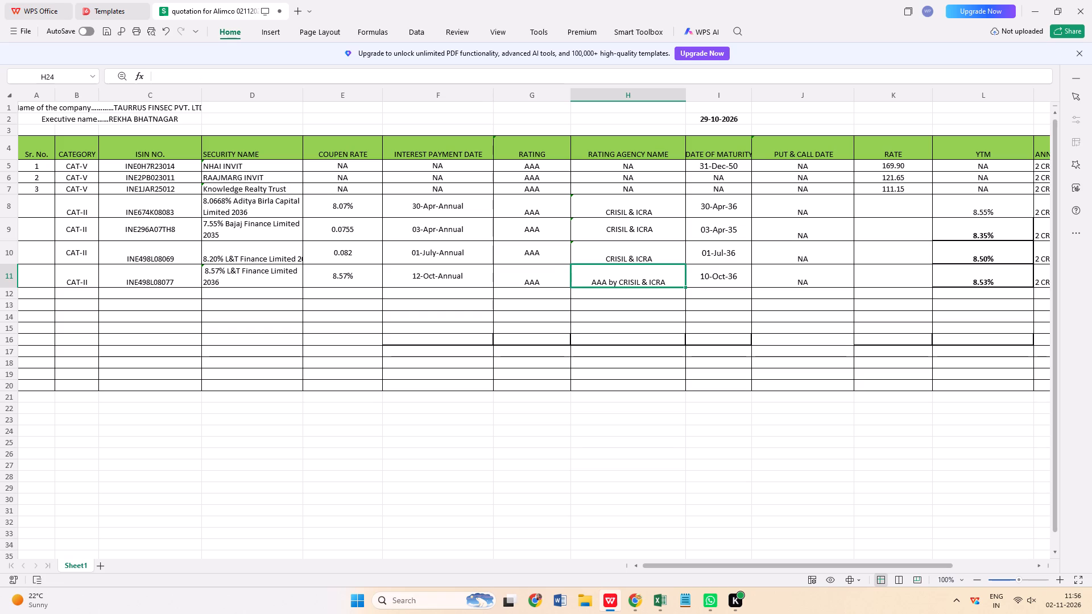
left_click(619, 280)
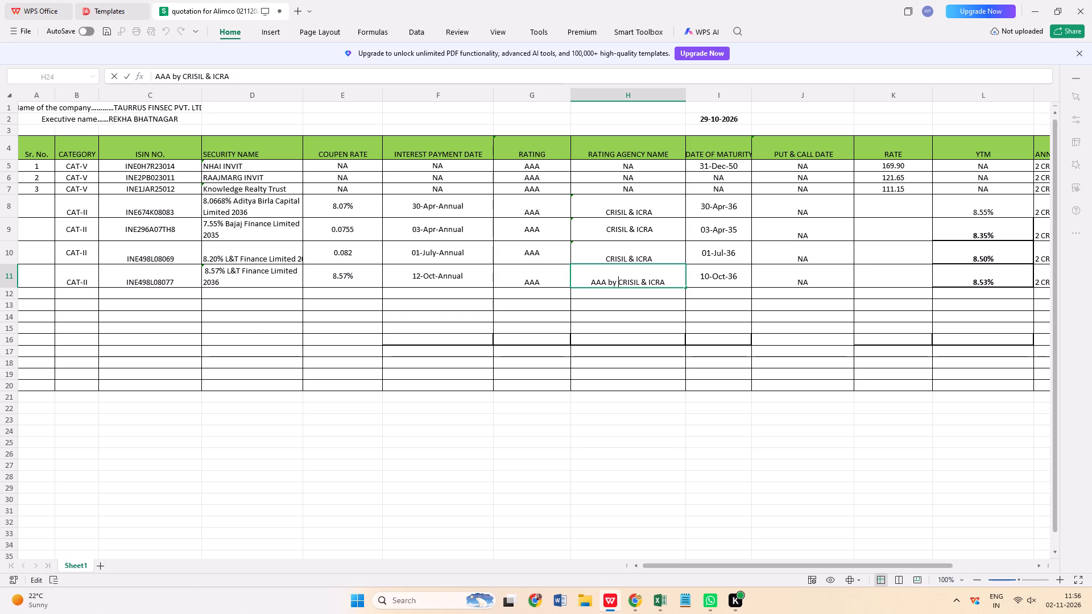
key("BackSpace")
key("BackSpace")
key("BackSpace")
key("BackSpace")
key("BackSpace")
key("BackSpace")
key("BackSpace")
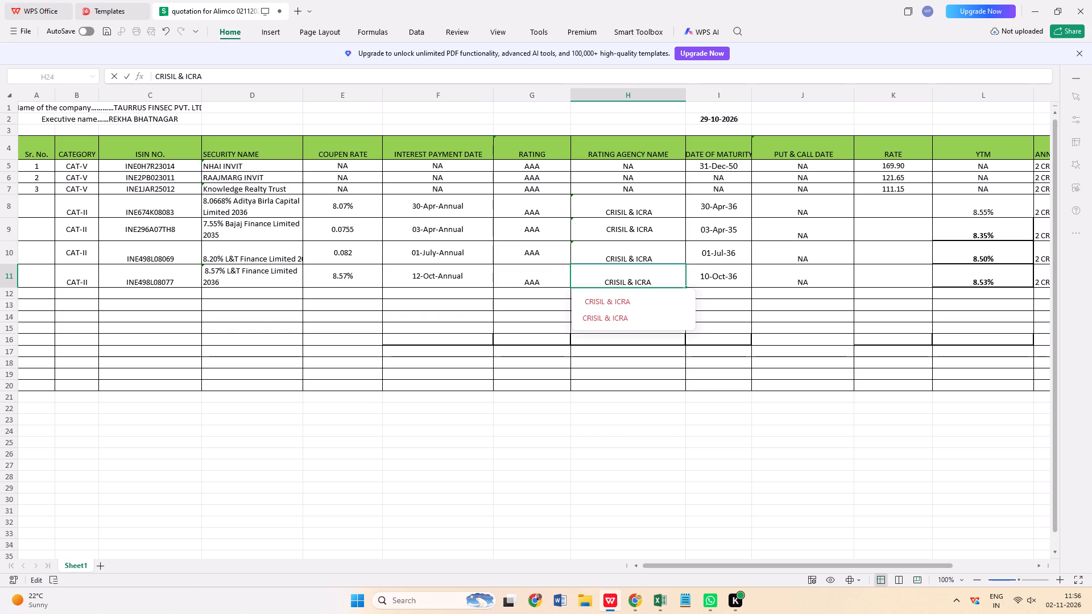
left_click(629, 386)
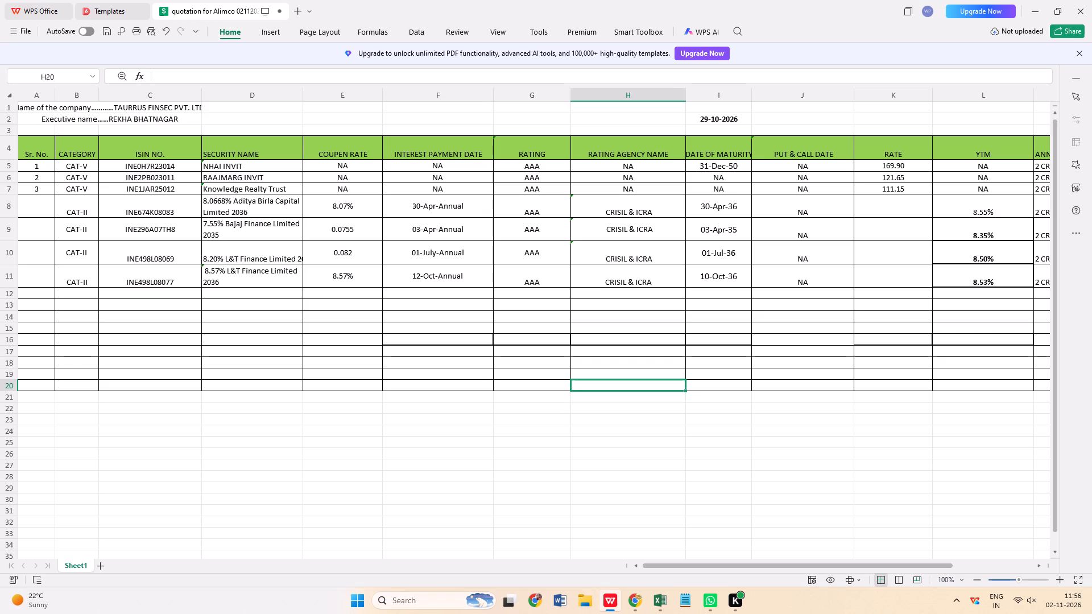
Continue the serial numbers from A5:A7 down through A11, filling the CAT-II rows with 4 to 7.
left_click_drag(44, 167, 36, 193)
left_click_drag(56, 196, 52, 227)
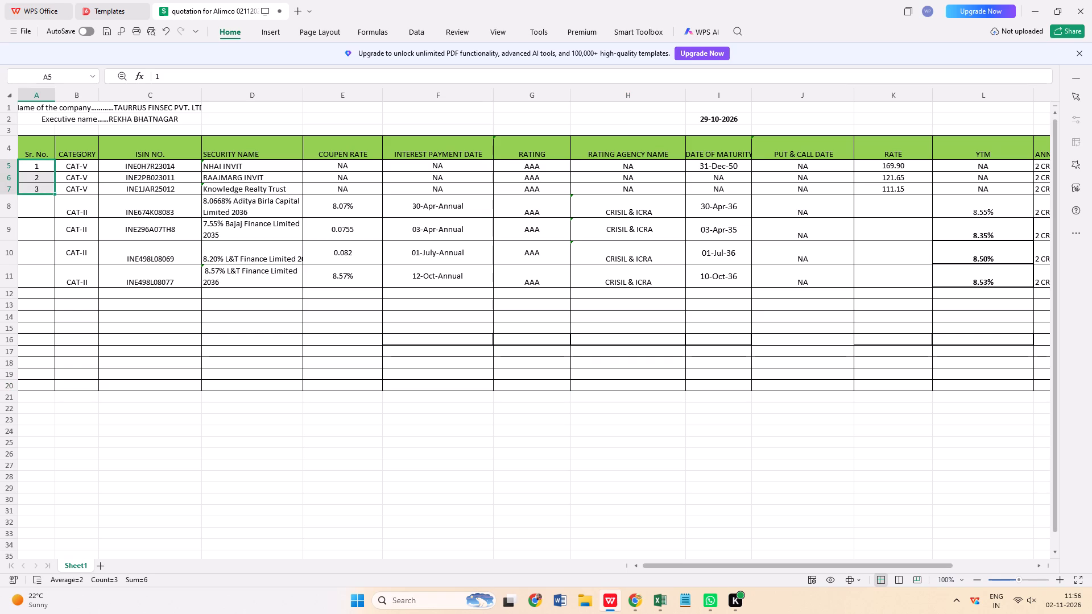
left_click_drag(52, 227, 49, 285)
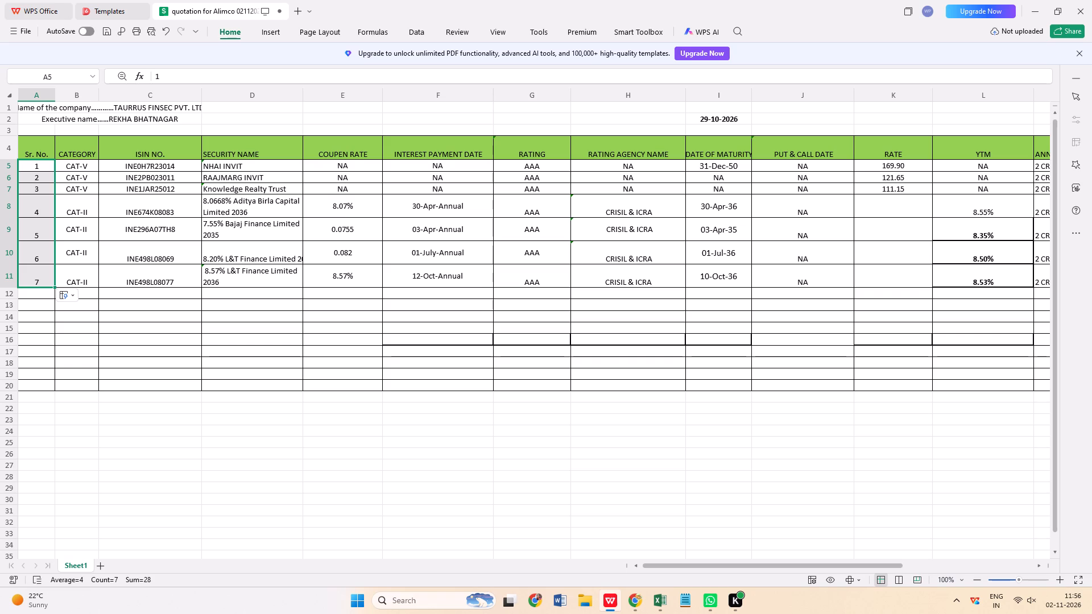
Increase the heights of the CAT-V rows, enlarging row 7 (Knowledge Realty Trust) and row 6 (RAAJMARG INVIT) to about the CAT-II row height.
left_click(14, 194)
left_click(278, 438)
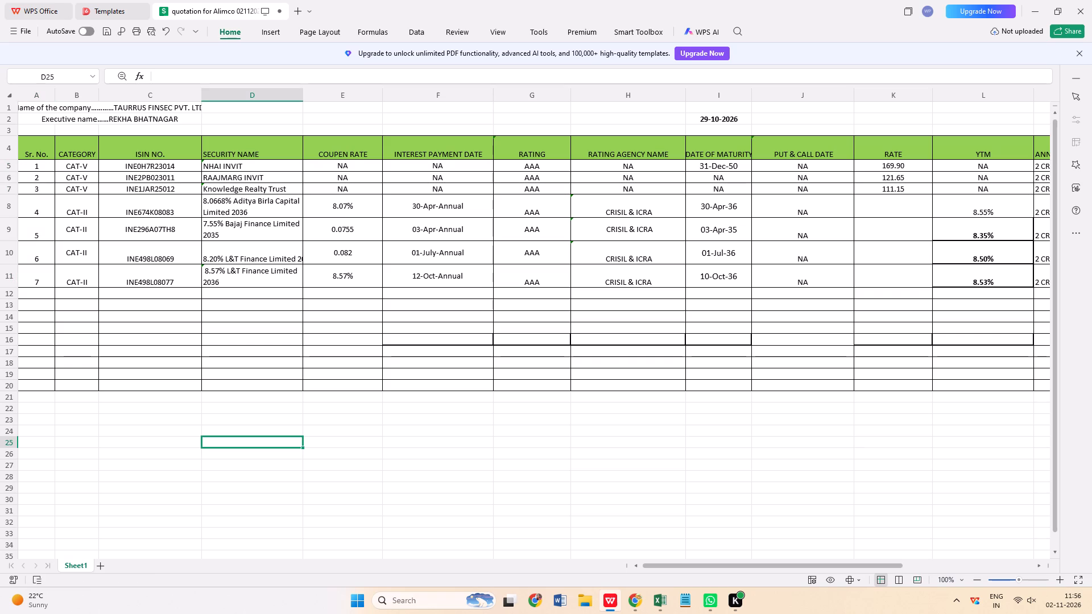
left_click_drag(14, 196, 14, 213)
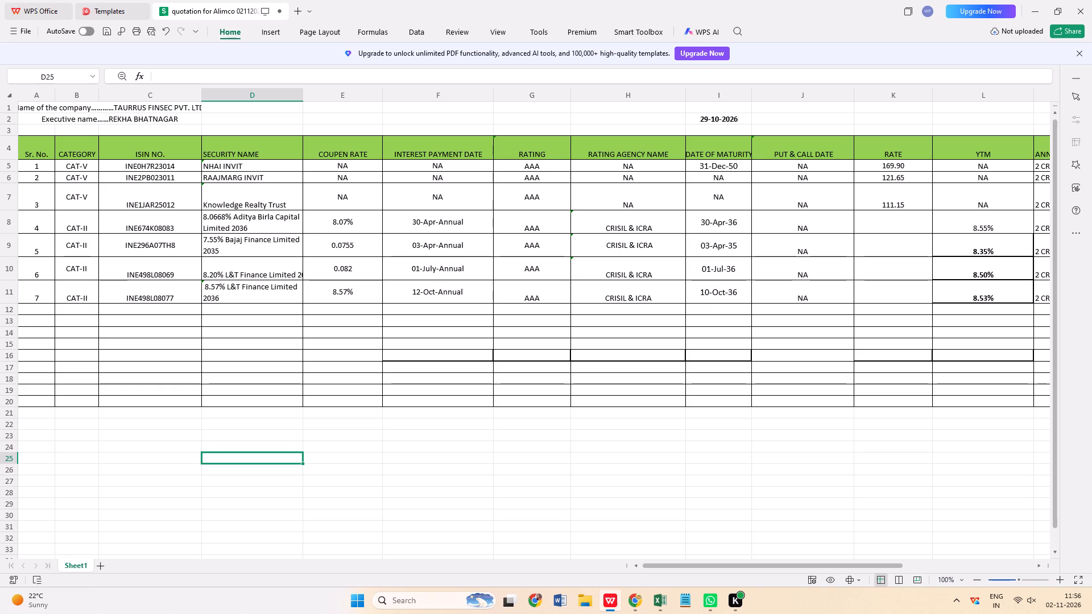
left_click_drag(10, 183, 9, 195)
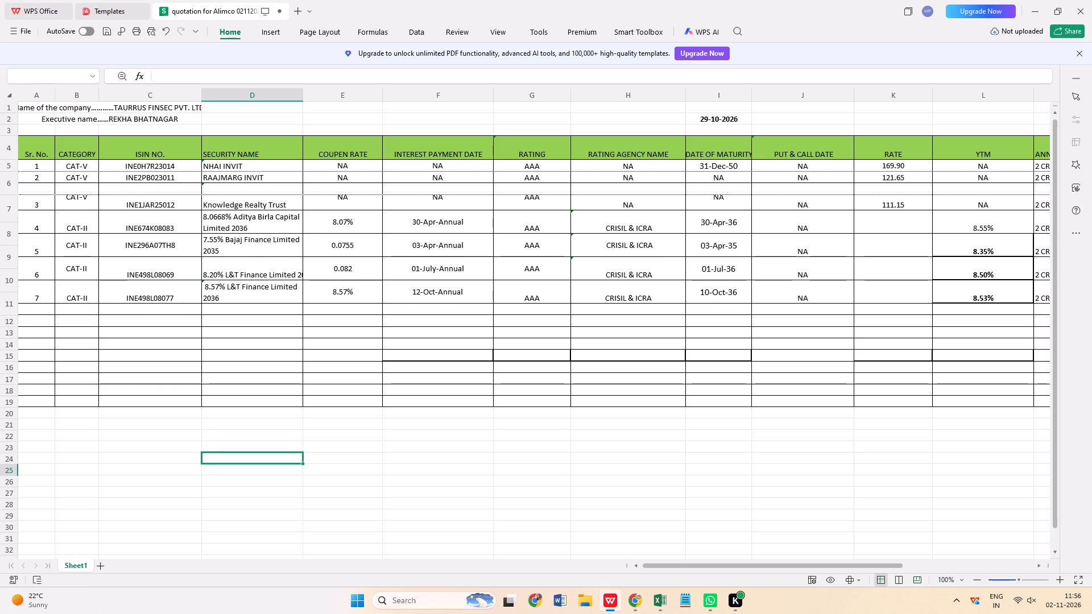
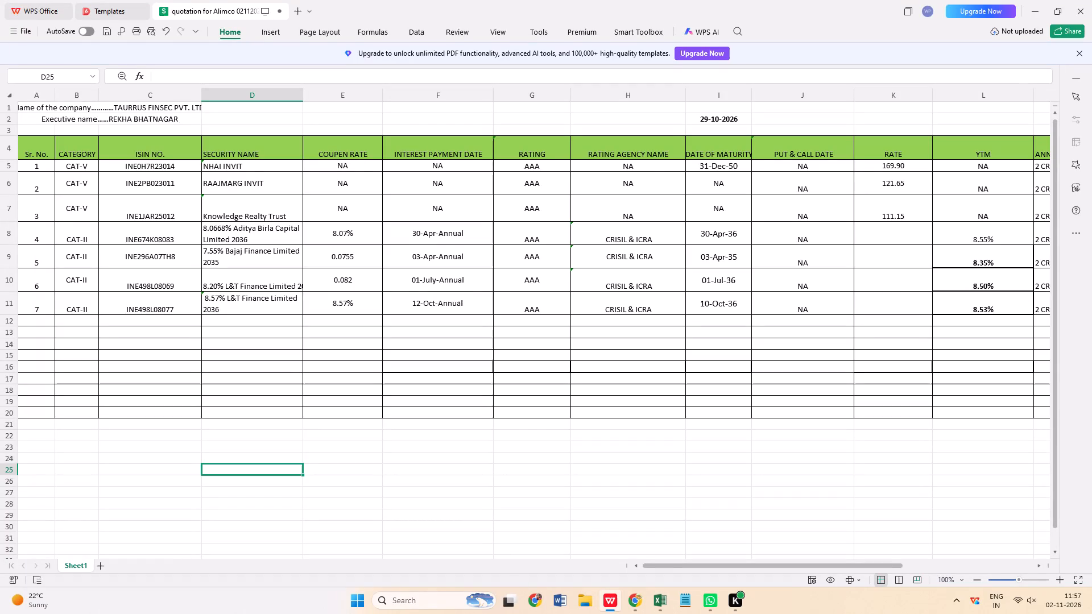
Increase the height of row 5 (NHAI INVIT) to about the same height as the other security rows.
left_click_drag(15, 171, 9, 184)
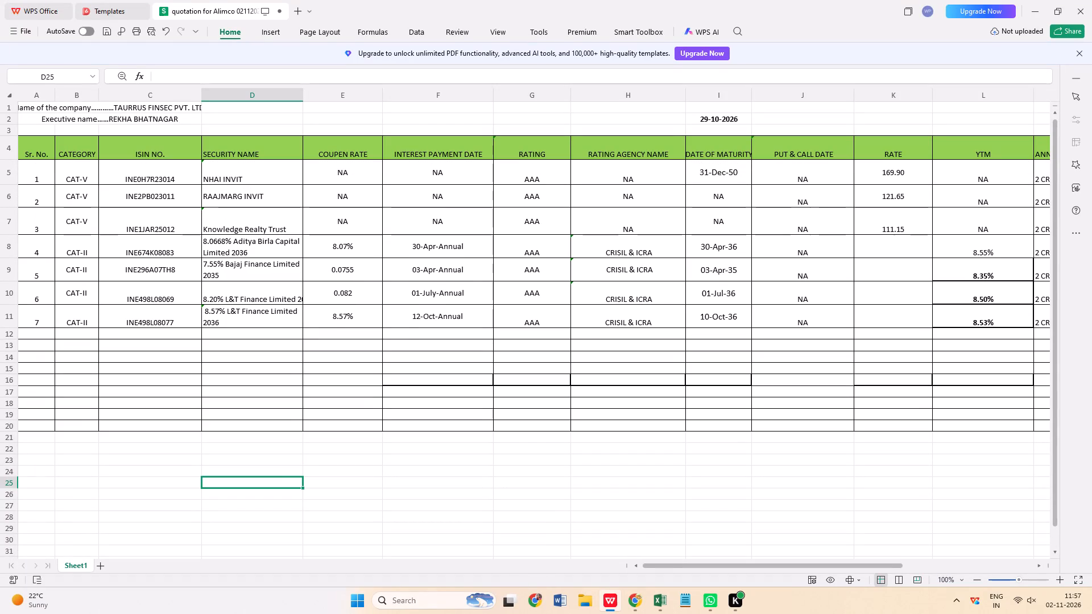
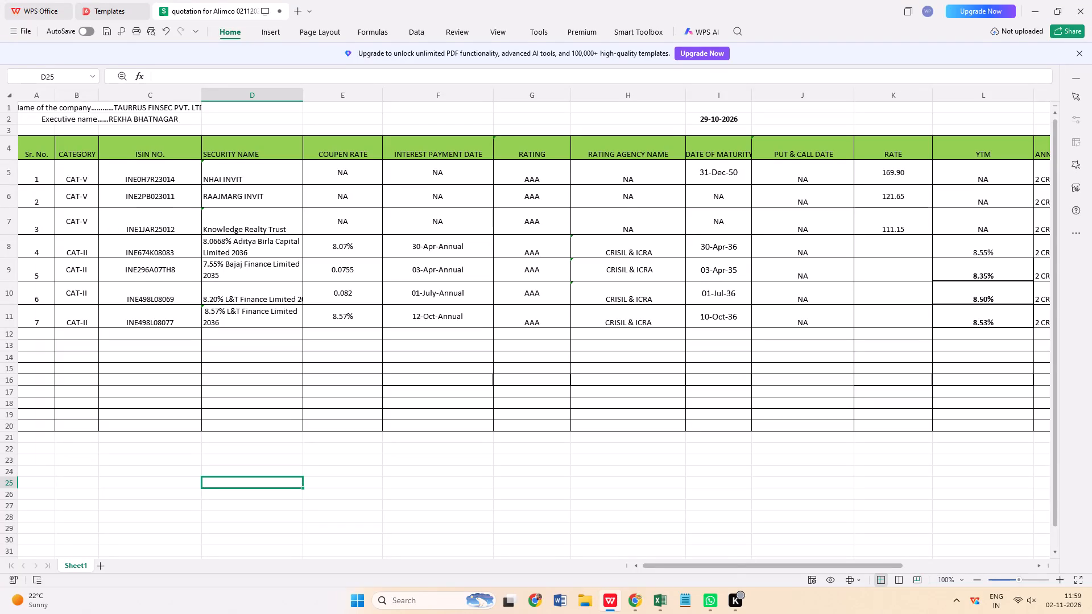
Copy the formatting of the 8.57% L&T Finance lot size cell (N11) onto the lot size cells N8 to N10.
left_click(1040, 563)
left_click(1040, 563)
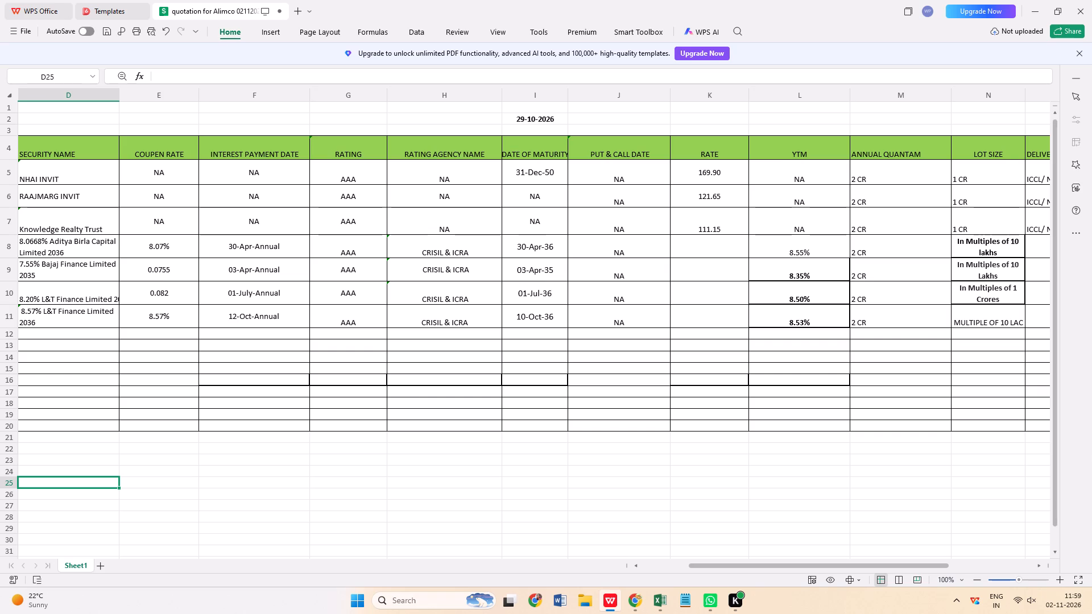
left_click(1004, 323)
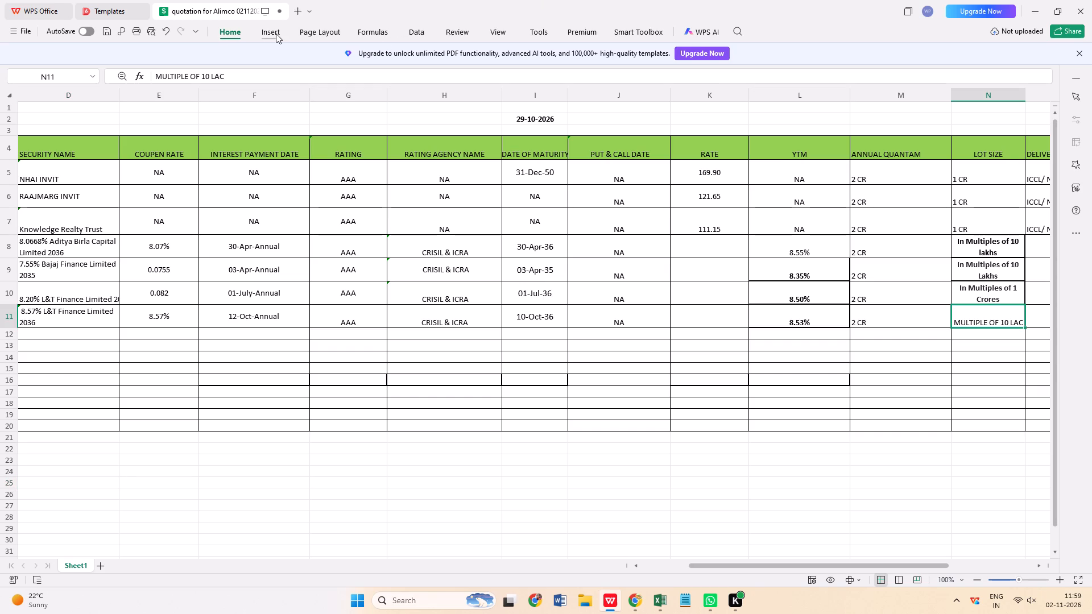
left_click(24, 72)
left_click_drag(995, 251, 990, 295)
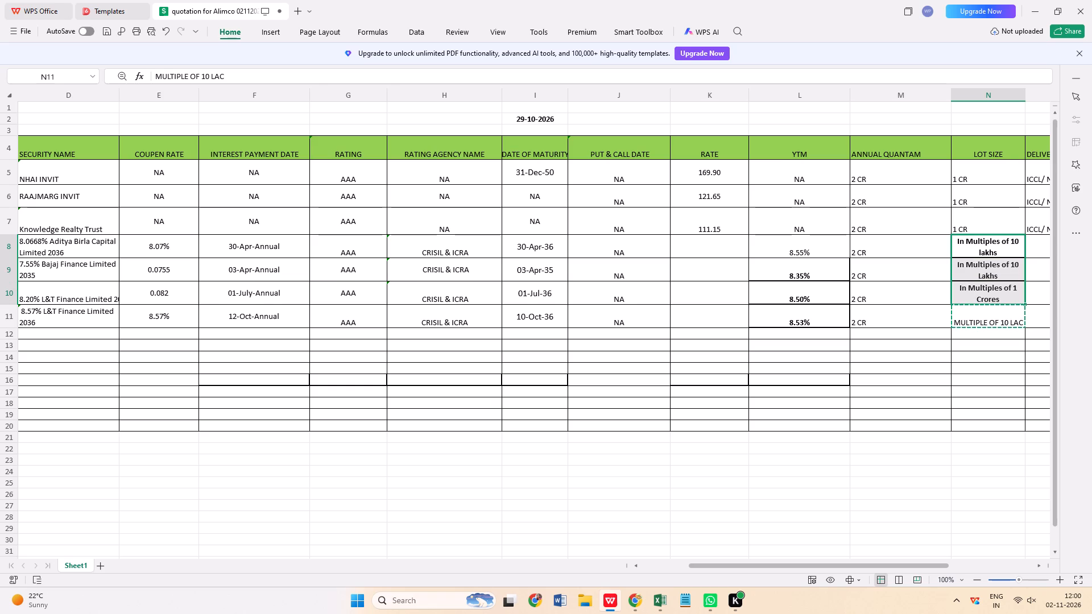
Copy the formatting of the Aditya Birla Capital YTM cell (L8) onto the YTM cells L9 to L11.
left_click(820, 243)
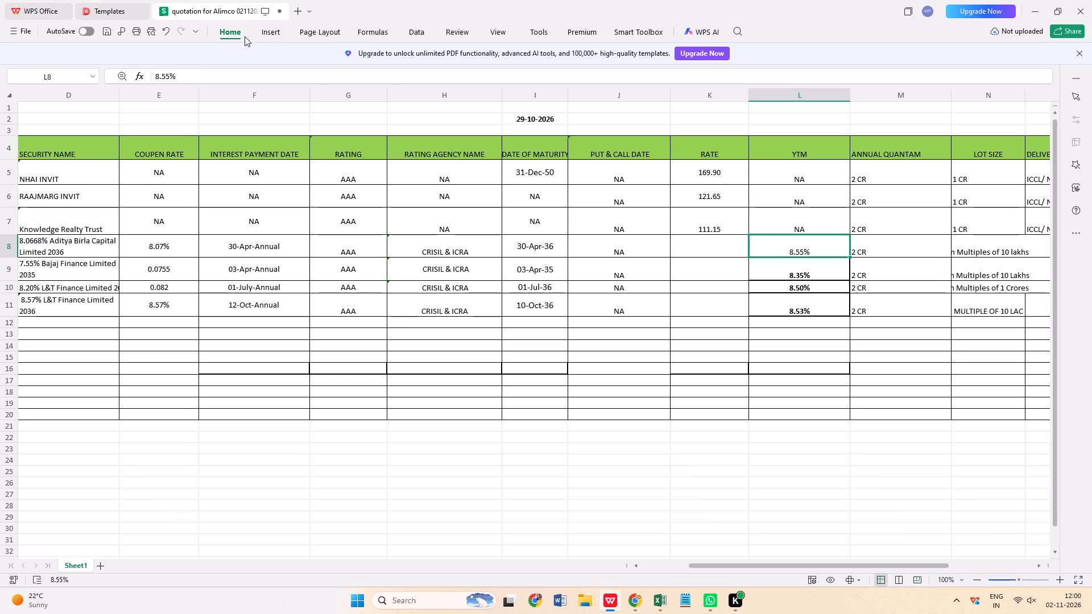
left_click(29, 65)
left_click_drag(800, 267, 796, 277)
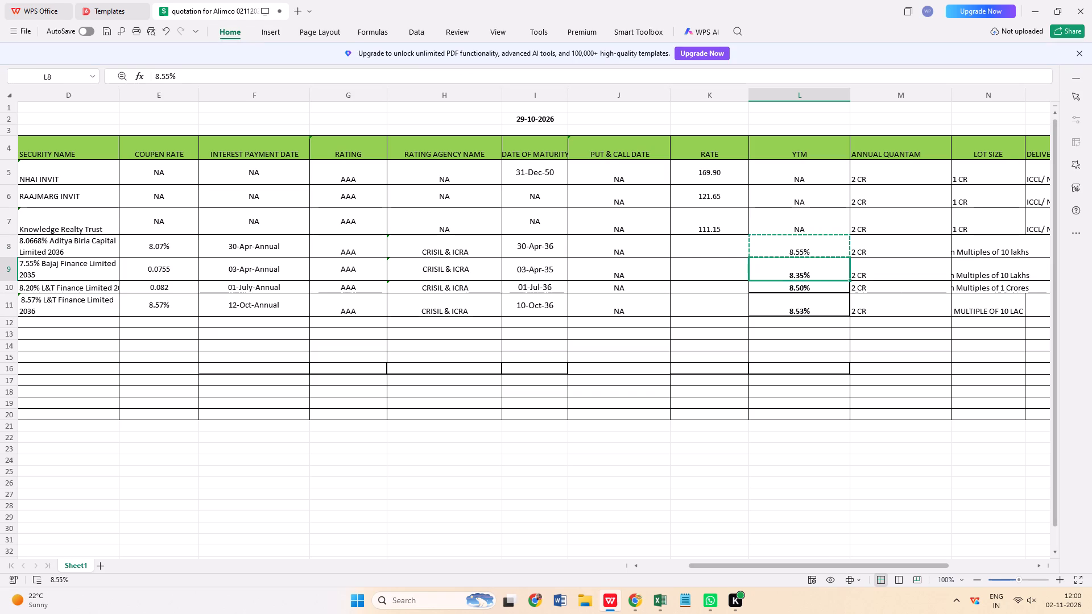
left_click_drag(796, 277, 794, 315)
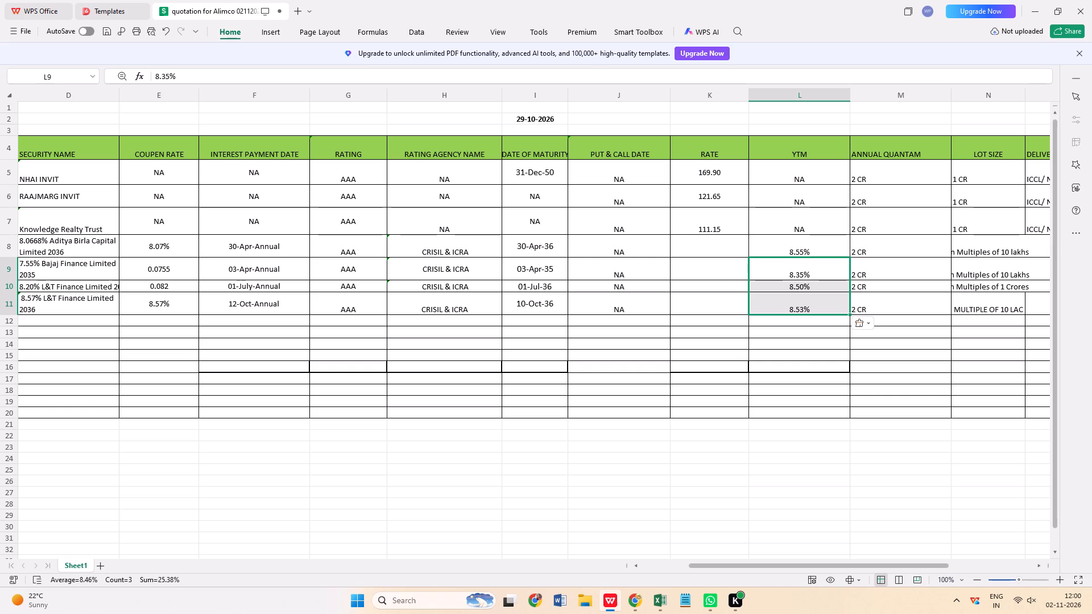
Select the entire blank row 15 below the listed securities.
left_click(11, 356)
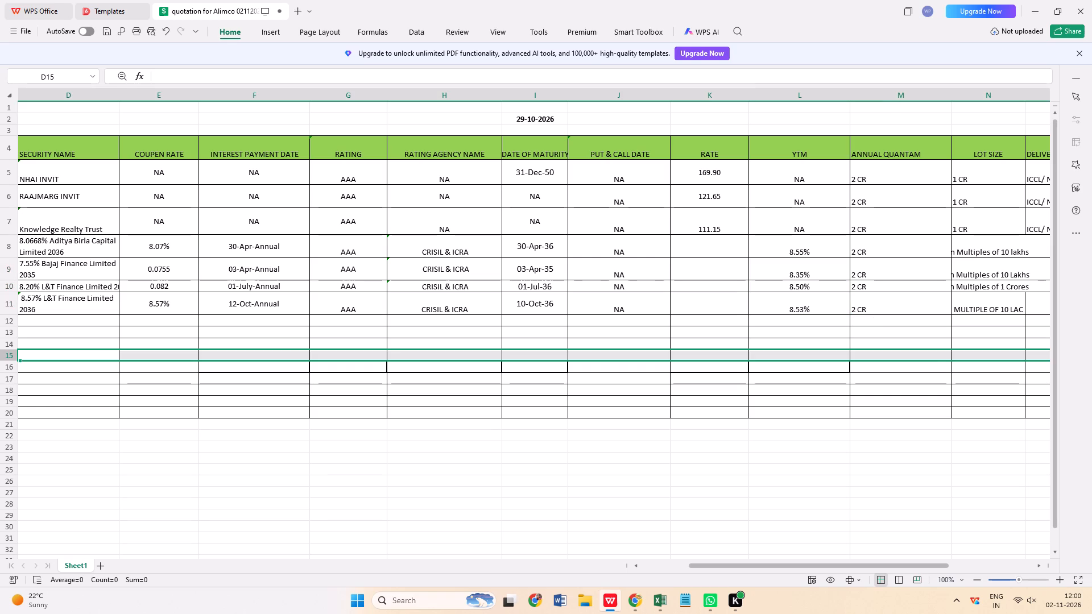
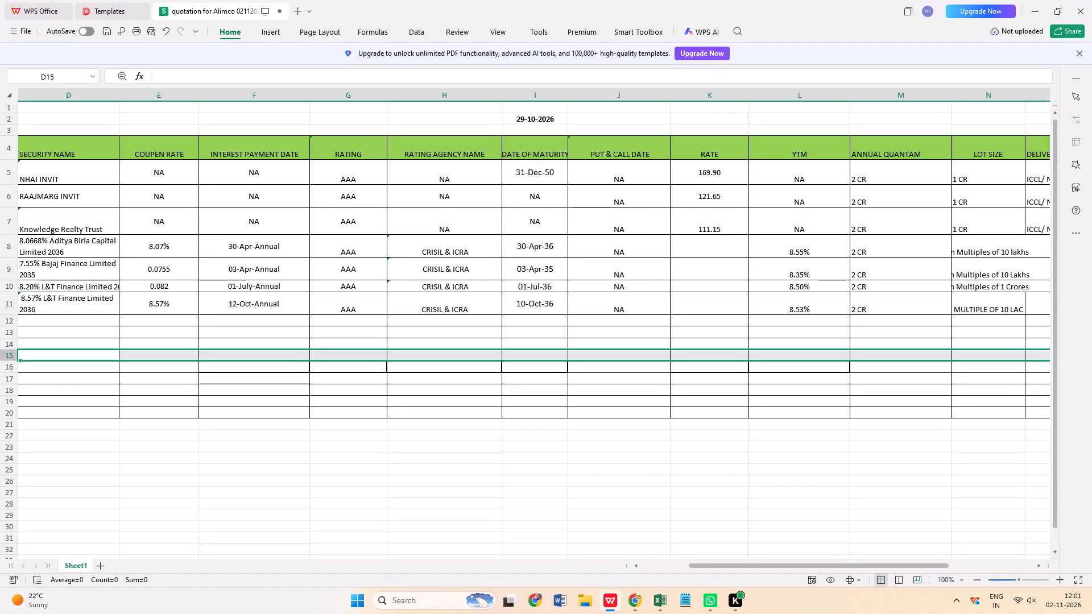
Delete the blank rows 14 to 21 below the securities table.
left_click_drag(10, 342, 0, 431)
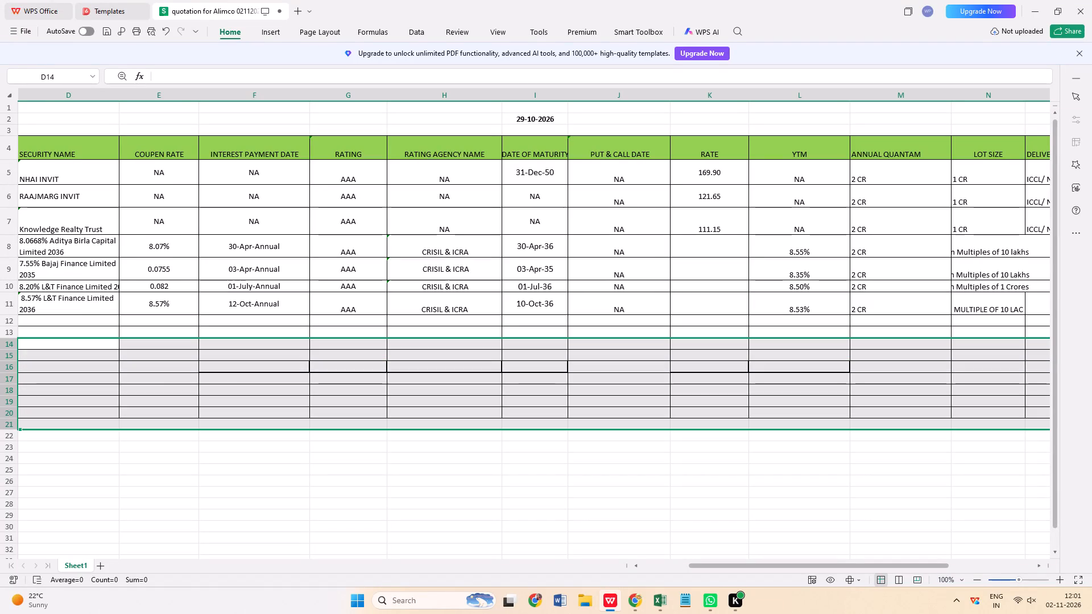
right_click(12, 345)
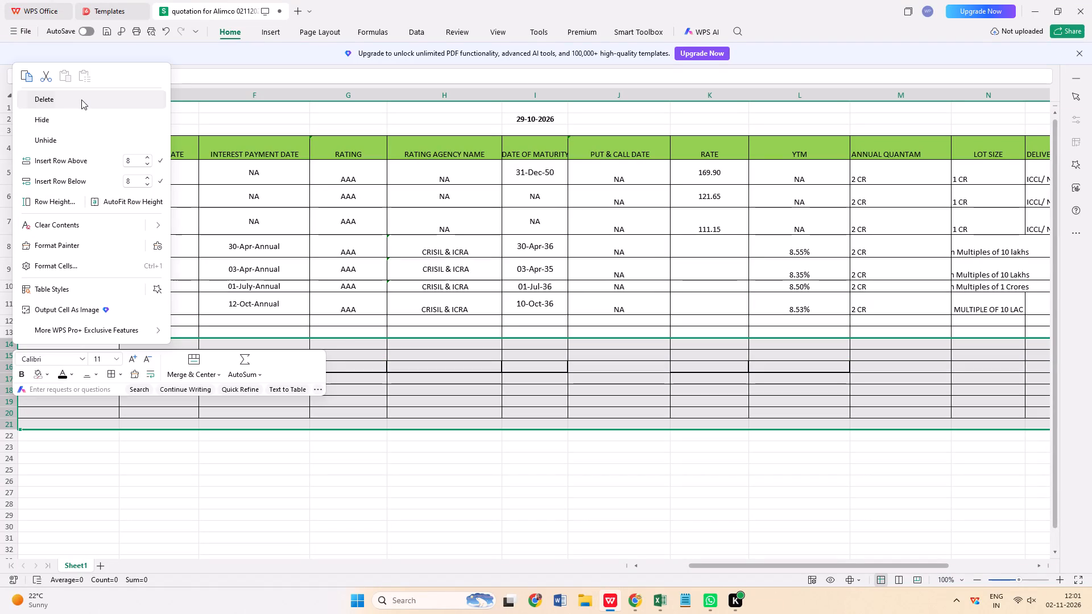
left_click(81, 99)
left_click(403, 363)
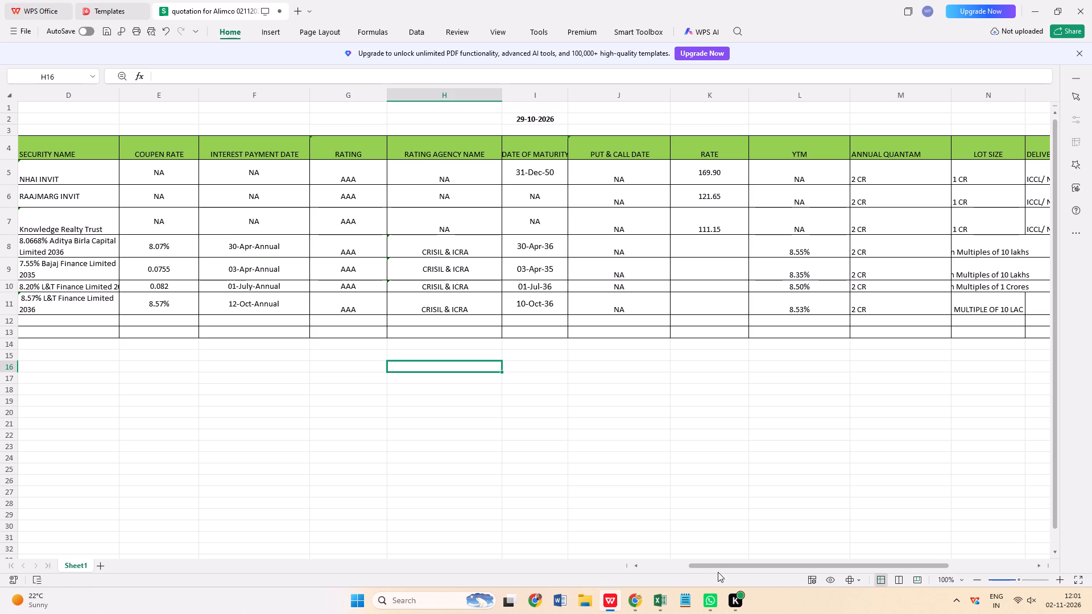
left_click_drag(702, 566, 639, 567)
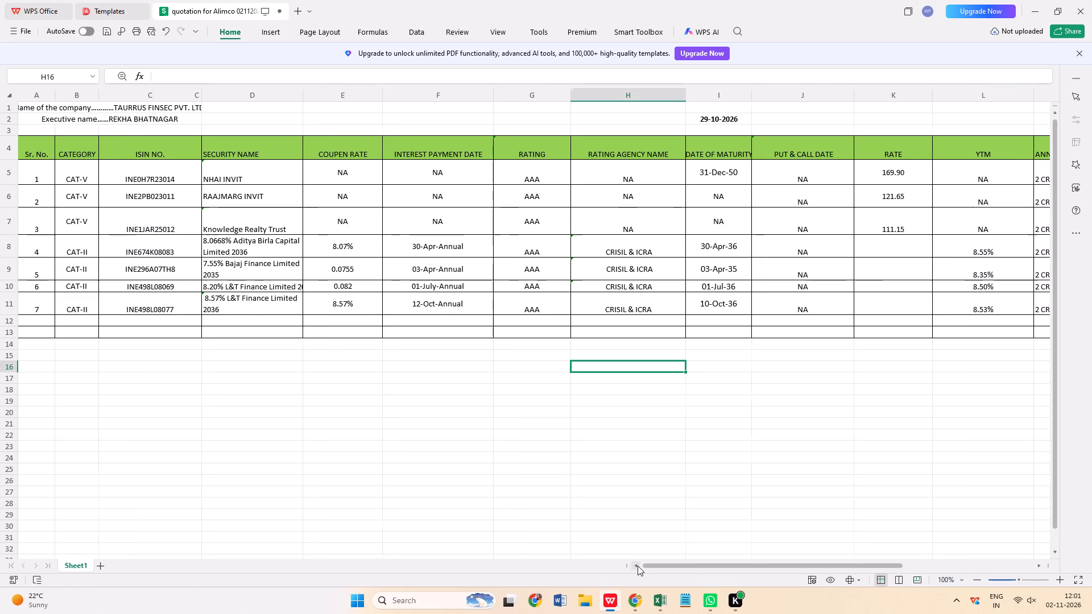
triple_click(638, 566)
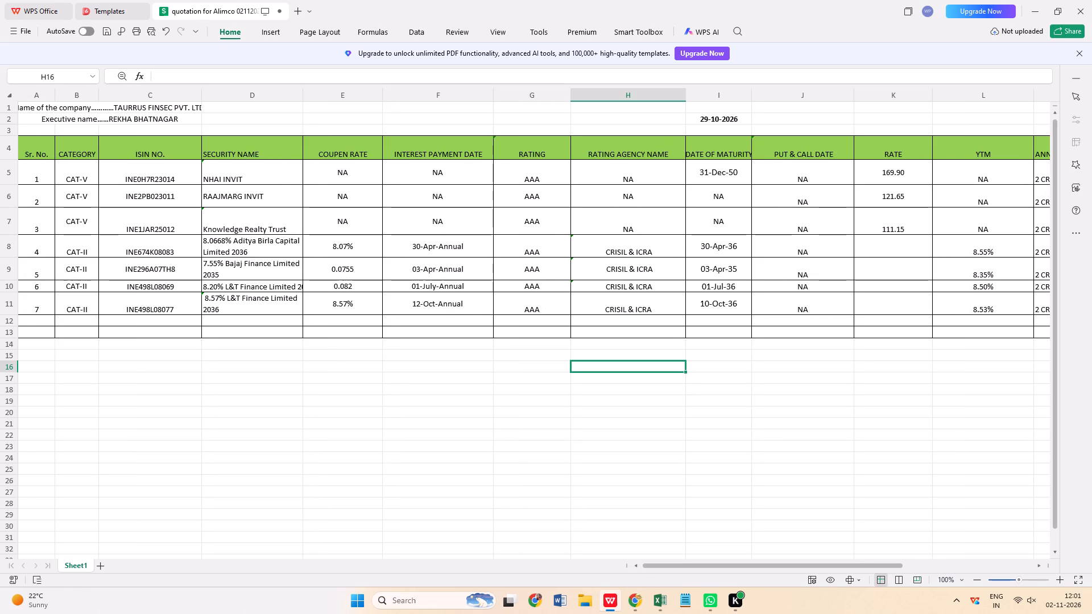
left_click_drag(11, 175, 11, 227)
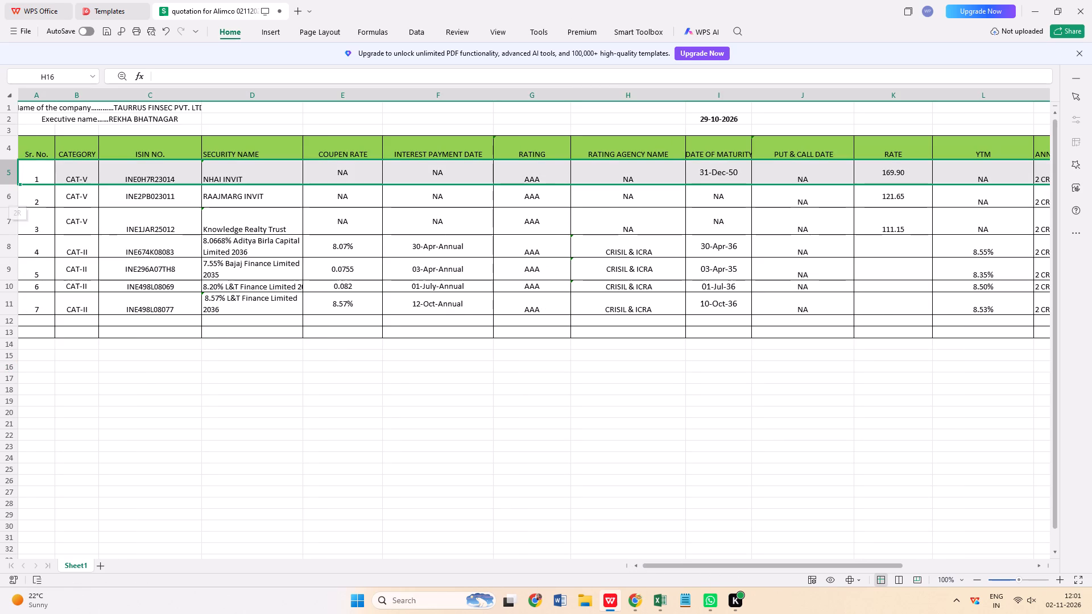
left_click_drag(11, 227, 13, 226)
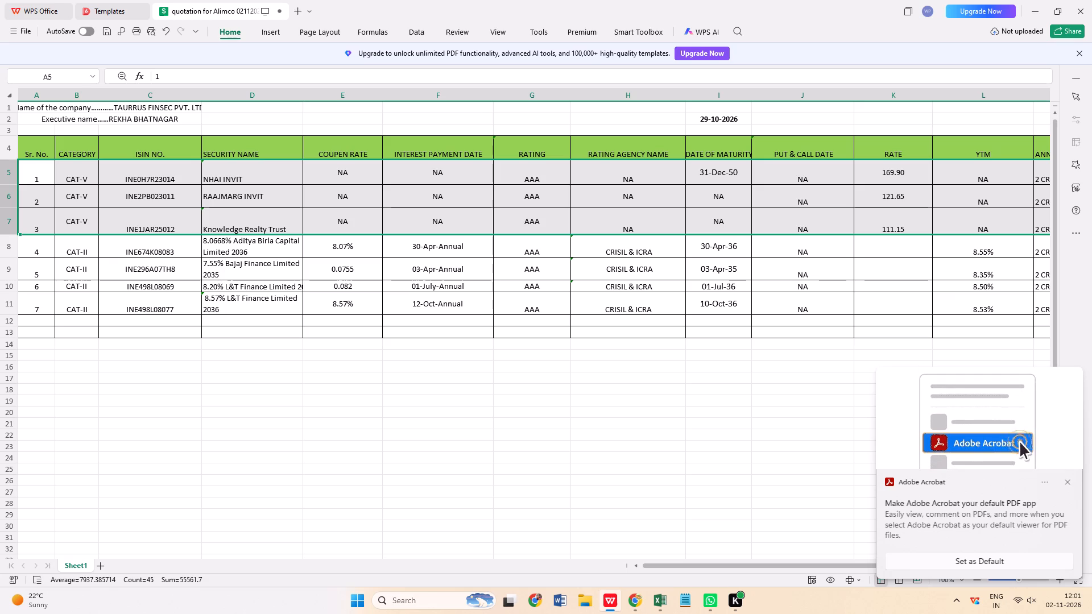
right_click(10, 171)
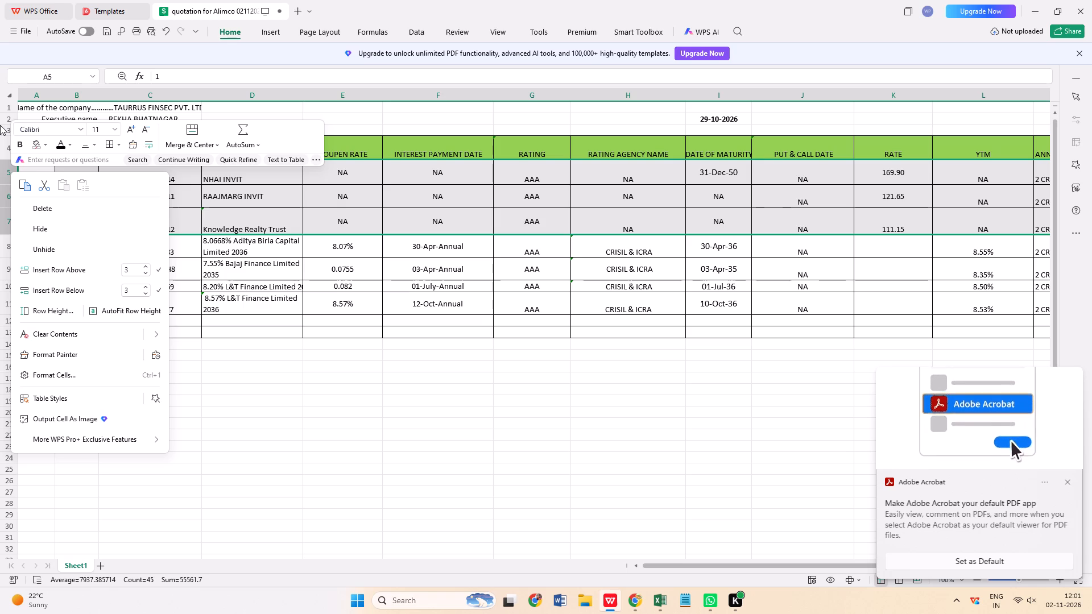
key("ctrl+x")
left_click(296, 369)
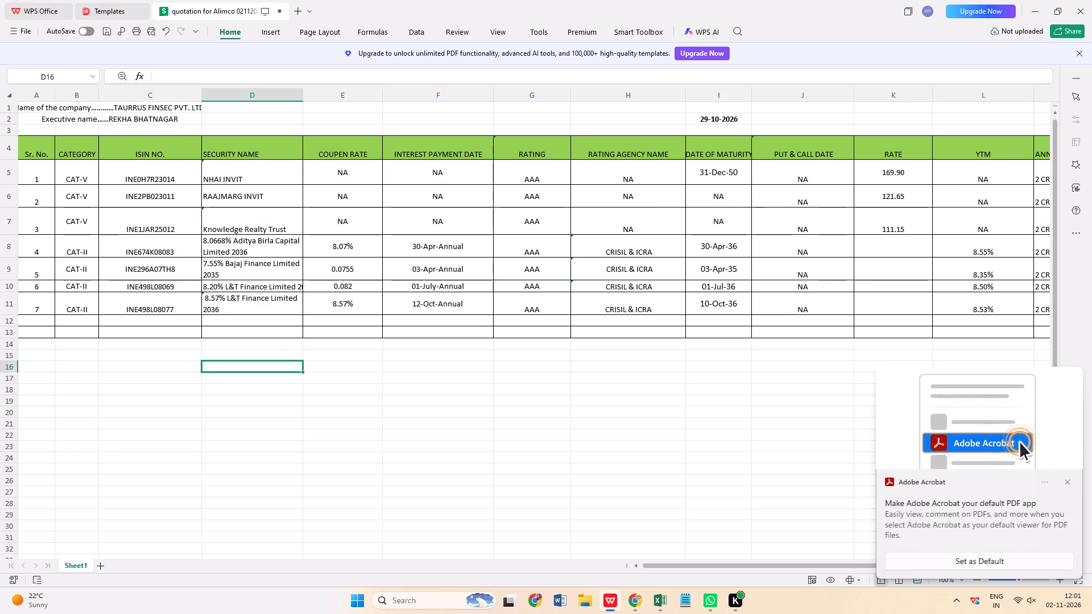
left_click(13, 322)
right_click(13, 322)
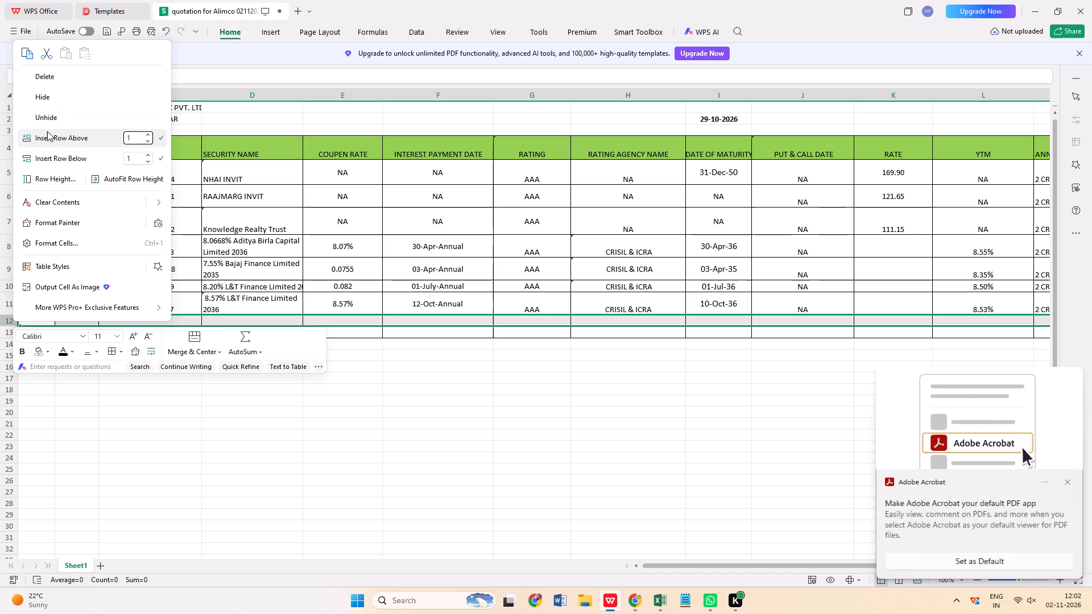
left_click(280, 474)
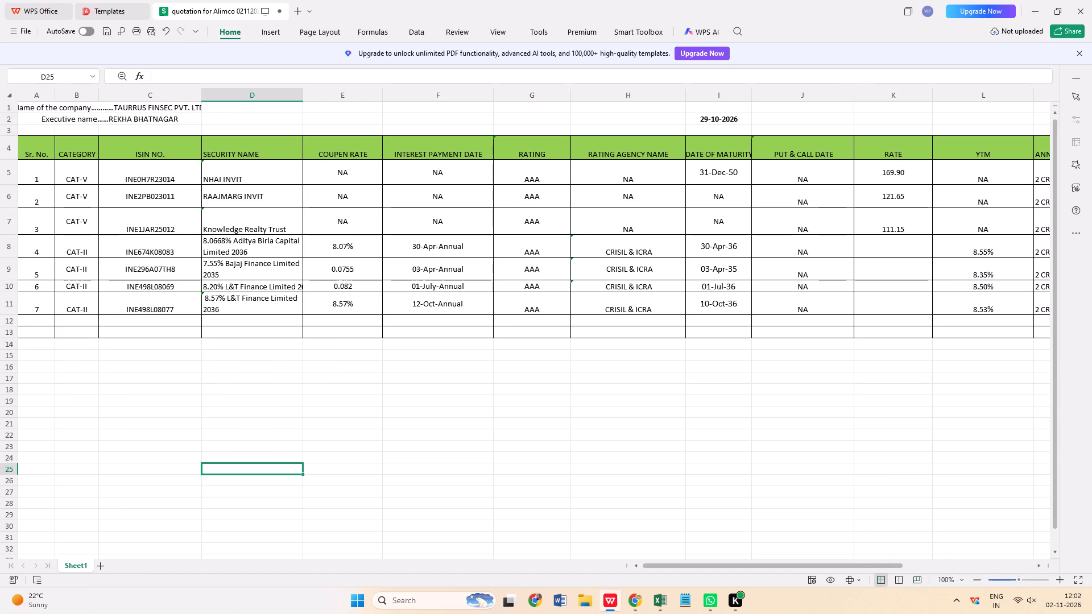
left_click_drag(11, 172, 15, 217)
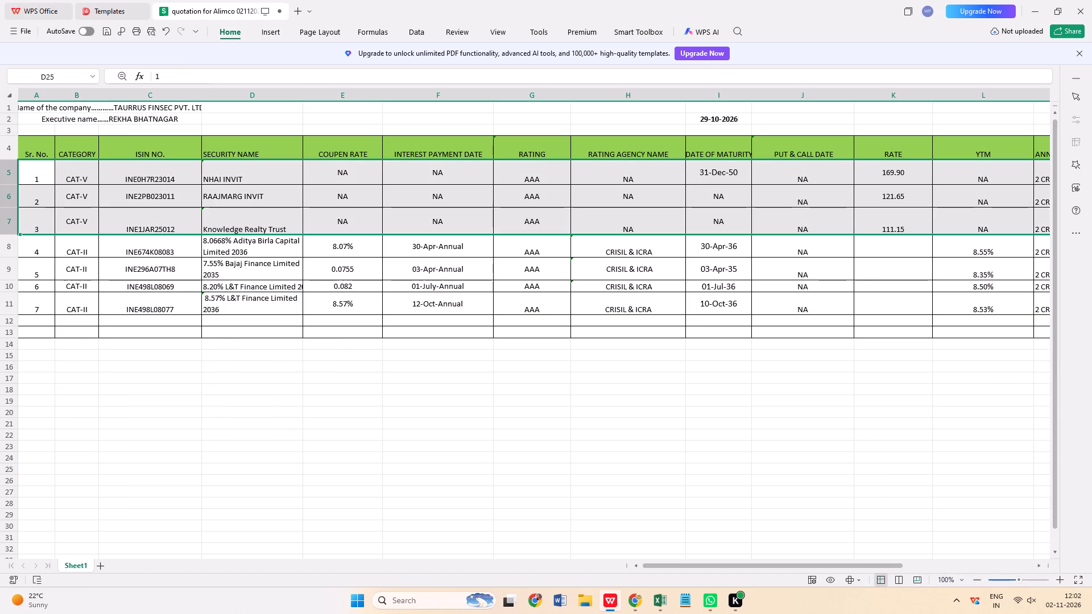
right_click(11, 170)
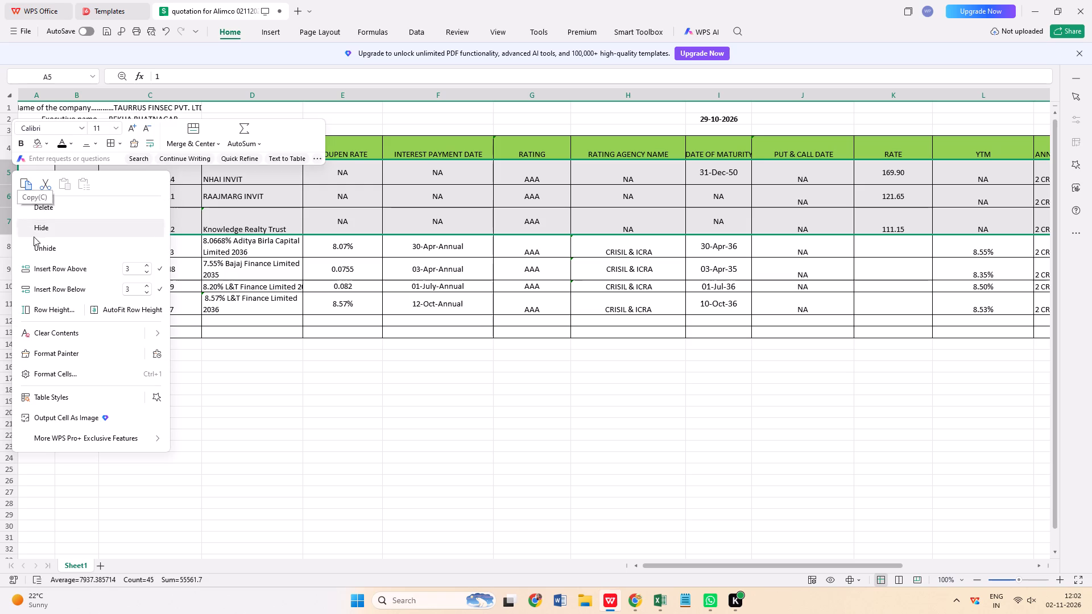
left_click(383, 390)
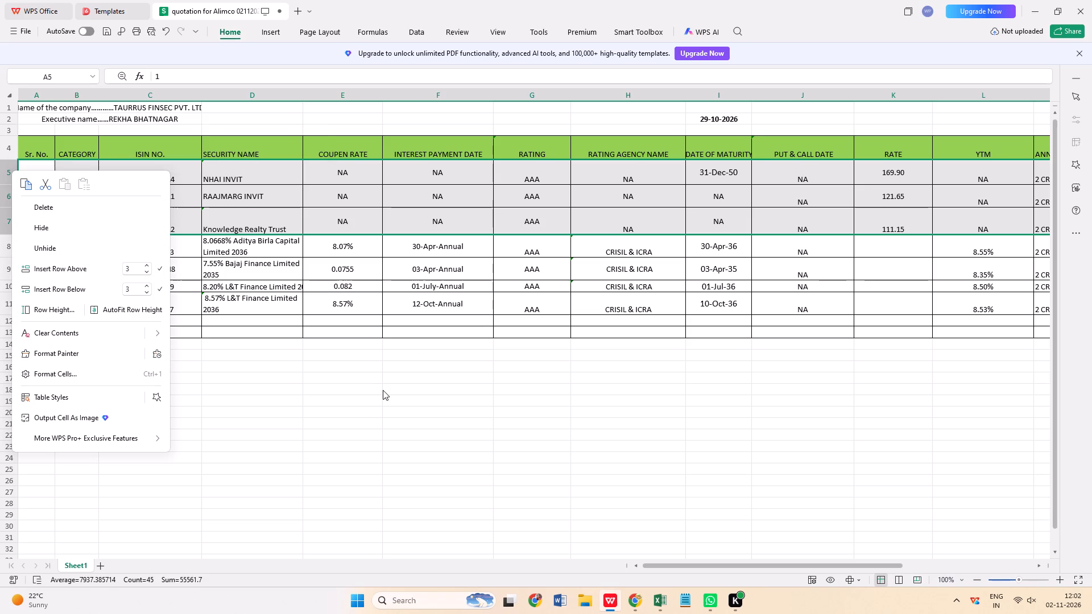
Move the three CAT-V rows (rows 5 to 7) below the CAT-II rows by inserting the cut rows at blank row 12.
left_click_drag(13, 173, 10, 226)
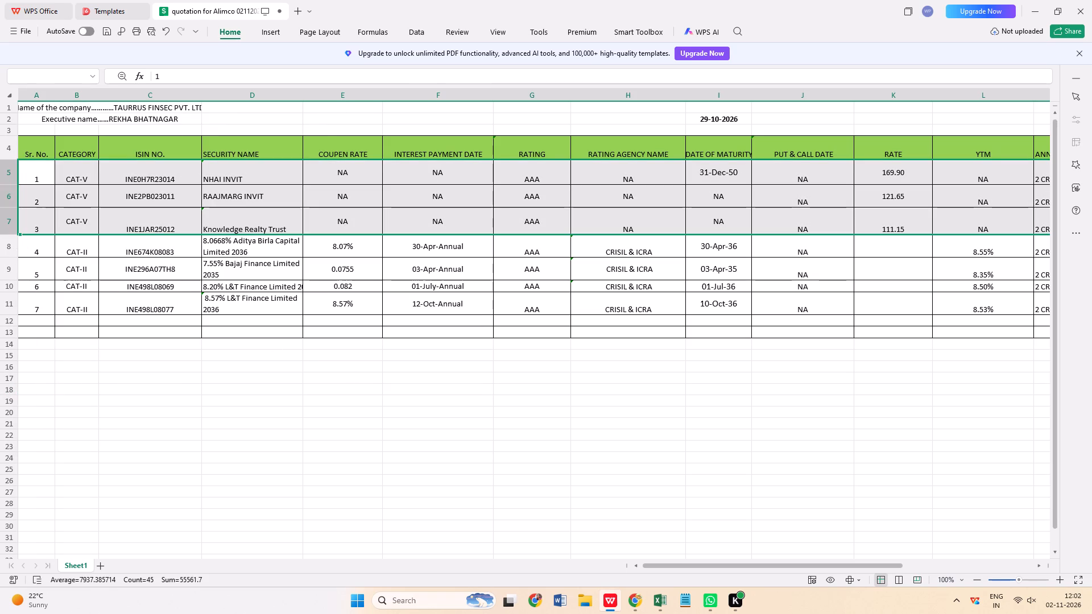
key("ctrl+x")
right_click(13, 321)
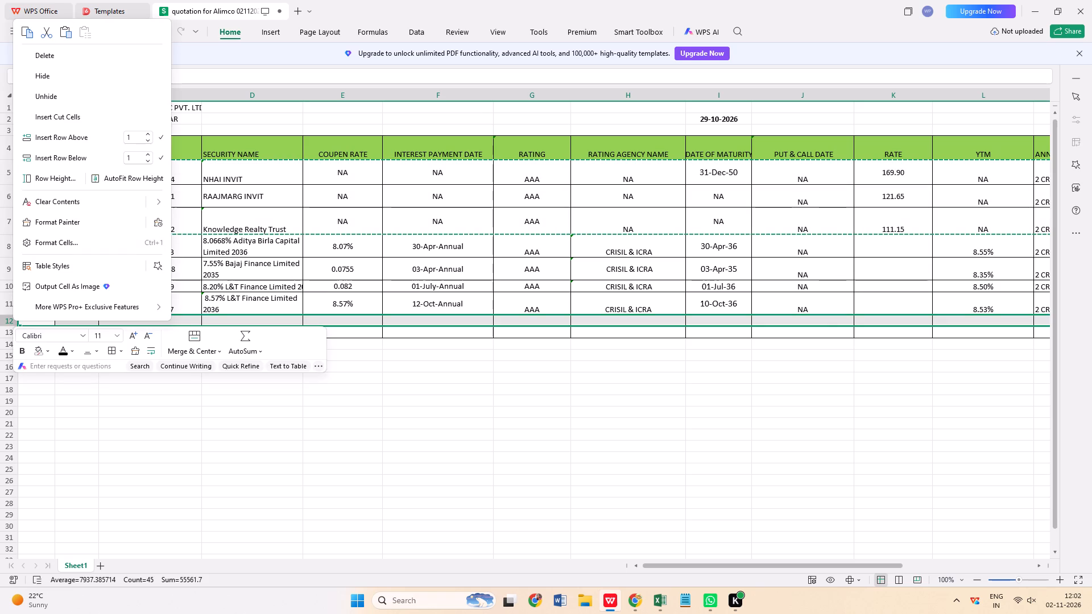
left_click(59, 119)
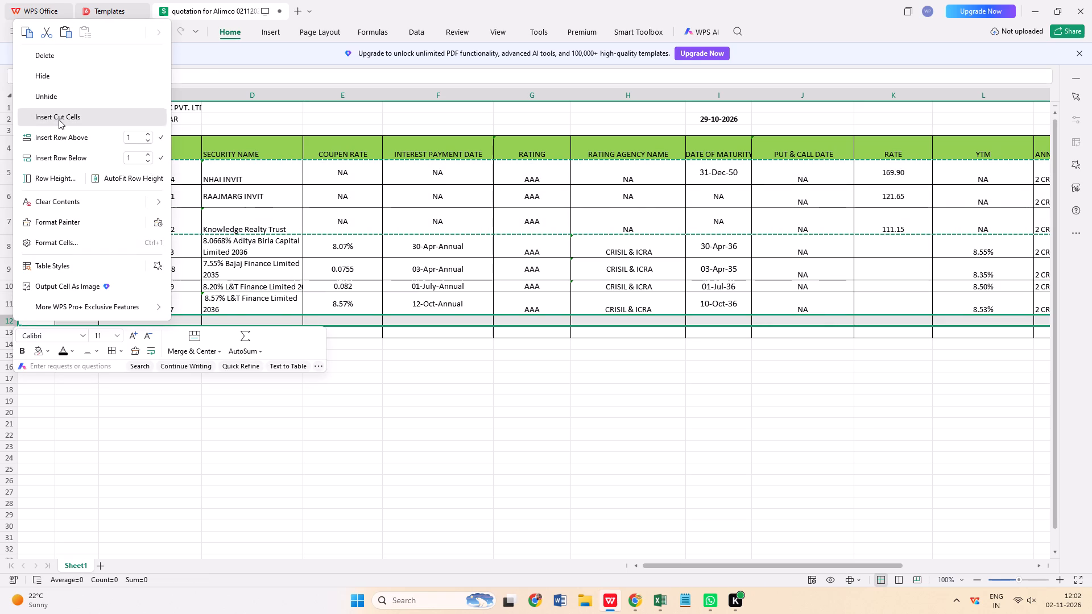
Renumber the serial numbers of the first three CAT-II securities (A5 to A7) as 1, 2 and 3.
left_click(36, 177)
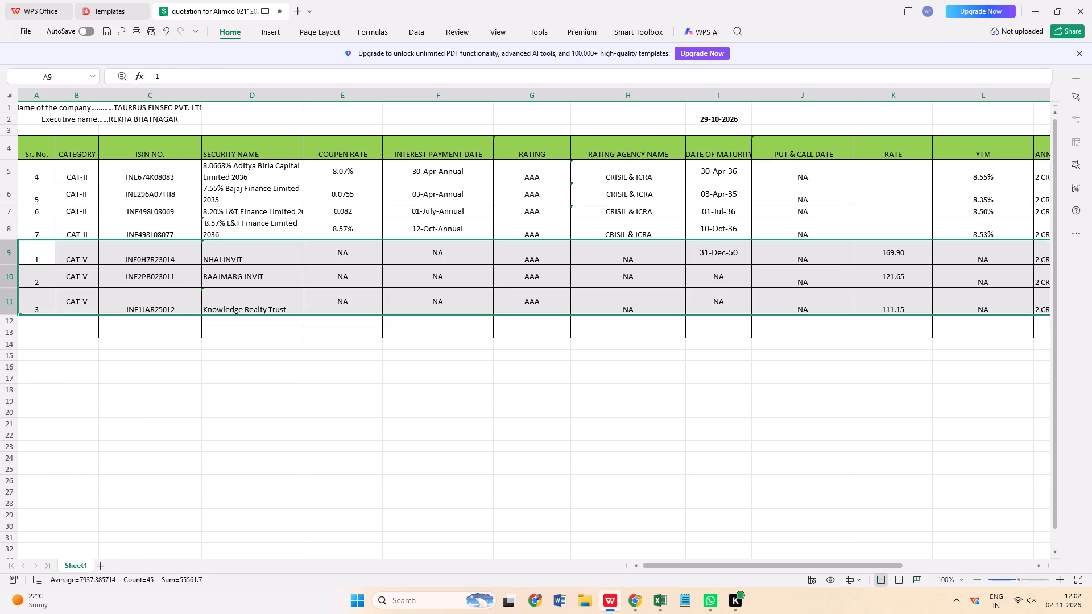
key("1")
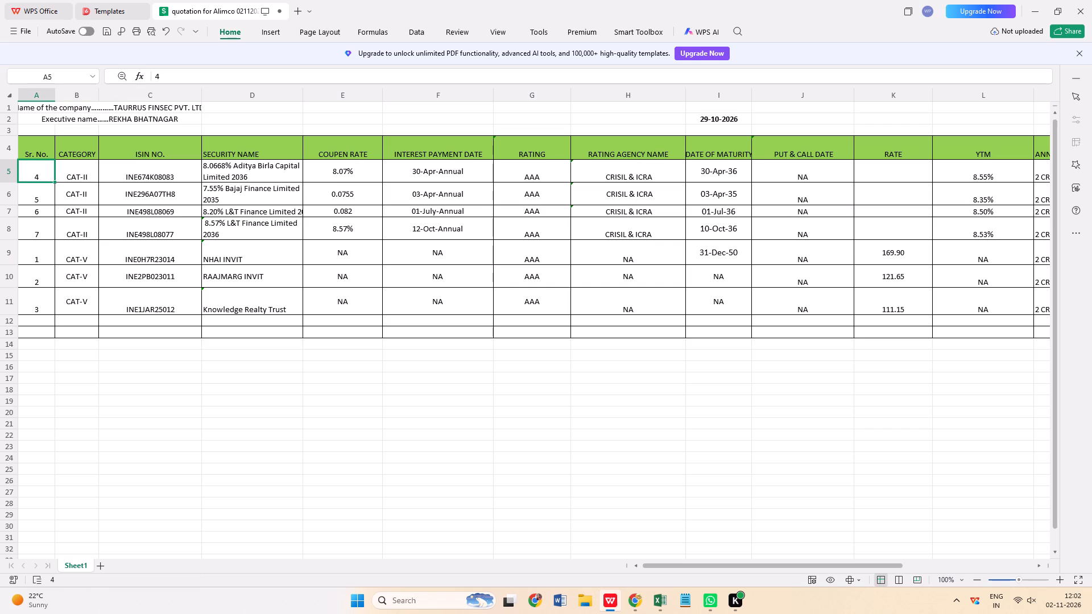
key("Return")
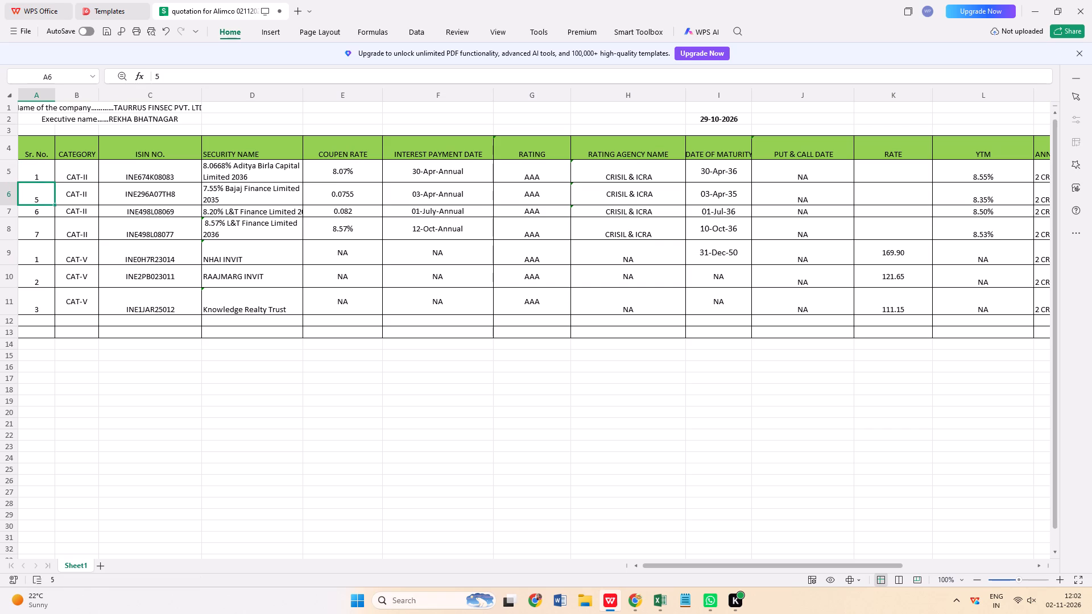
key("2")
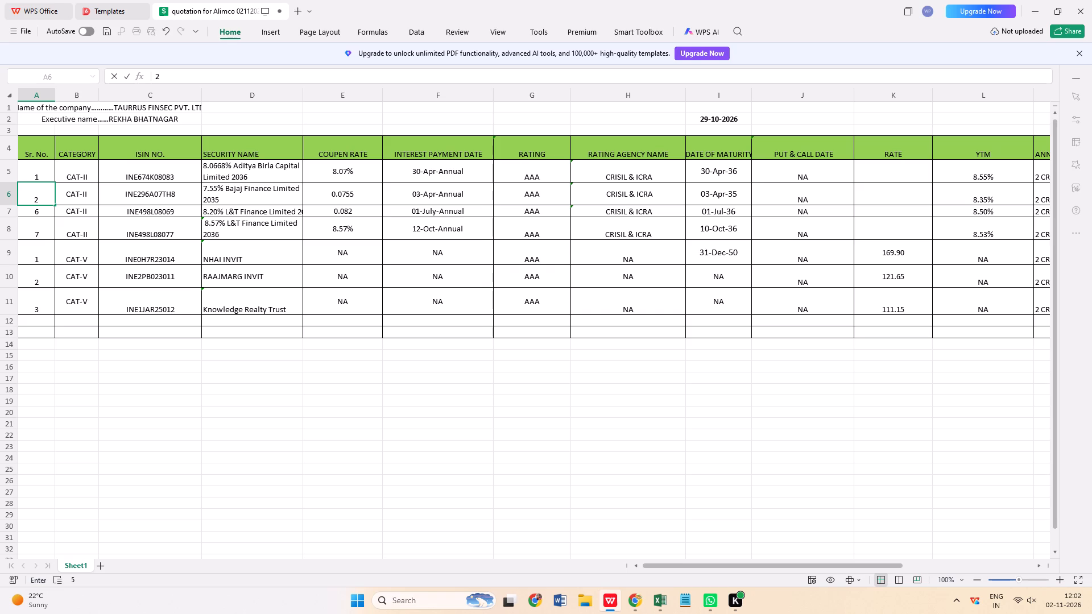
key("Return")
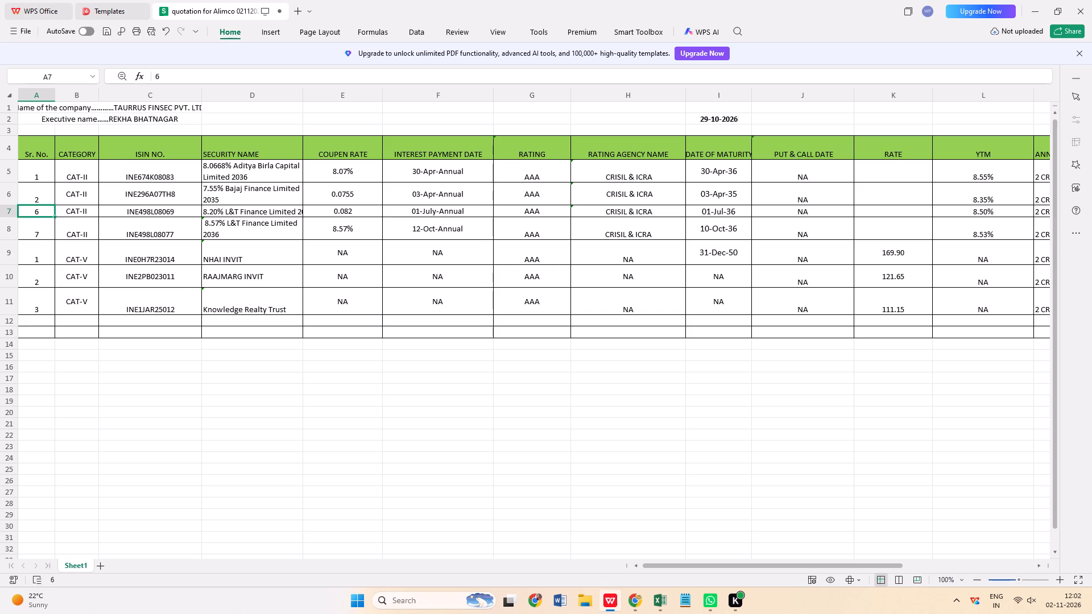
key("3")
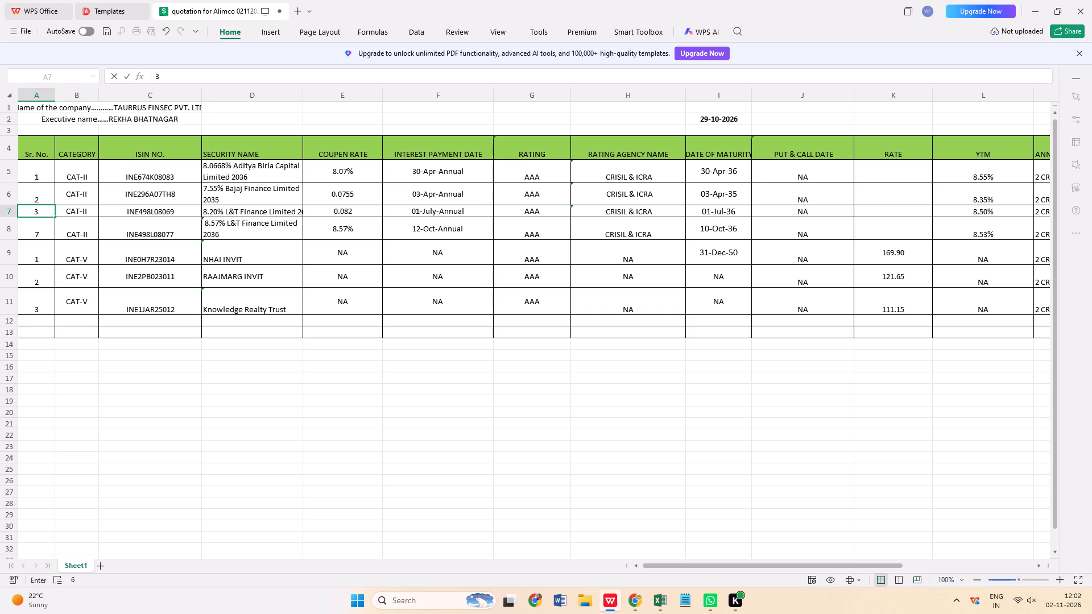
key("Return")
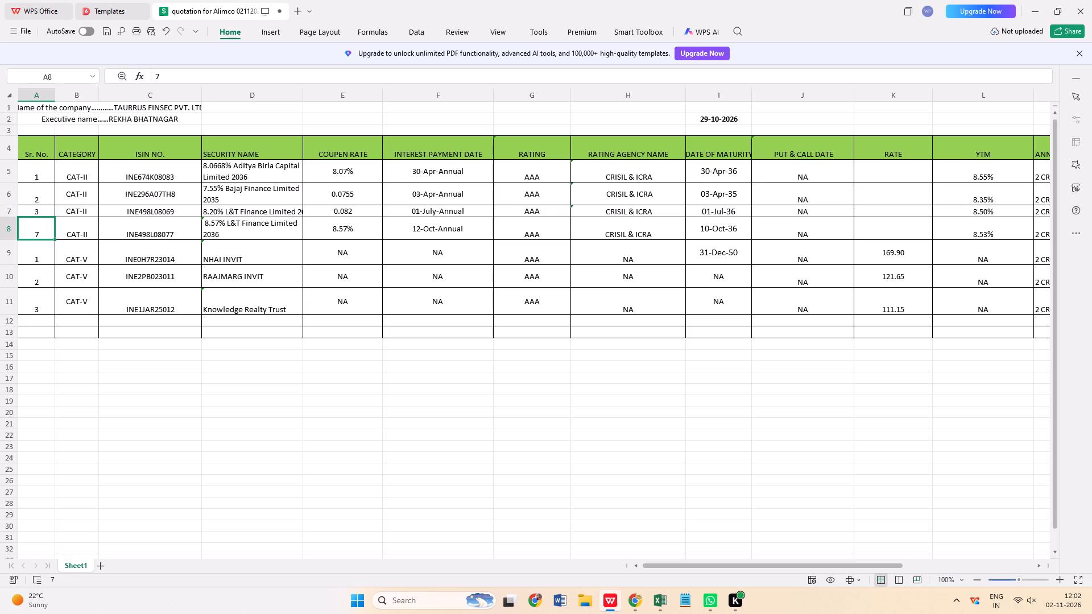
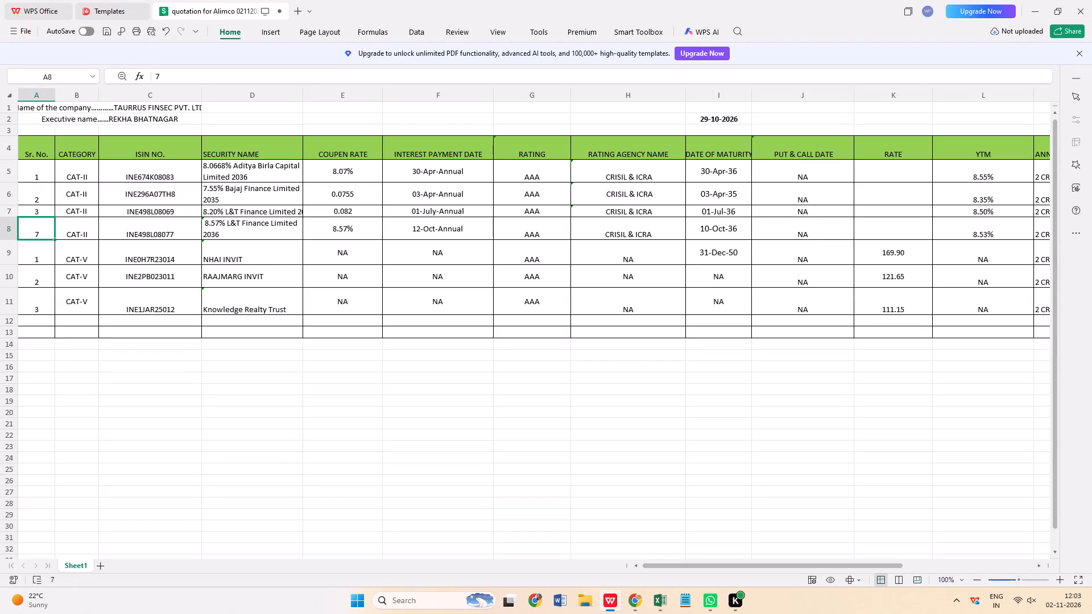
Extend the serial number series from A5:A7 down through A11, numbering the remaining securities 4 to 7.
left_click_drag(29, 180, 25, 213)
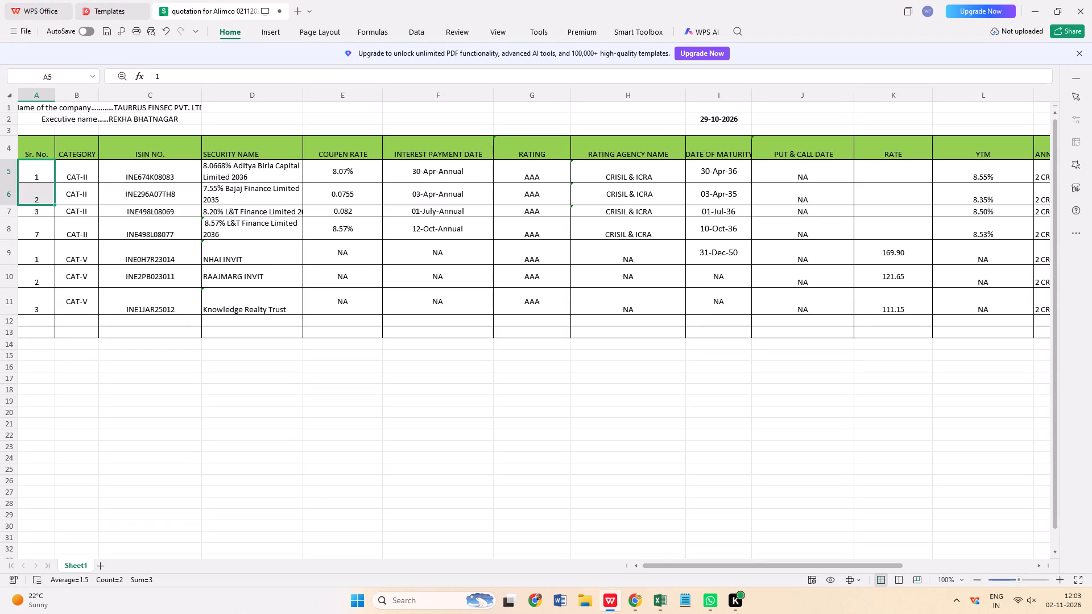
left_click_drag(25, 213, 28, 213)
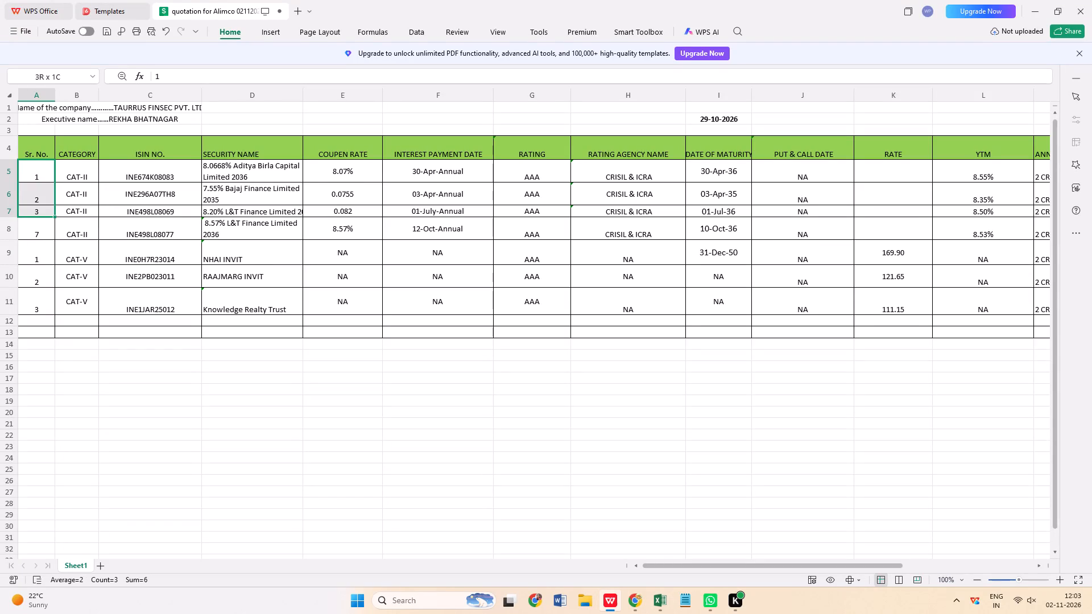
left_click_drag(55, 216, 53, 305)
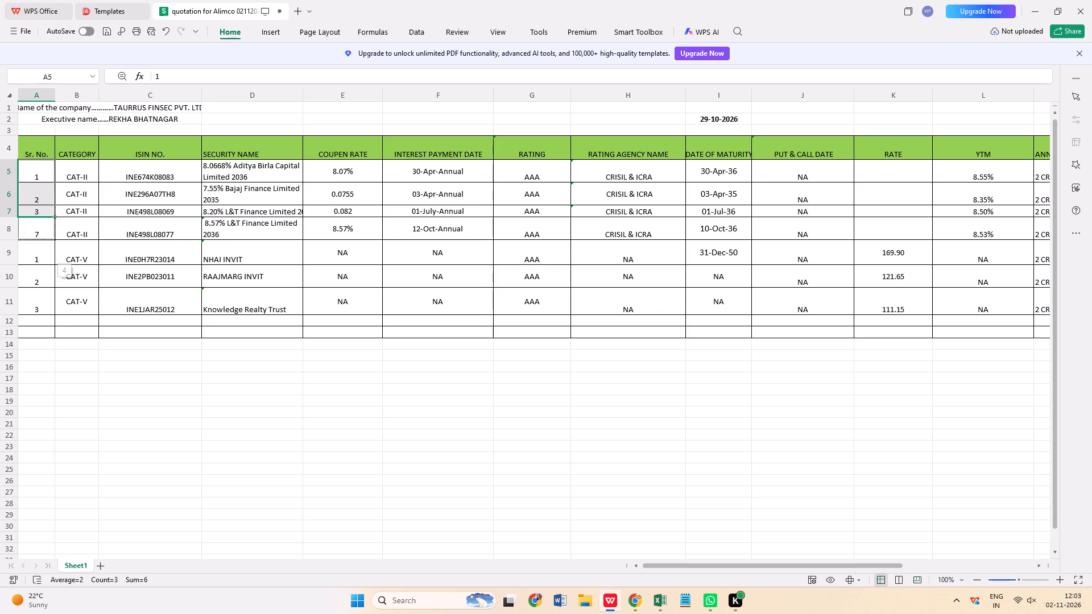
left_click_drag(53, 305, 51, 310)
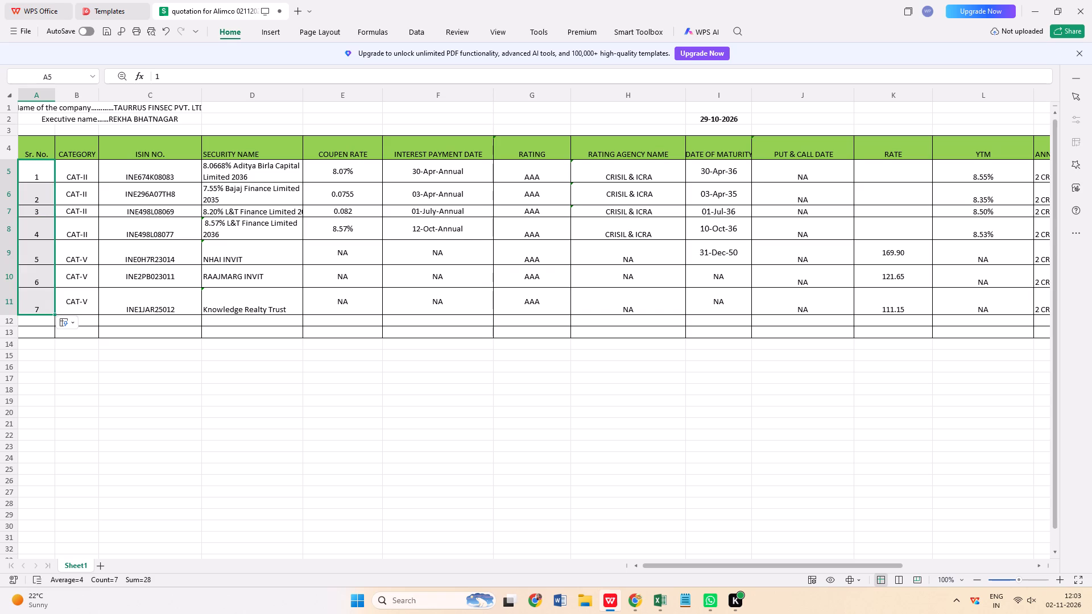
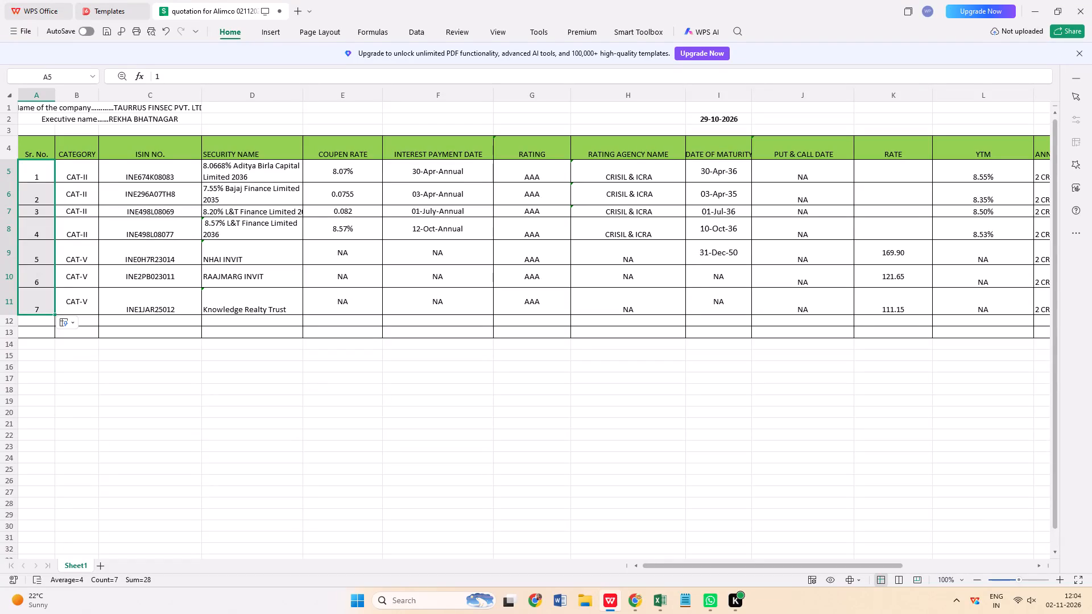
Increase the height of row 7 to match its neighbouring rows and widen the ISIN NO. column to fit the company name.
left_click(177, 379)
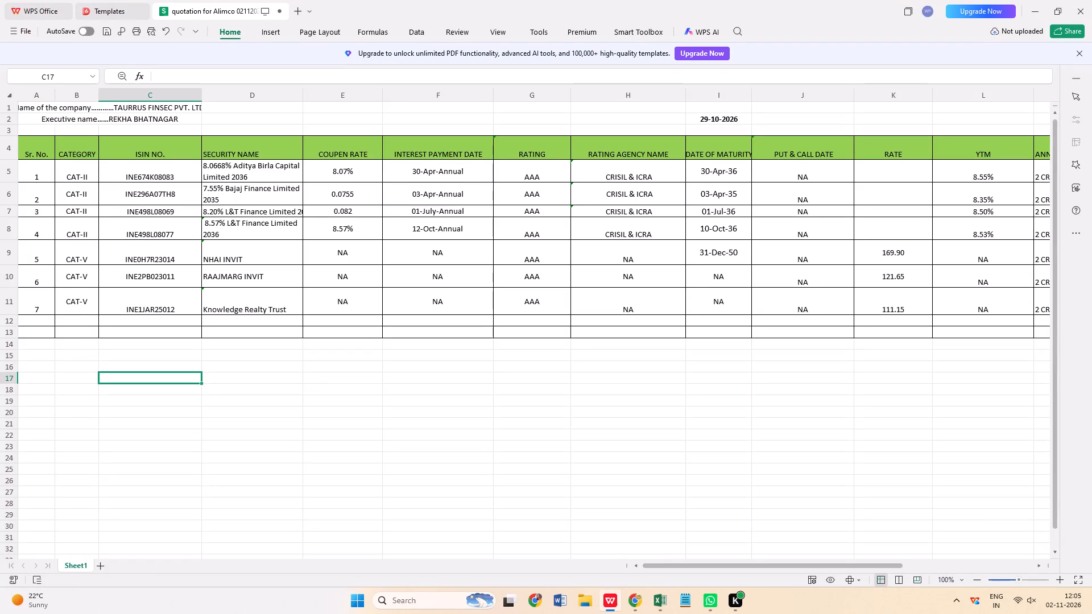
left_click_drag(13, 219, 10, 229)
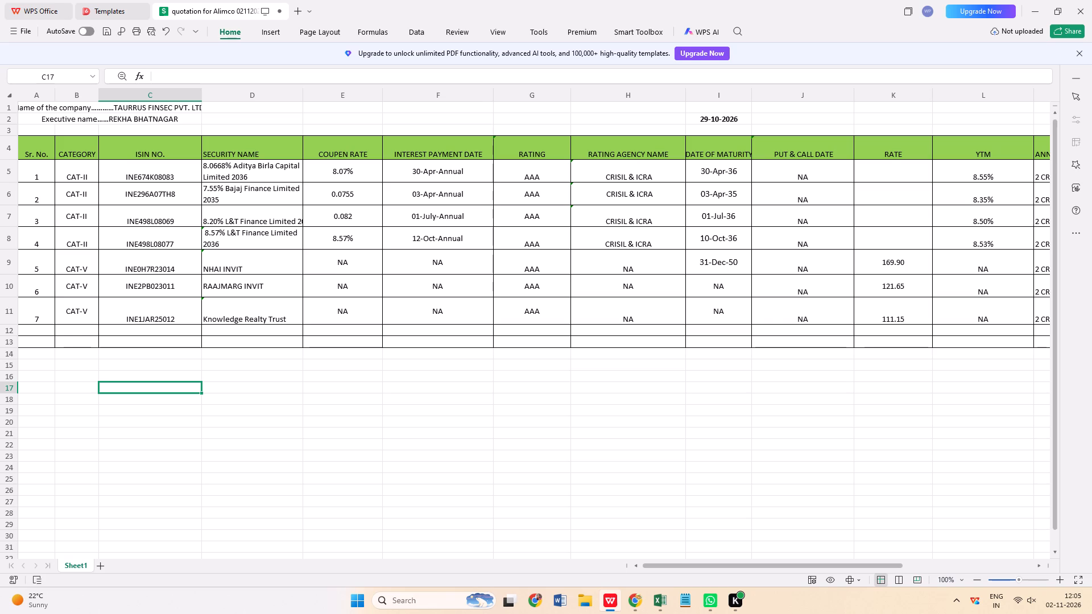
left_click_drag(203, 97, 216, 99)
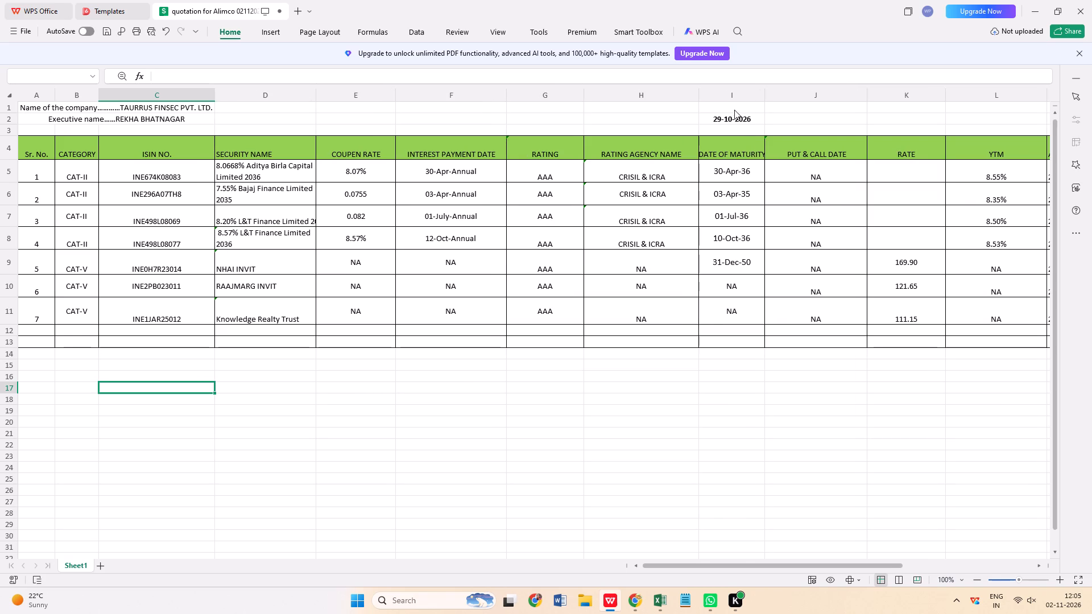
Select the quotation date cell I2 above the DATE OF MATURITY column.
left_click(726, 115)
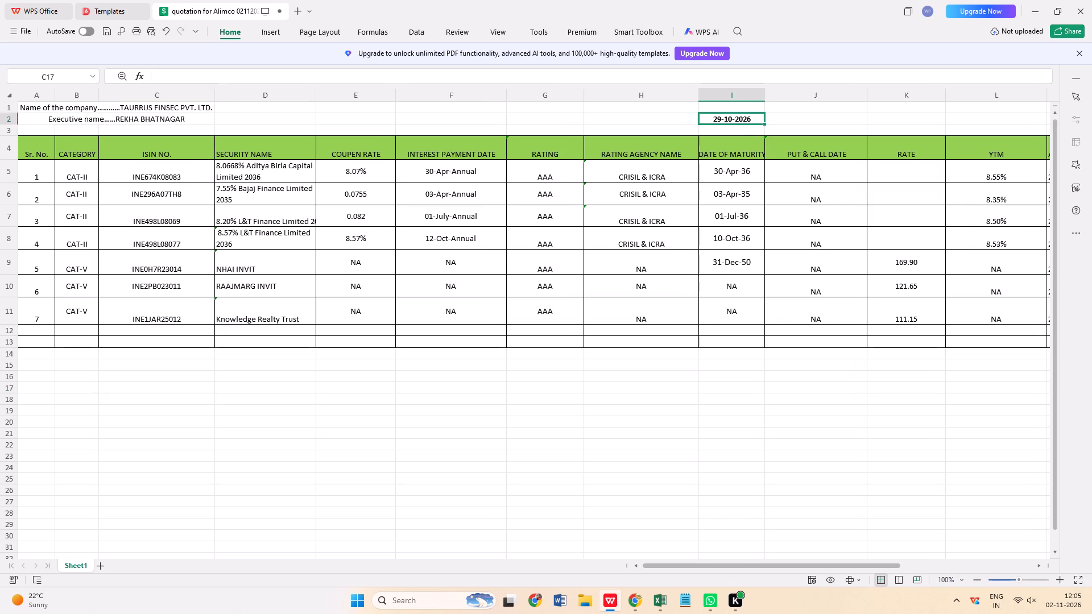
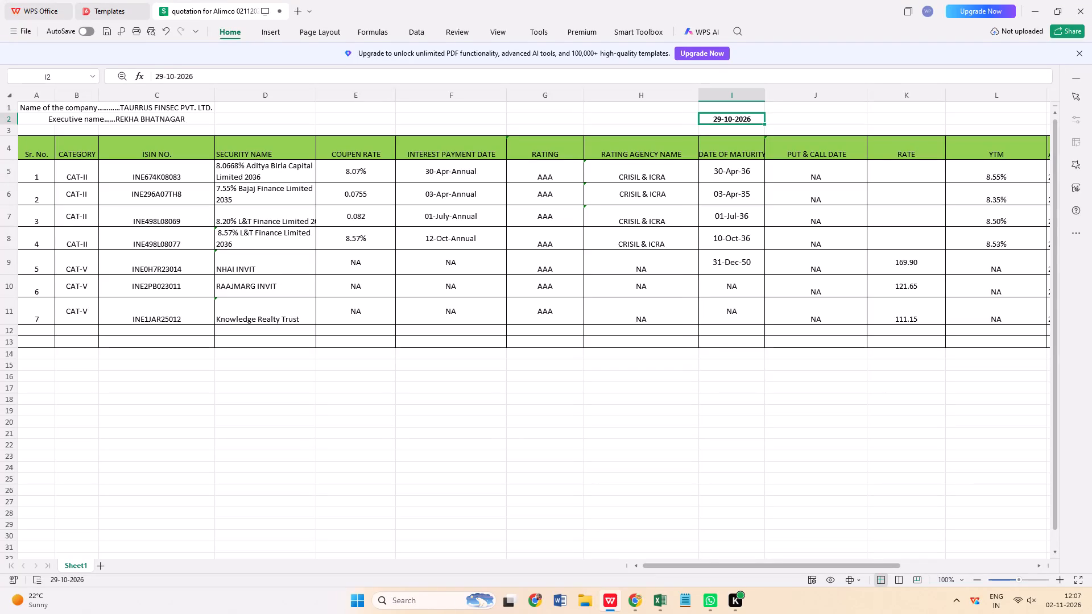
Widen the SECURITY NAME column until each security's full name, including Aditya Birla Capital Limited 2036, fits on one line.
left_click_drag(314, 91, 340, 98)
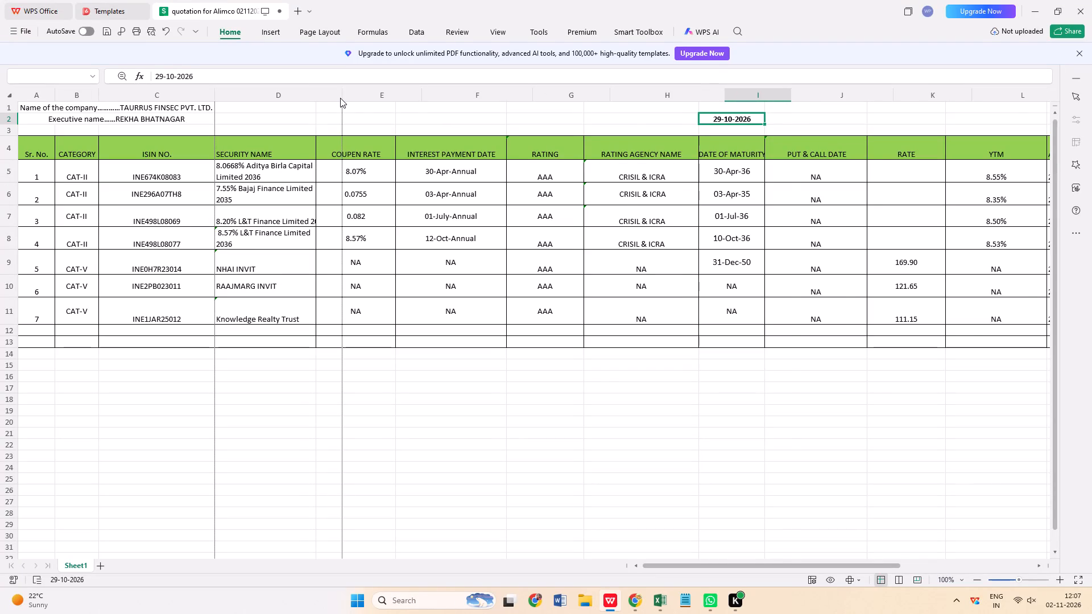
left_click_drag(340, 98, 344, 98)
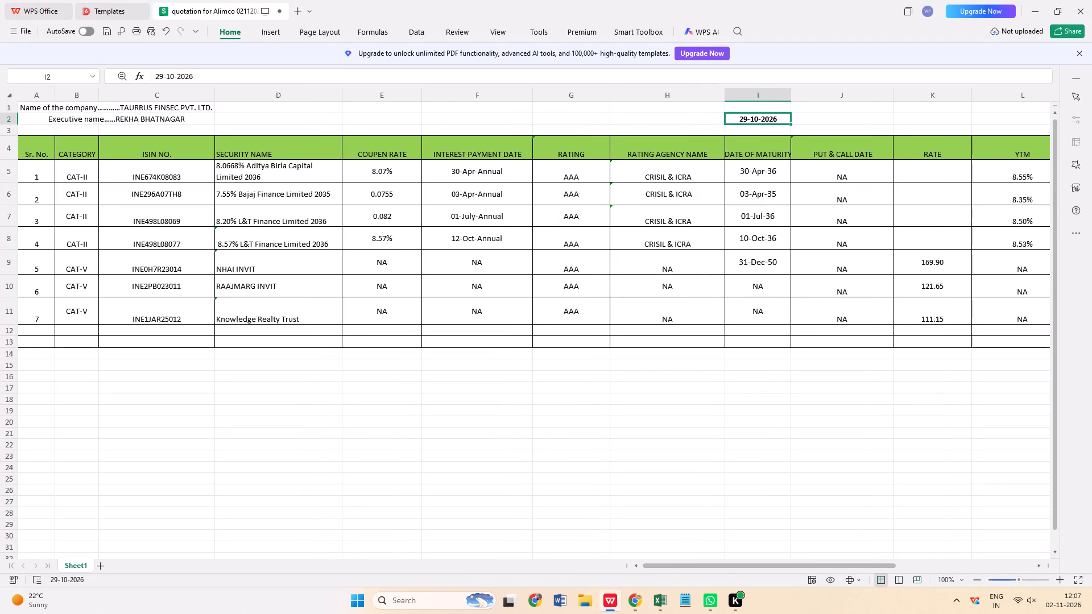
left_click_drag(344, 98, 362, 104)
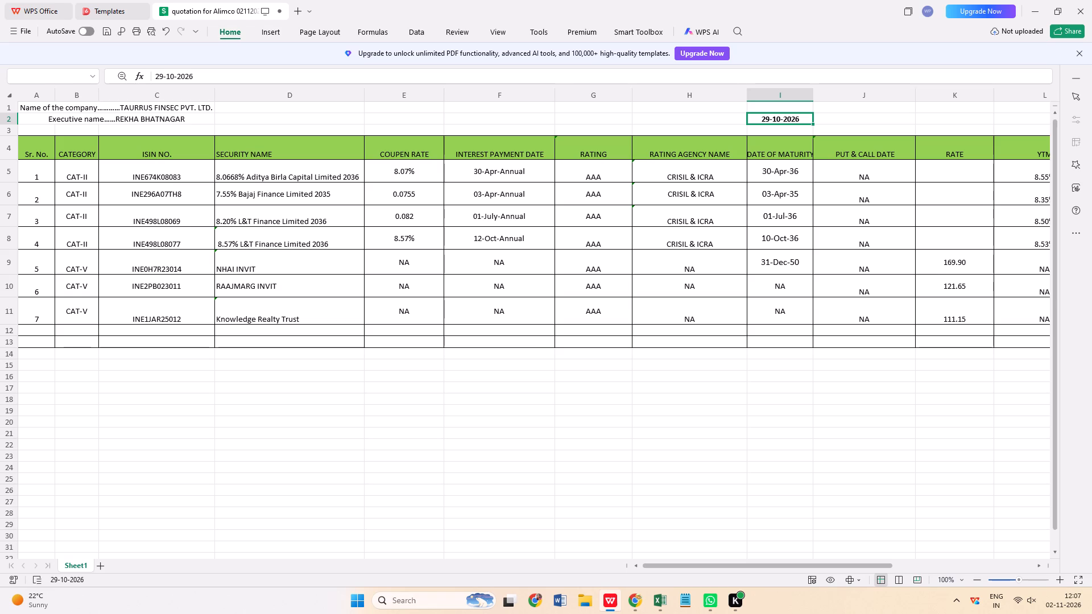
Reduce the height of row 11, the Knowledge Realty Trust row, to match the rows above it.
left_click_drag(18, 324, 22, 315)
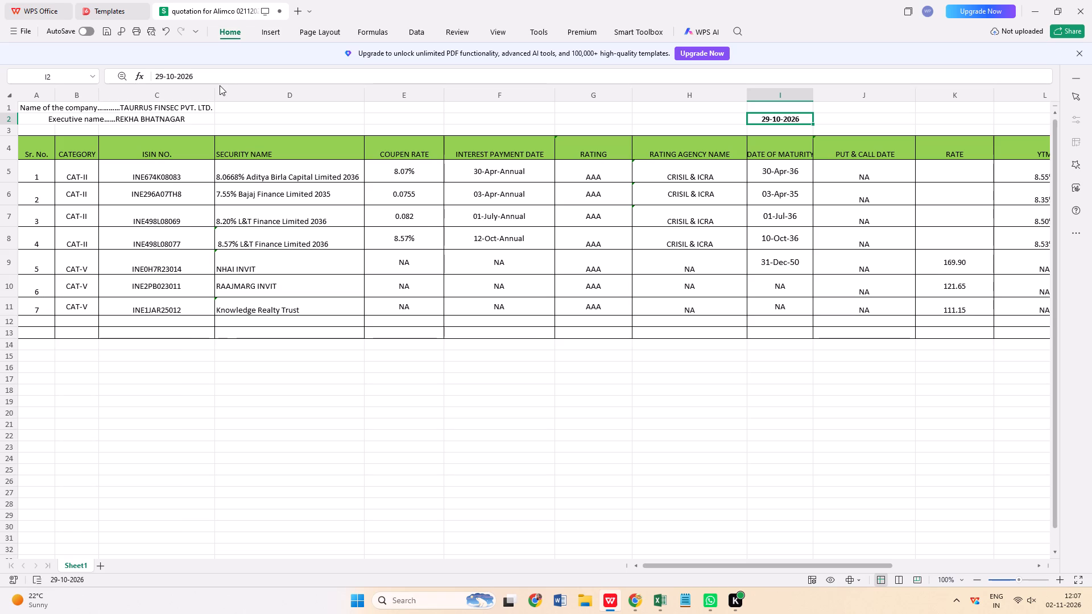
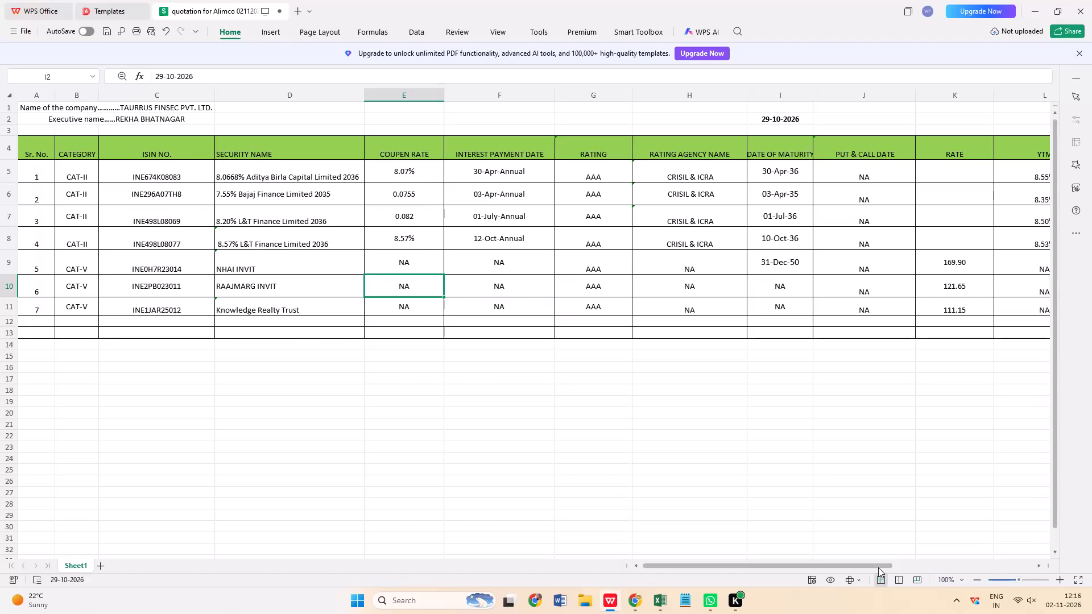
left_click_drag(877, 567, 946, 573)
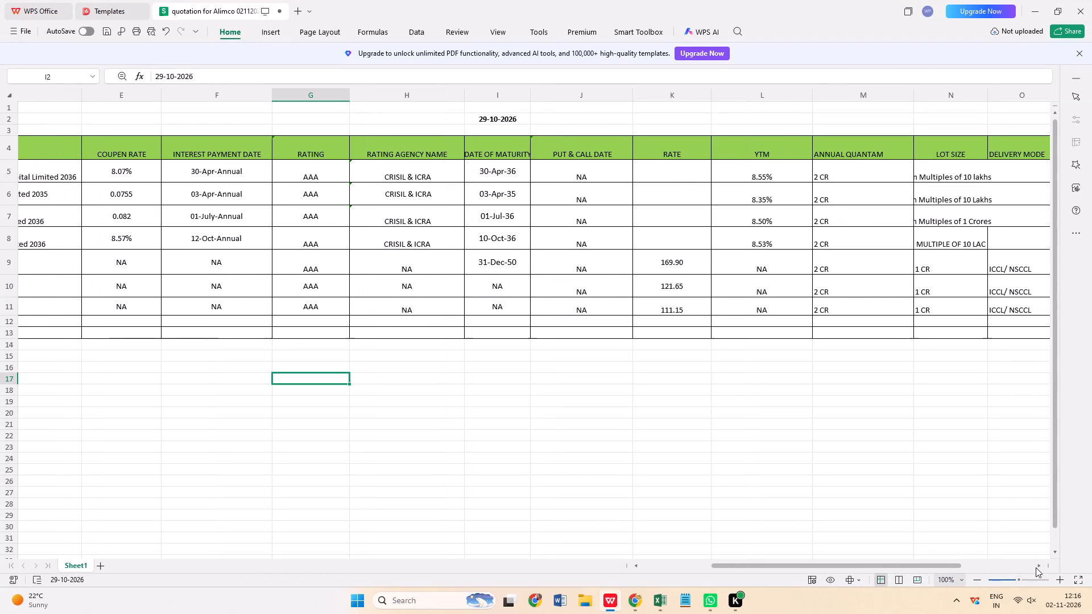
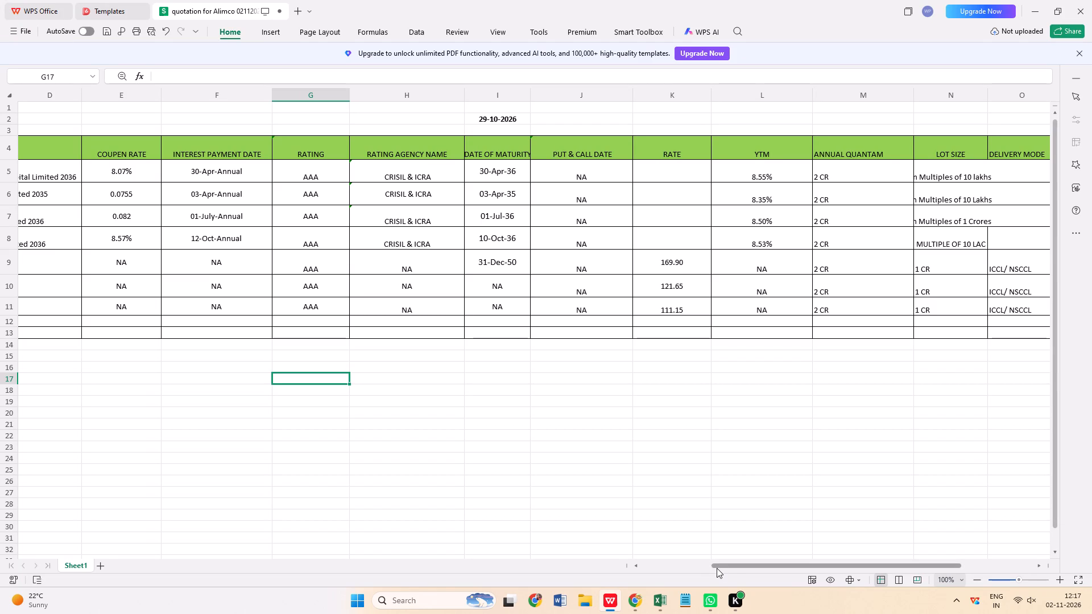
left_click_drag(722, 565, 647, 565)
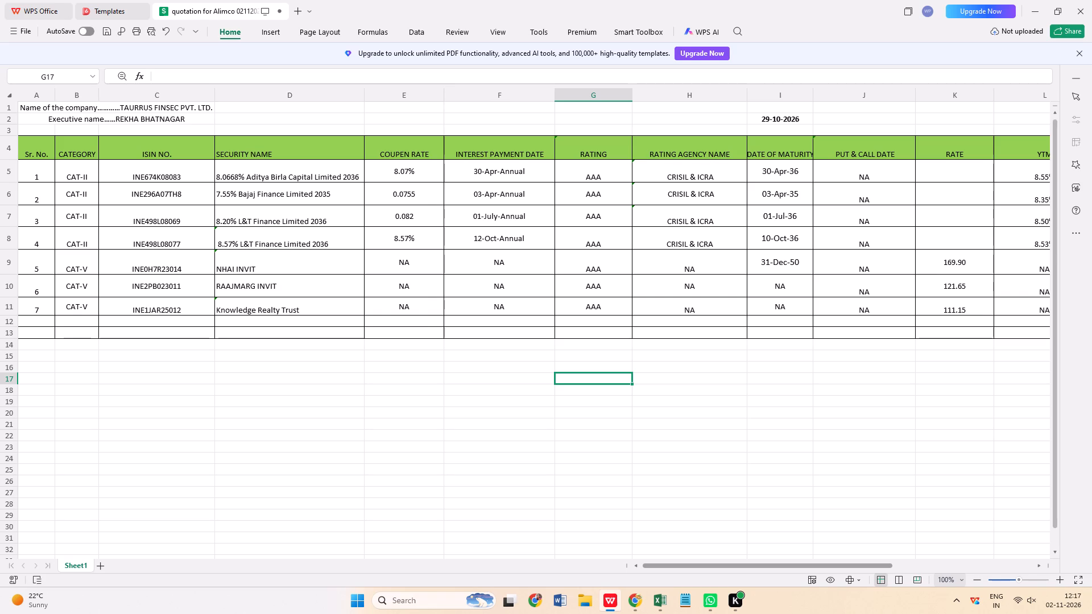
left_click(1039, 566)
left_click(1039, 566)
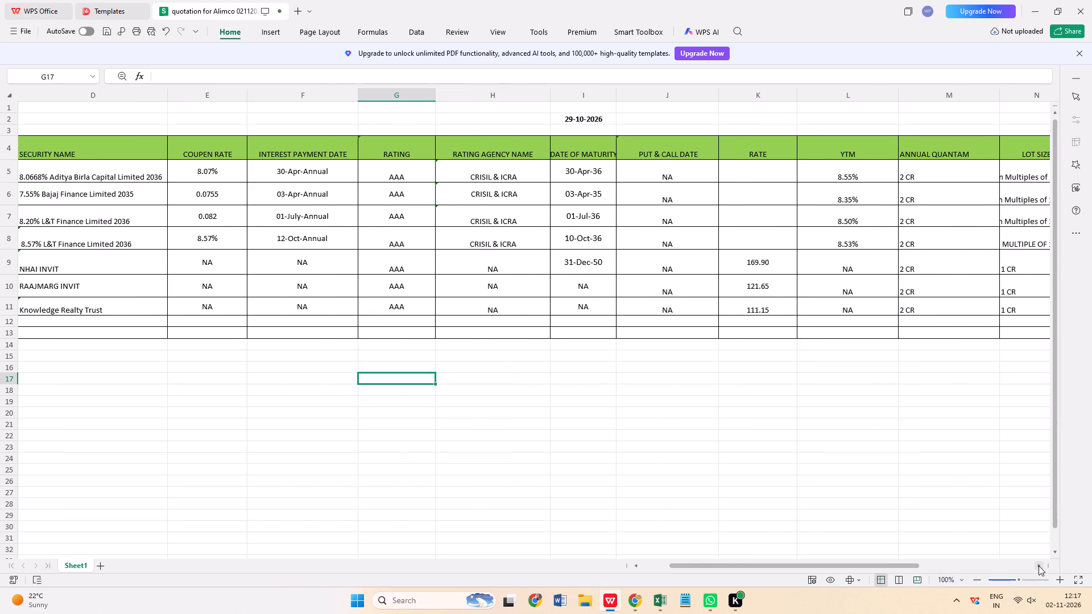
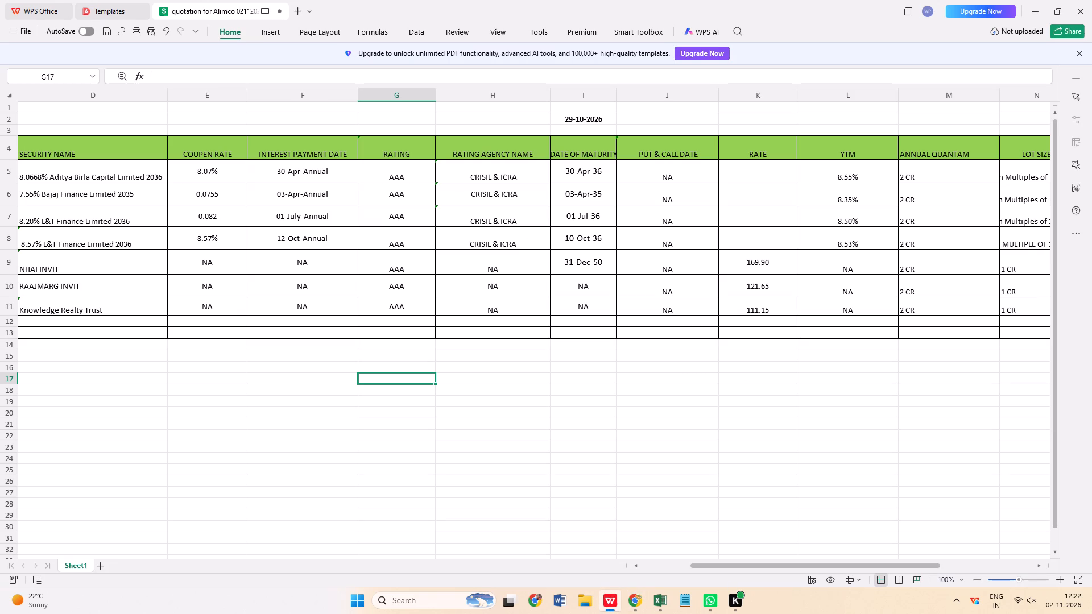
Check the YTM entries for Aditya Birla Capital 2036 and Bajaj Finance 2035 against the Nuvama offers email in Chrome.
left_click(859, 175)
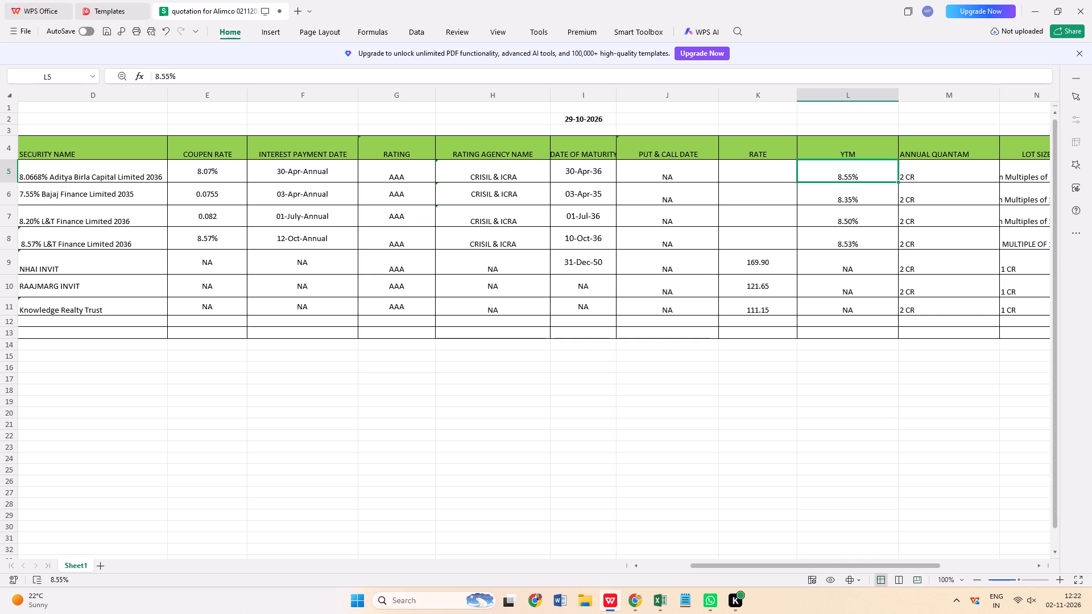
left_click(846, 201)
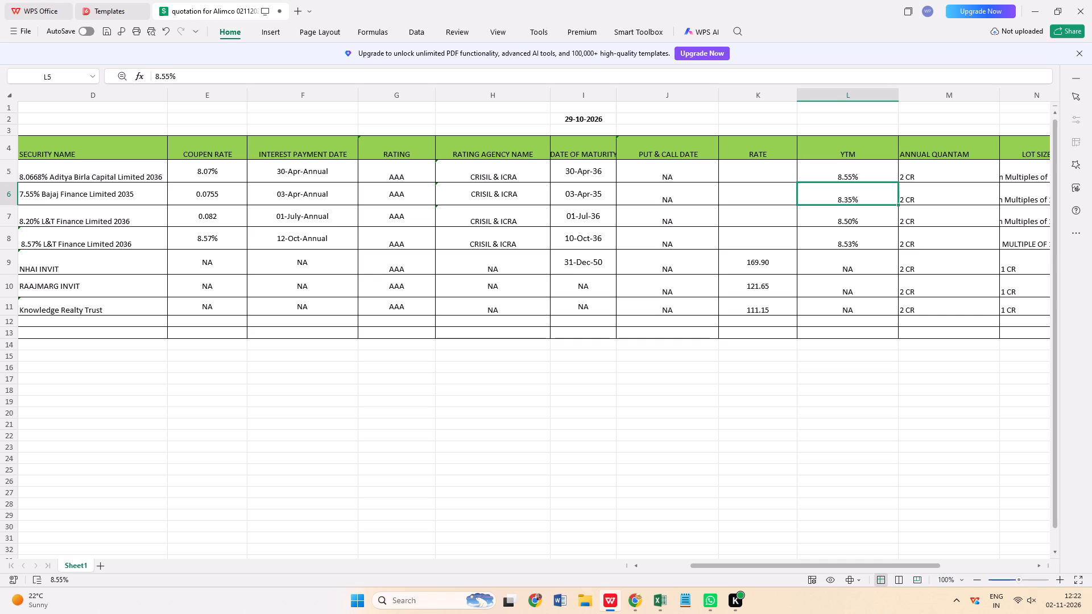
left_click(640, 599)
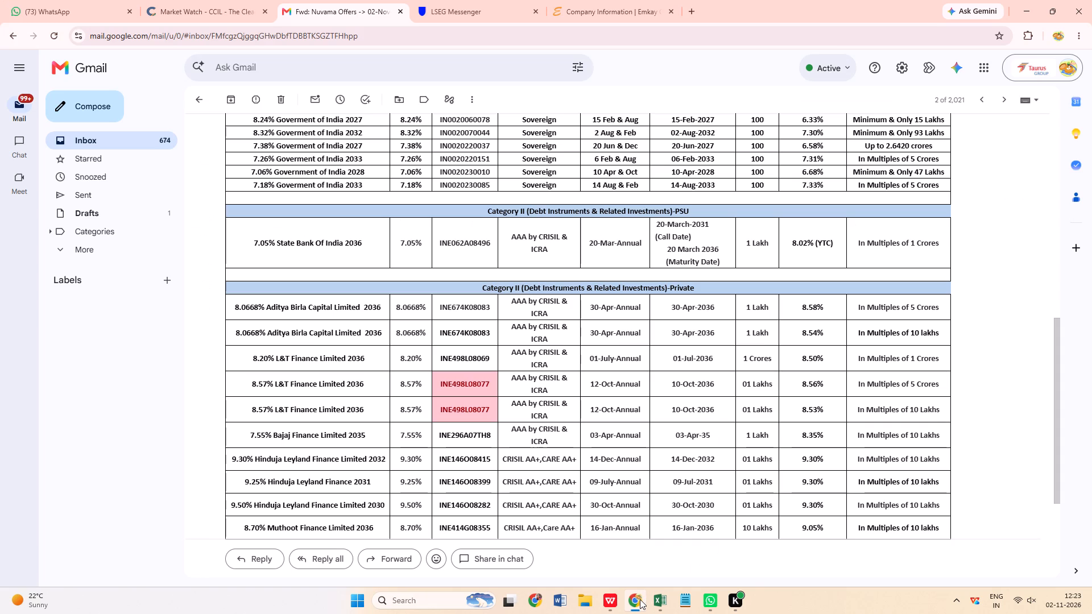
Compare the YTM of 8.20% L&T Finance Limited 2036 in the quotation with the Nuvama offers email.
left_click(640, 599)
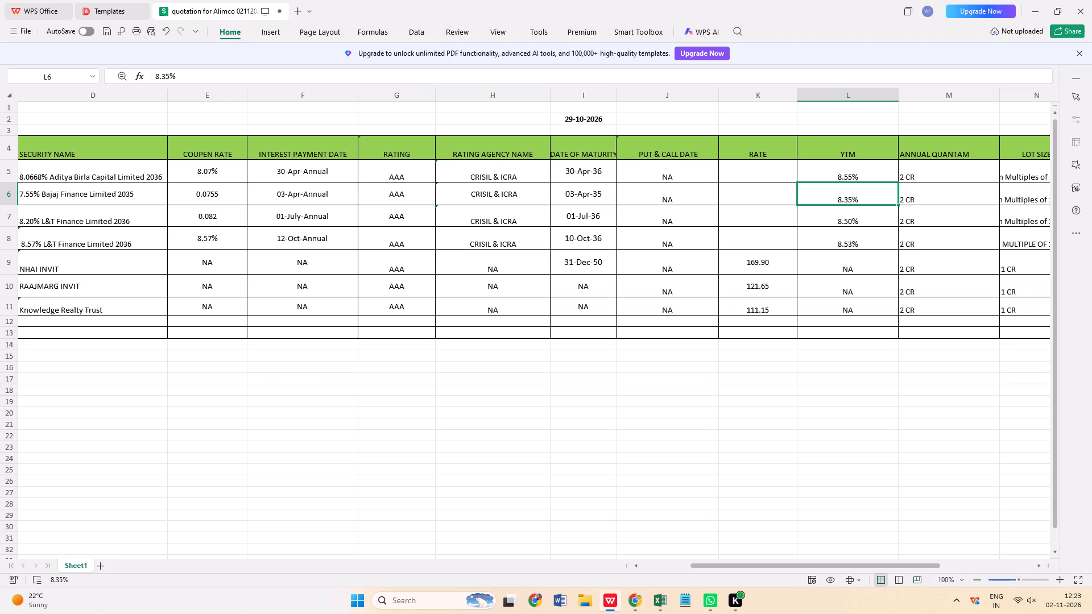
left_click(868, 217)
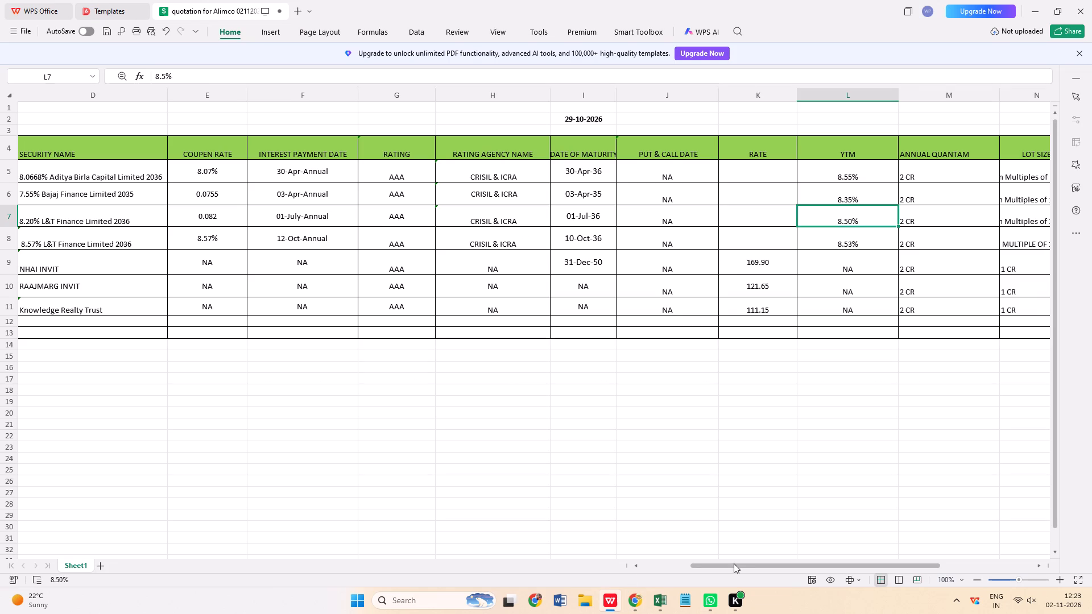
left_click(636, 598)
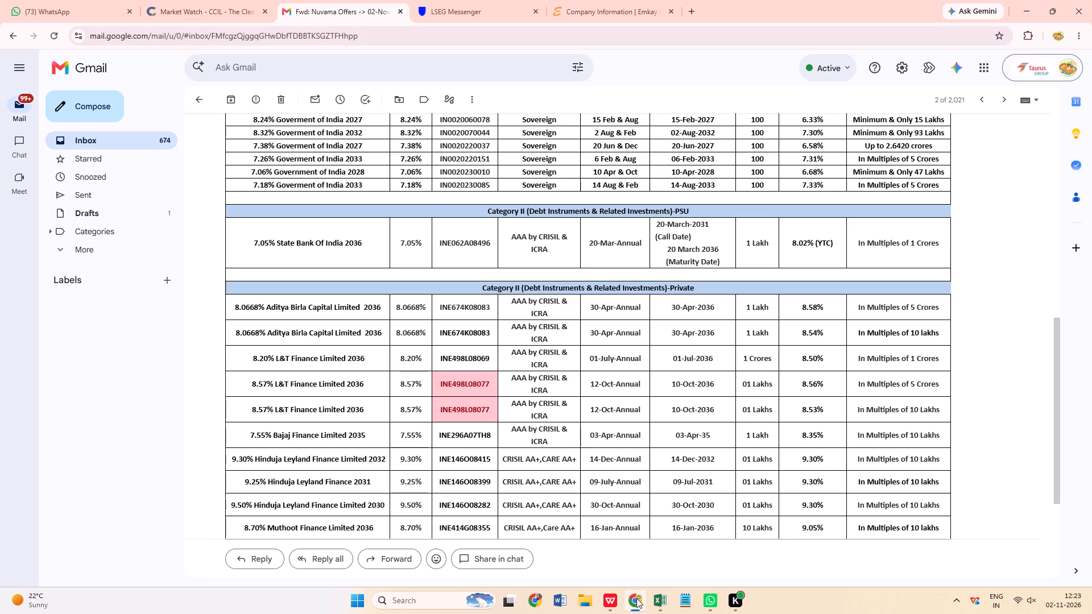
left_click(636, 598)
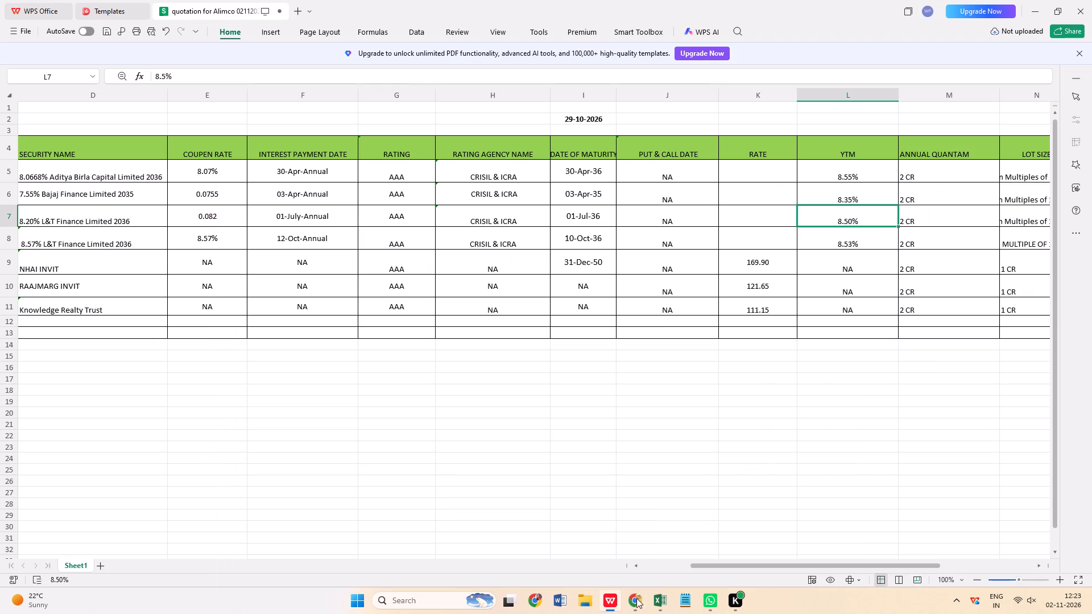
left_click(636, 598)
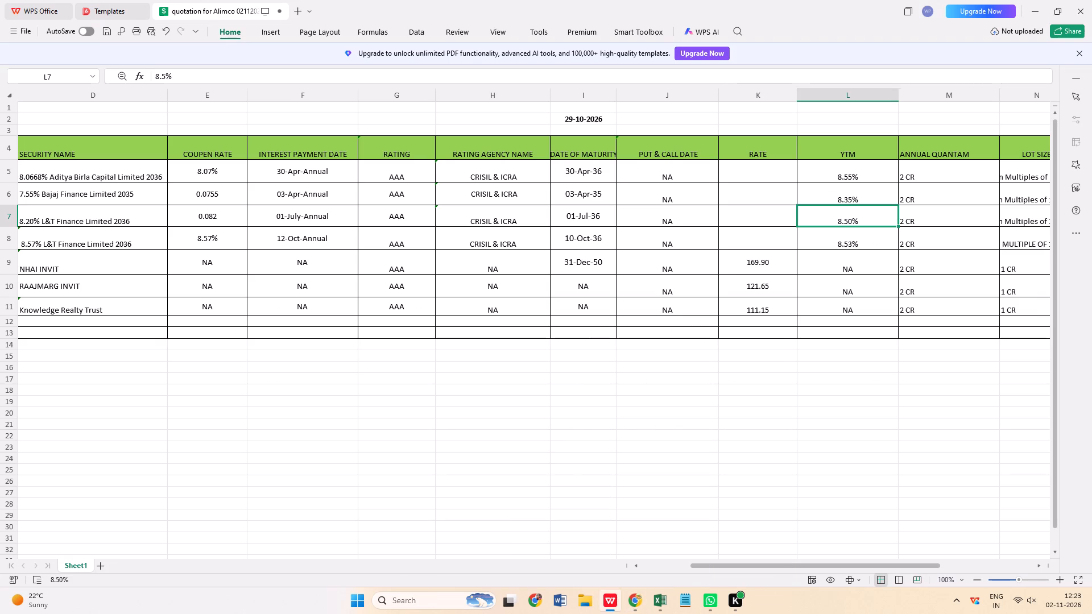
left_click(638, 596)
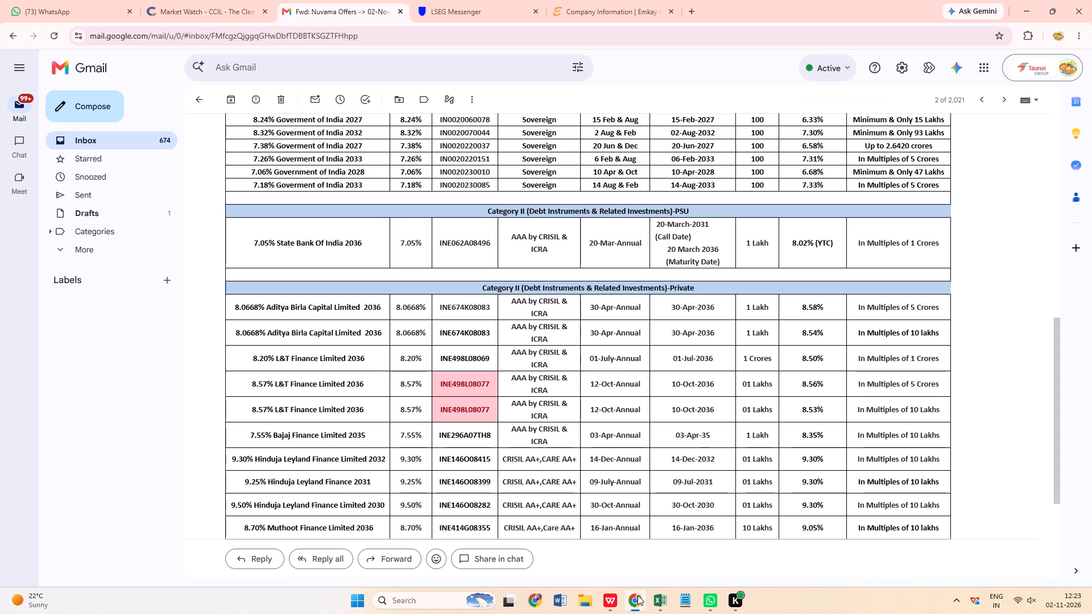
left_click(638, 595)
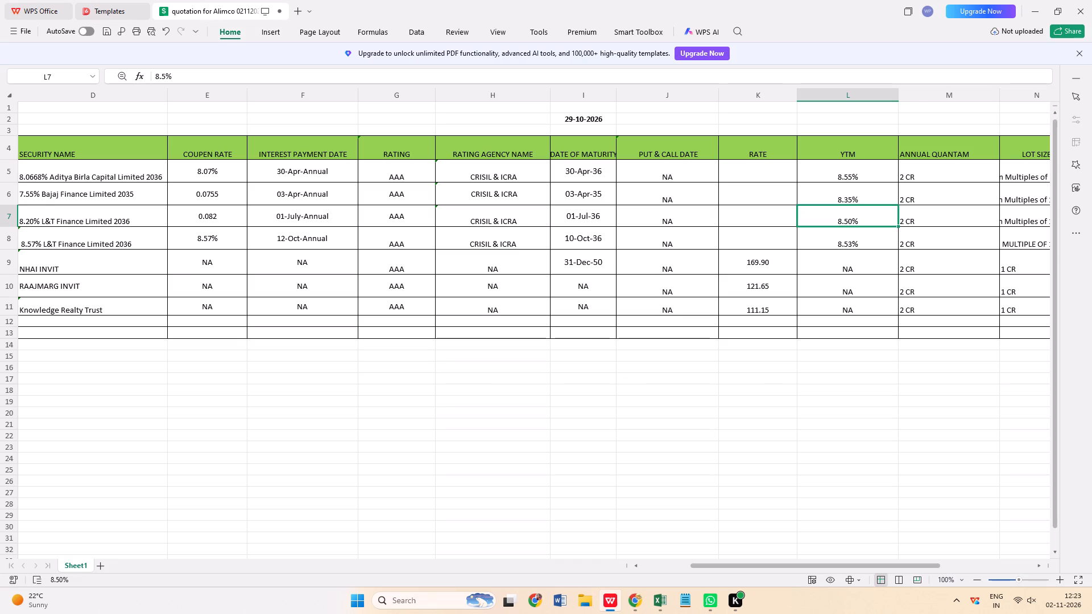
Copy the Aditya Birla Capital ISIN INE674K08083 from the quotation and search for it in the Cashflows 15072026 Excel workbook.
left_click_drag(697, 567, 658, 565)
left_click_drag(658, 565, 640, 566)
left_click(636, 566)
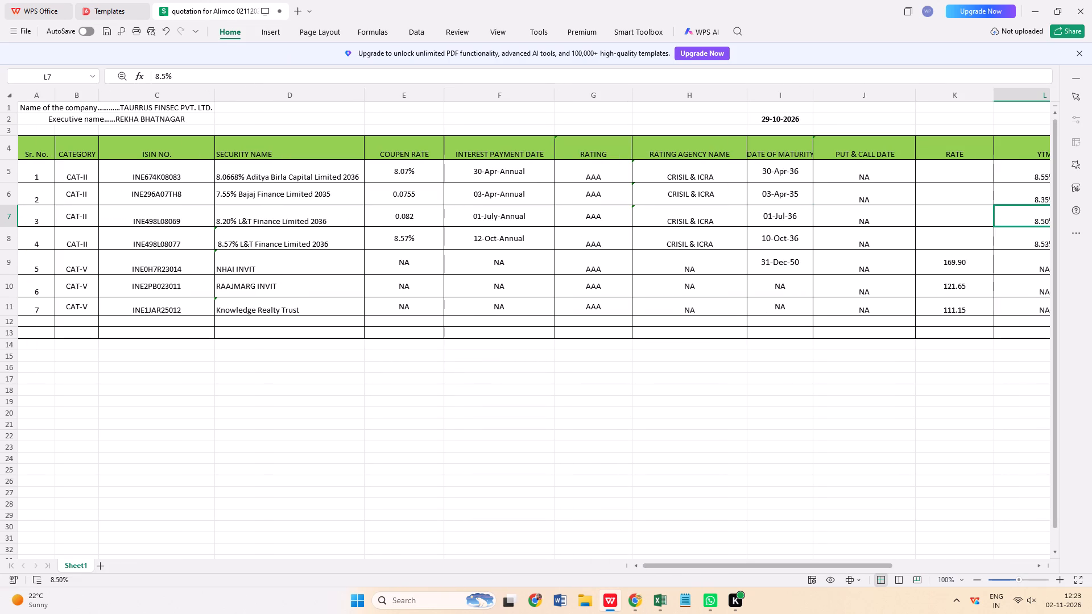
triple_click(184, 179)
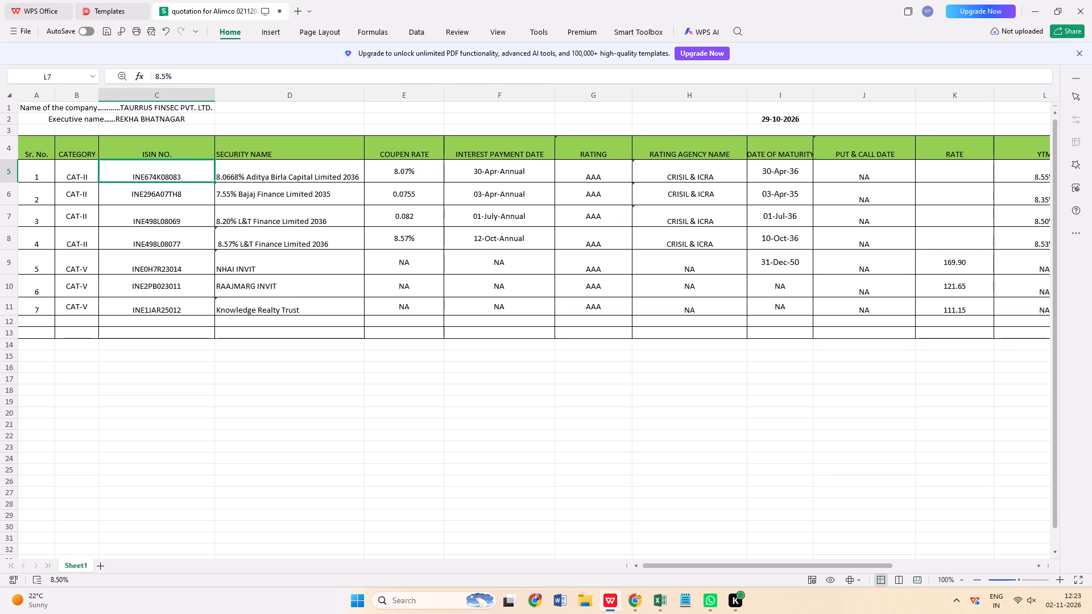
triple_click(184, 177)
left_click(184, 176)
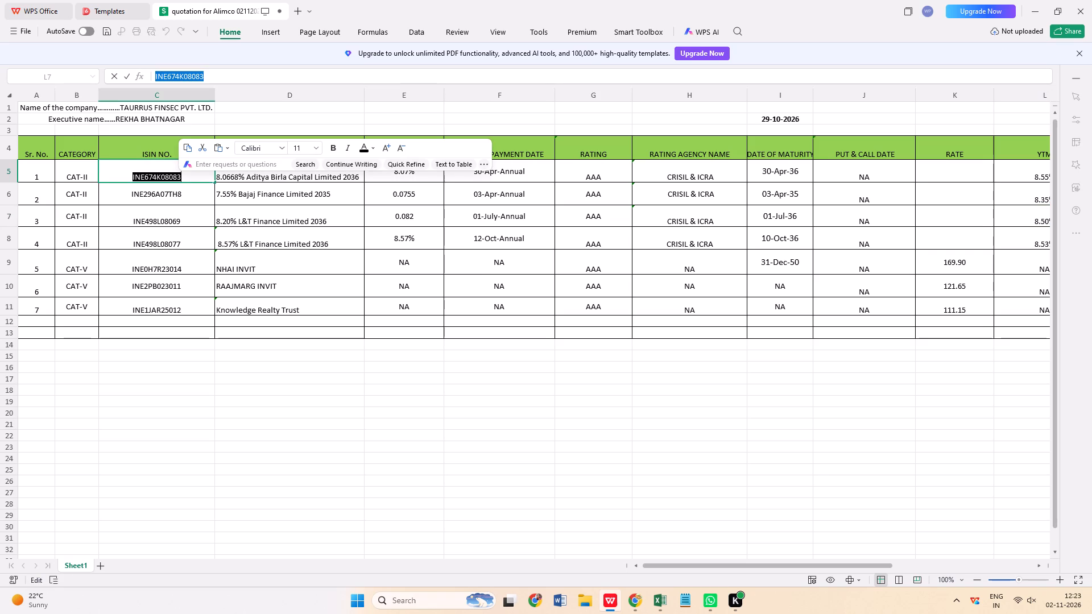
key("ctrl+c")
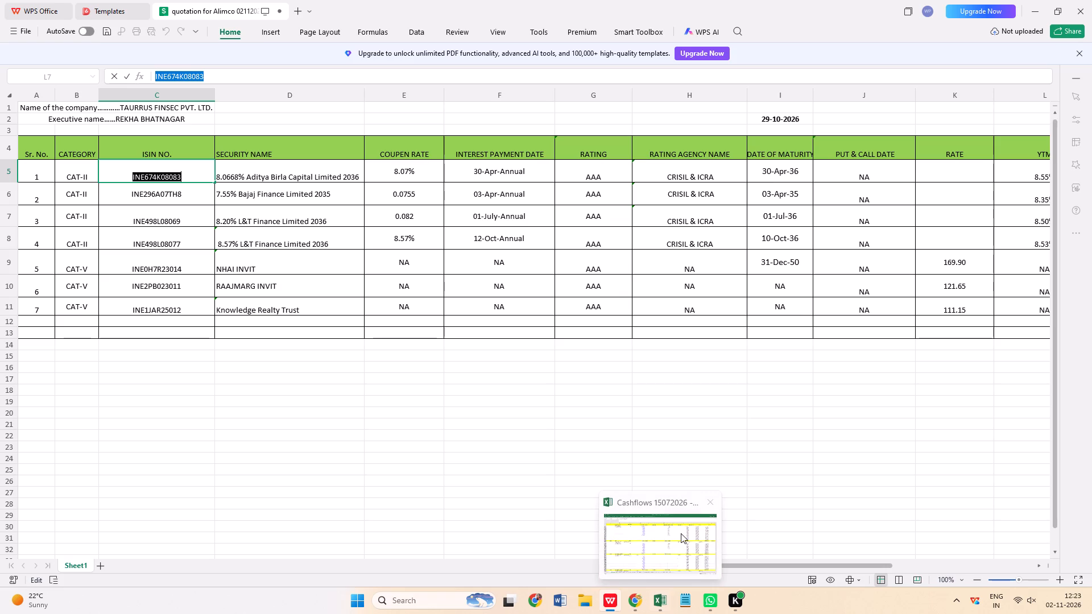
left_click(681, 533)
left_click(531, 335)
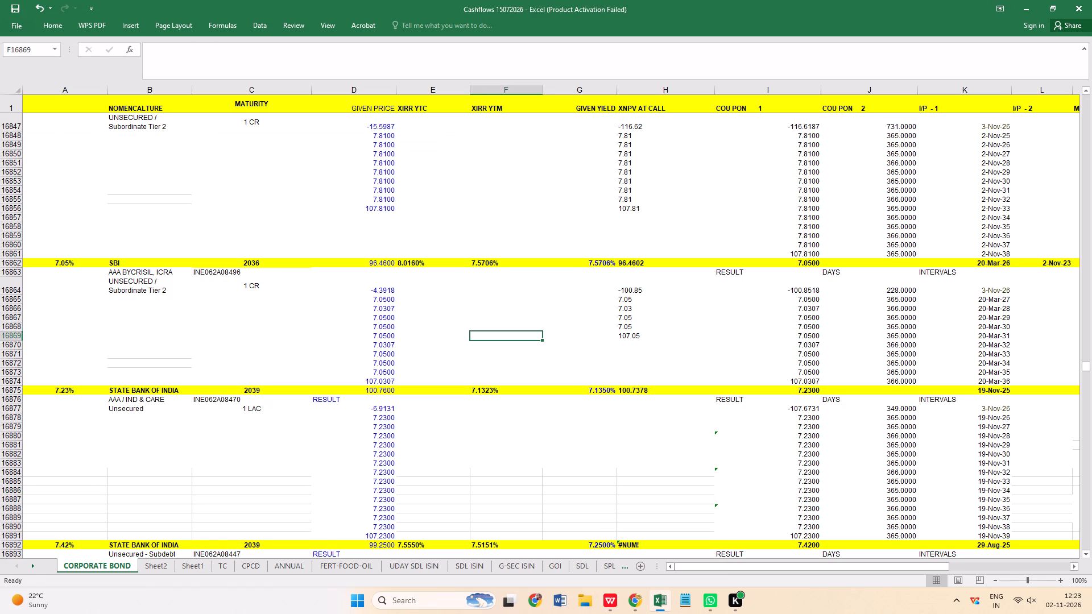
key("ctrl+f")
left_click_drag(361, 179, 240, 150)
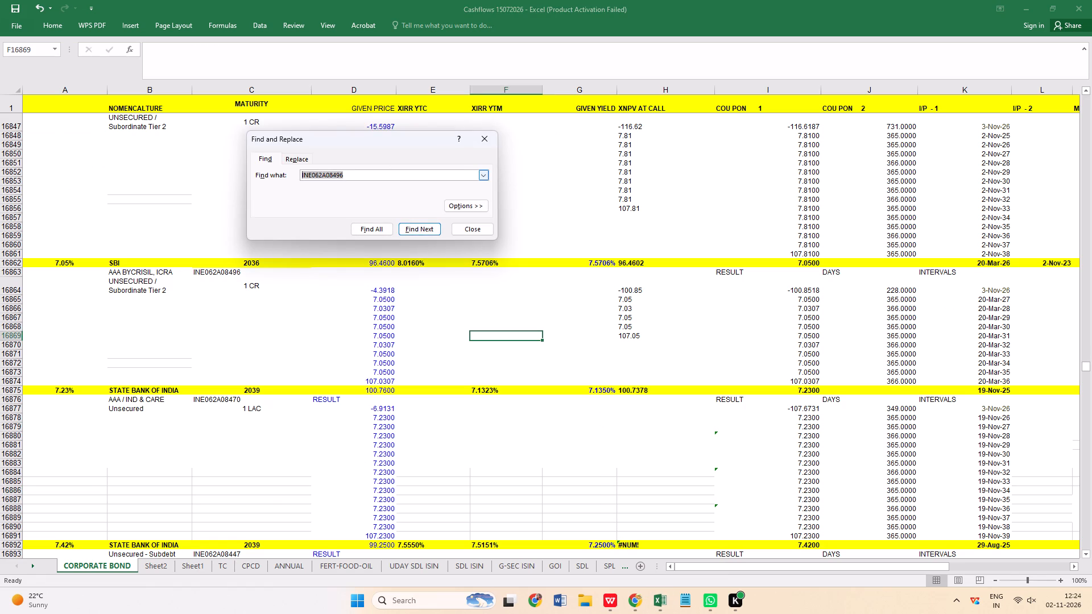
key("ctrl+v")
key("Return")
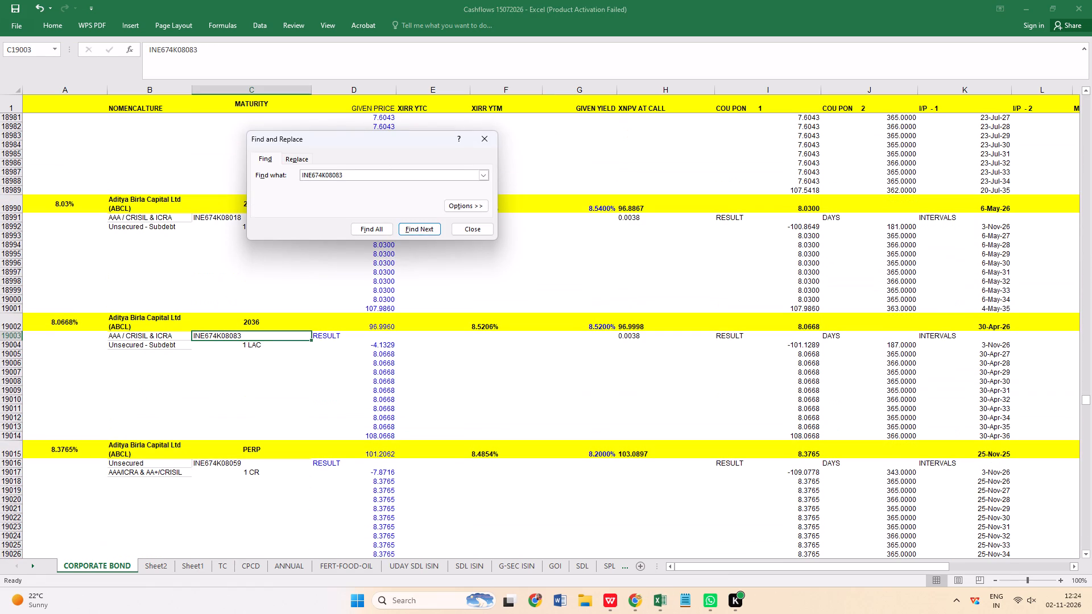
Recheck the Nuvama offers email, then set the given yield of the 8.0668% Aditya Birla Capital 2036 bond to 8.54% in the cashflow workbook.
left_click(631, 599)
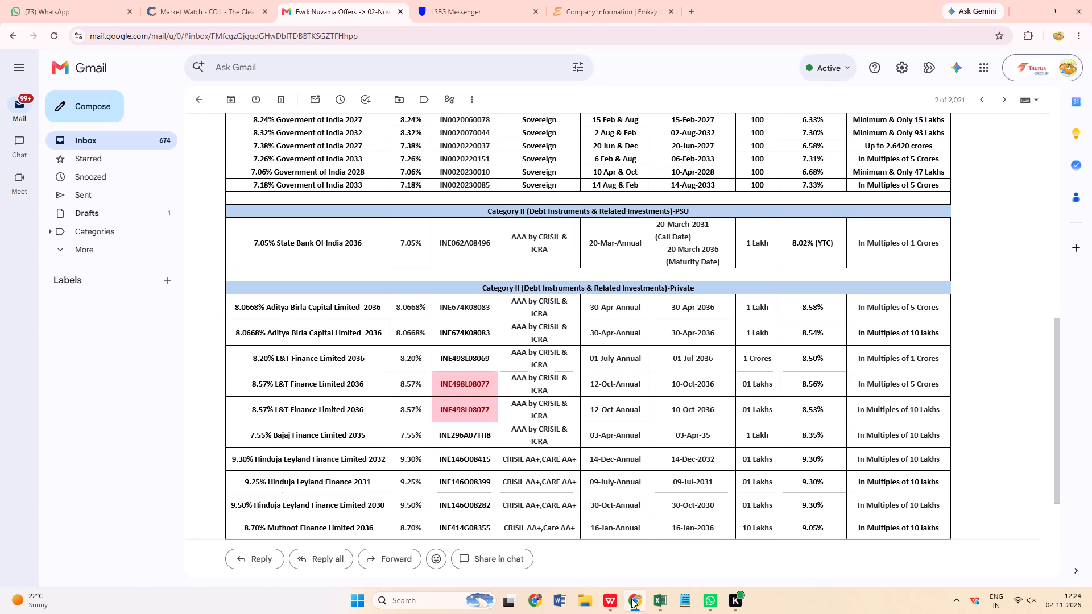
left_click(631, 599)
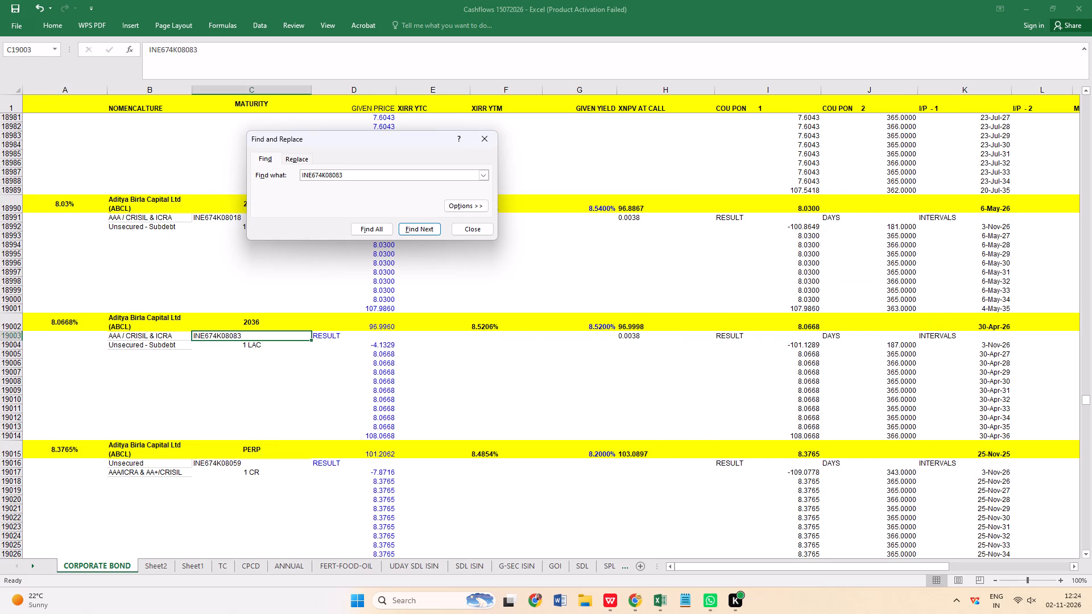
left_click(486, 143)
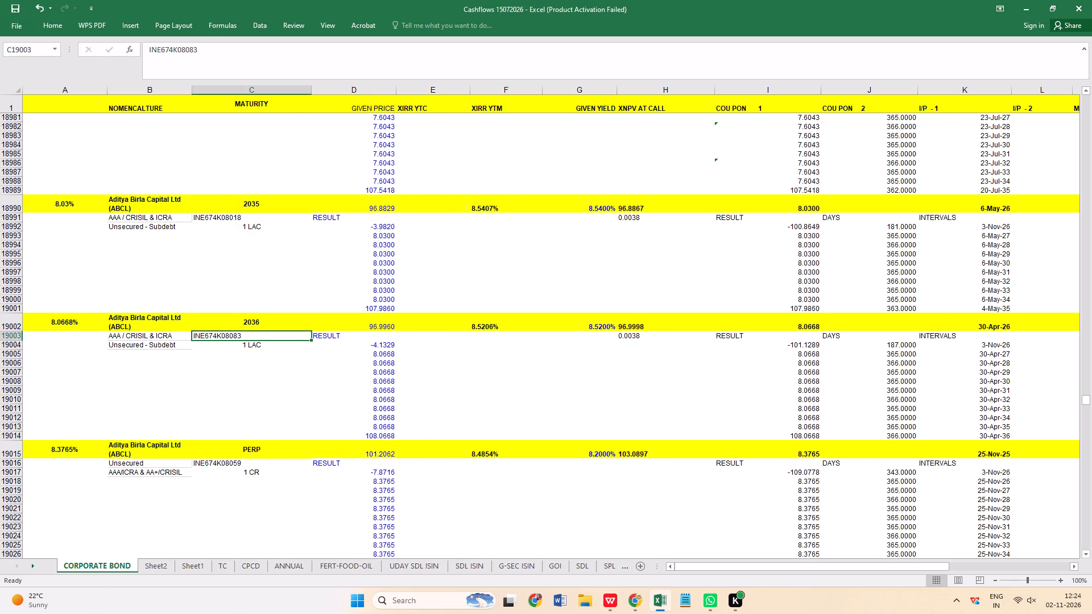
left_click(597, 325)
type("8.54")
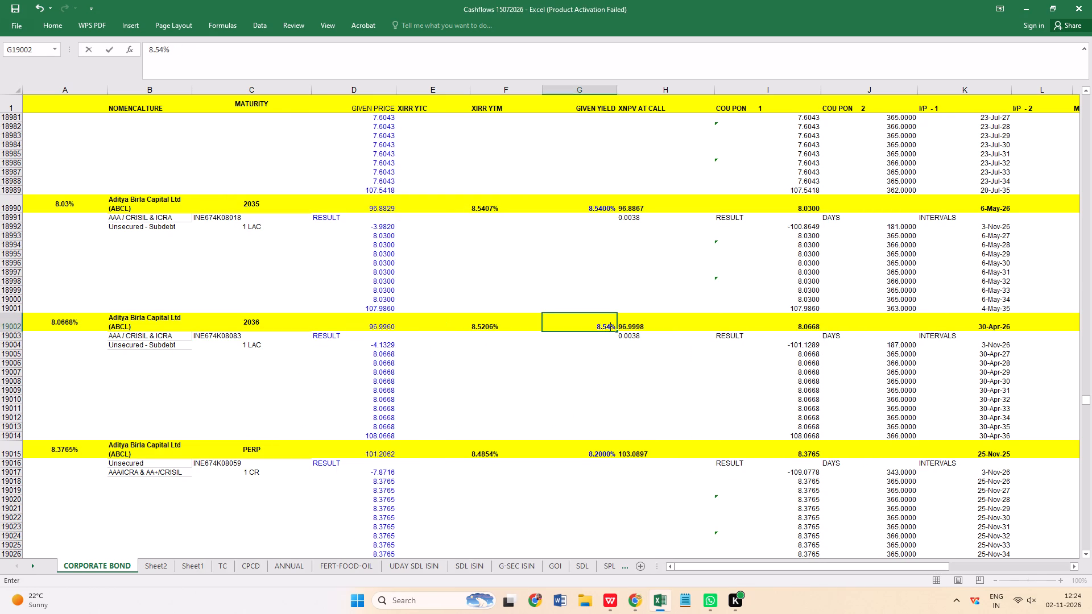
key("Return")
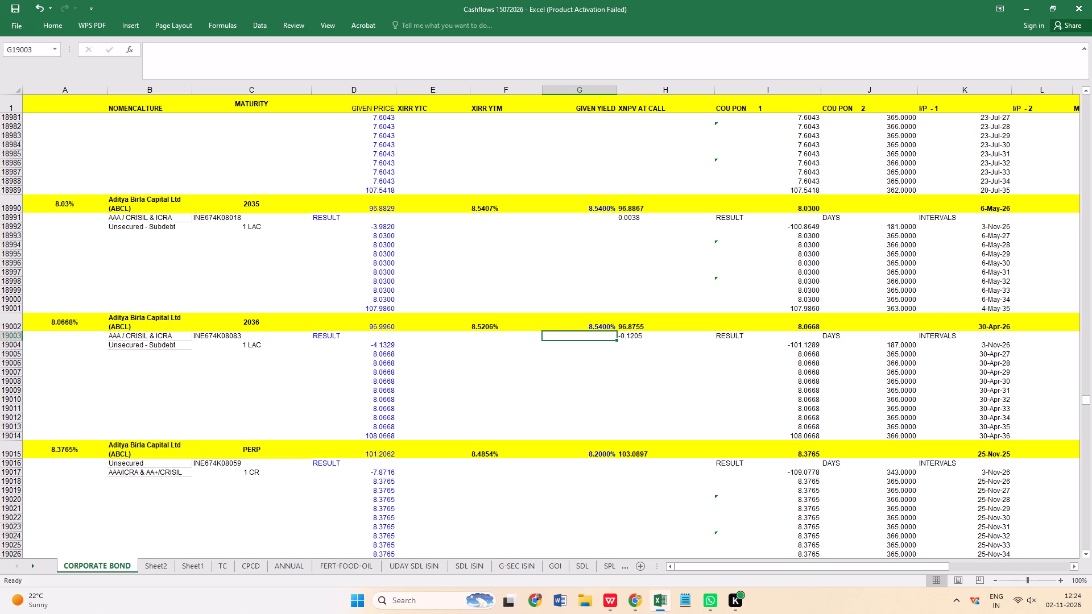
Enter a new given price beginning with 96 for the 8.0668% Aditya Birla Capital 2036 bond.
left_click(386, 329)
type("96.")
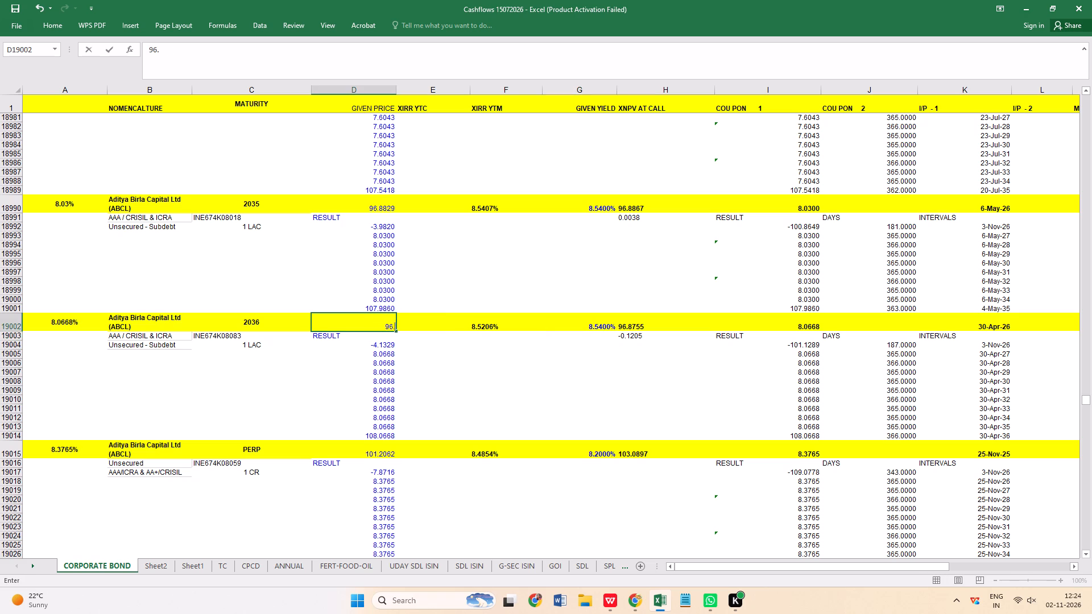
In the Excel cashflow workbook, set the given price of the 8.0668% Aditya Birla Capital 2036 bond to 96.88.
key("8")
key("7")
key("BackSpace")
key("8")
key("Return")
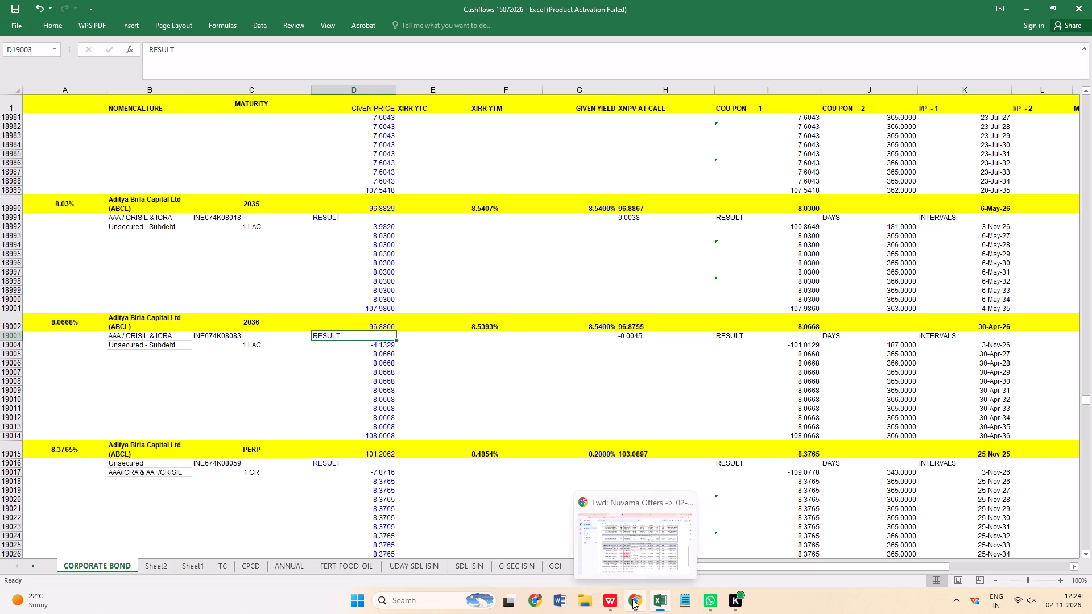
Switch to the Alimco quotation in WPS, enter a rate of 96.88 for 8.0668% Aditya Birla Capital Limited 2036, and save.
left_click(607, 594)
left_click(934, 172)
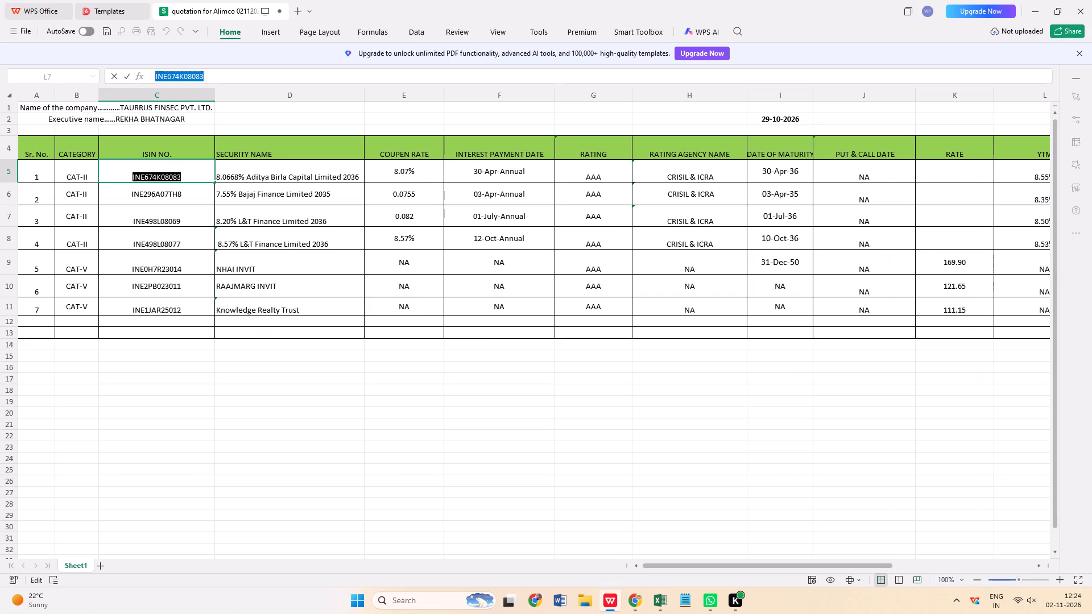
type("96.88")
key("Return")
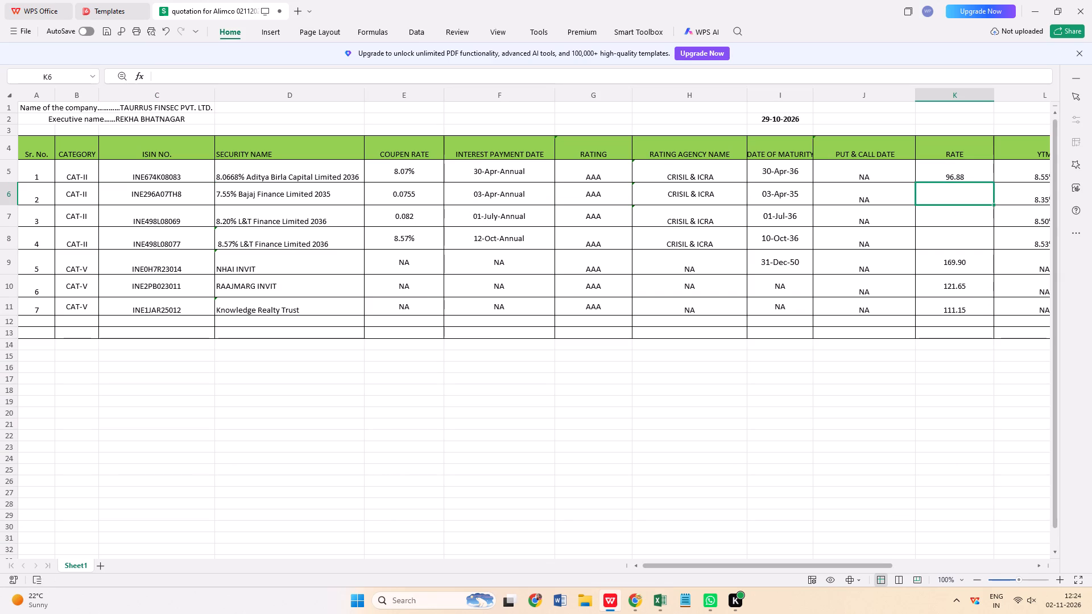
key("ctrl+s")
Select the ISIN text INE296A07TH8 of 7.55% Bajaj Finance Limited 2035 inside its cell.
triple_click(185, 193)
left_click(185, 192)
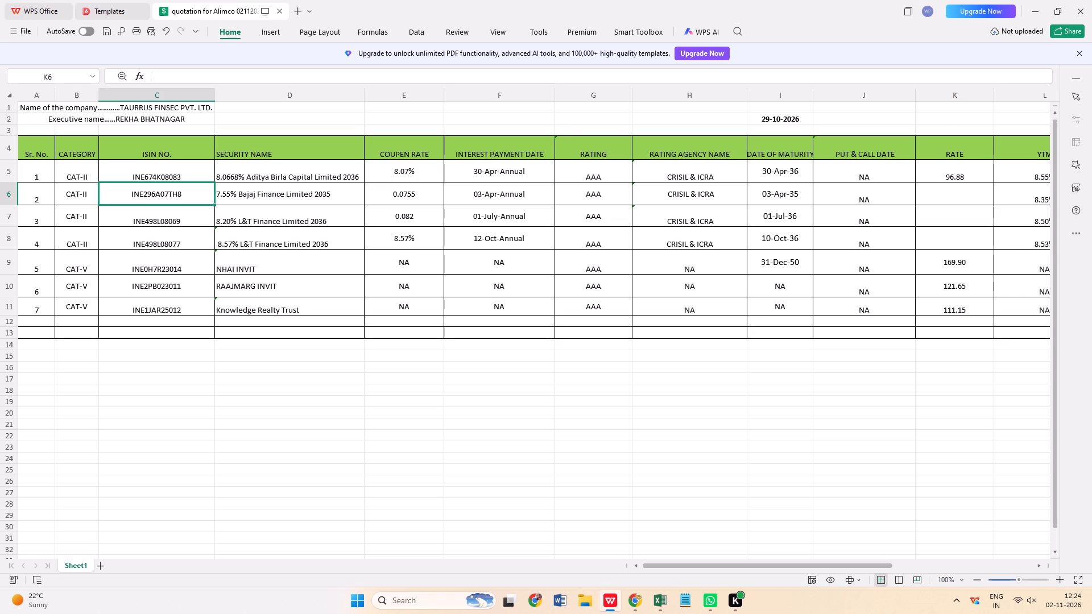
triple_click(184, 195)
triple_click(183, 193)
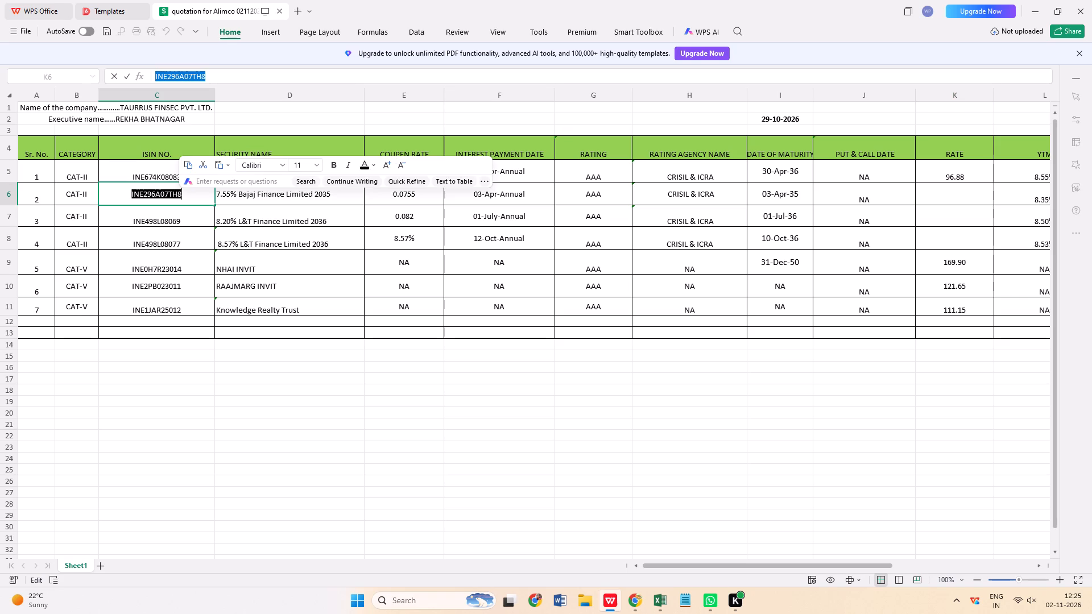
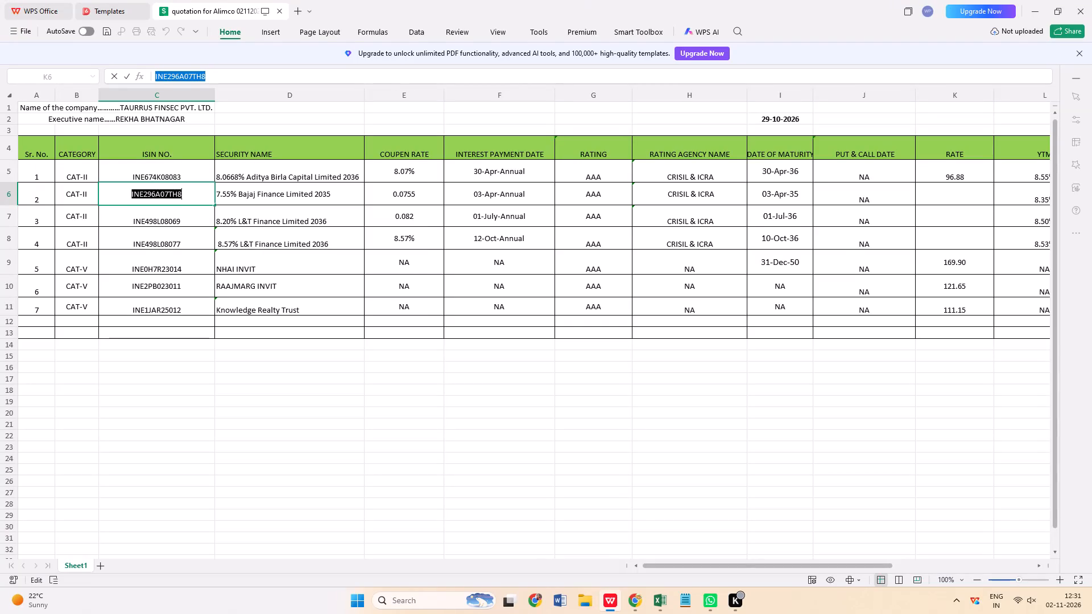
Copy ISIN INE296A07TH8, find it in the Excel cashflow workbook, and set that Bajaj Finance bond's given yield to 8.35%.
left_click(1039, 566)
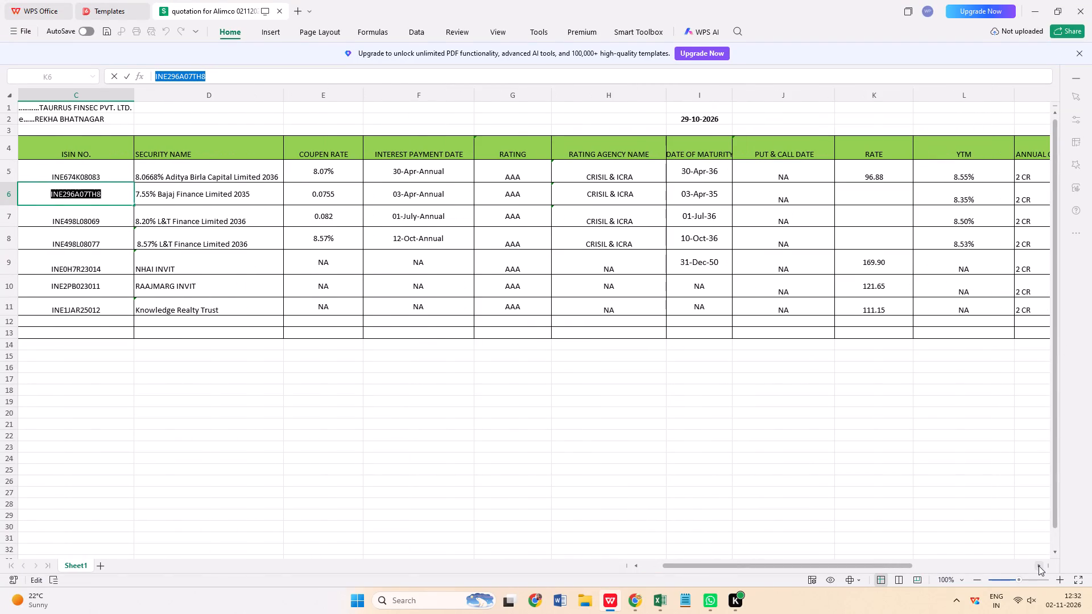
key("ctrl+c")
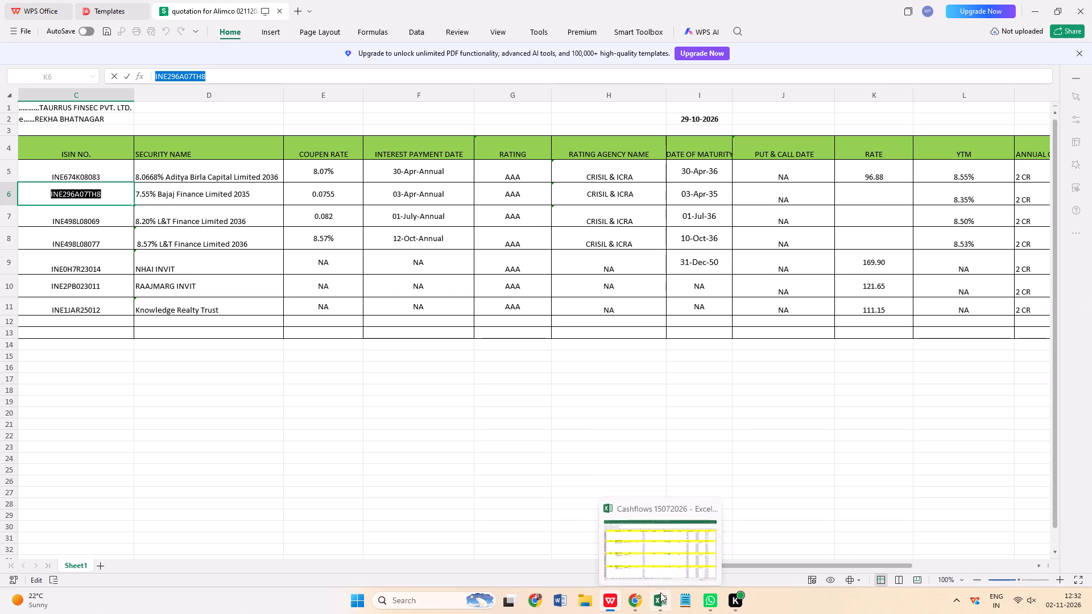
left_click(671, 543)
left_click(469, 239)
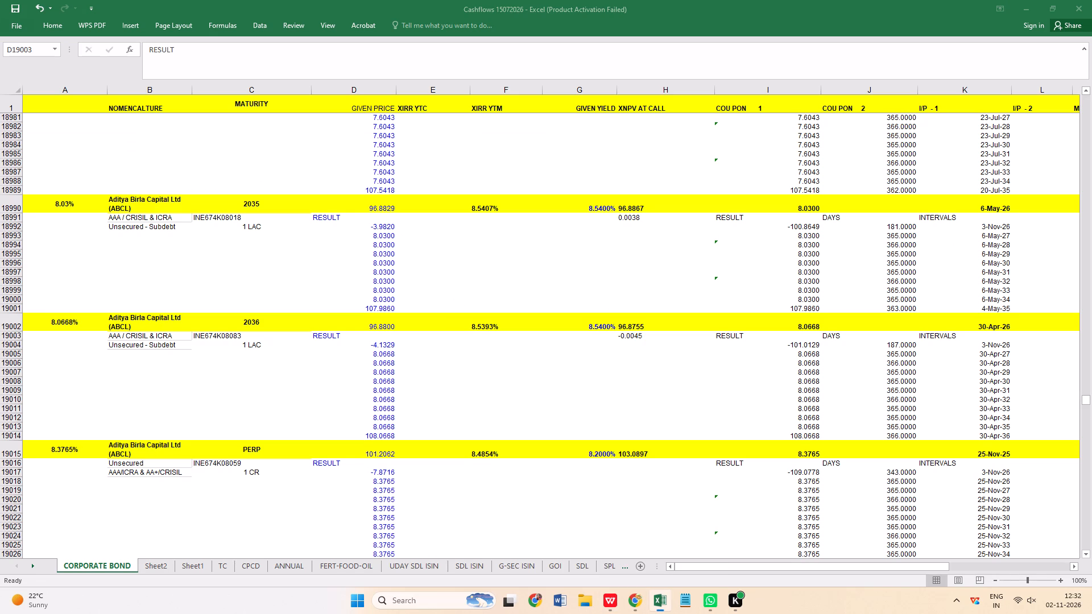
key("ctrl+f")
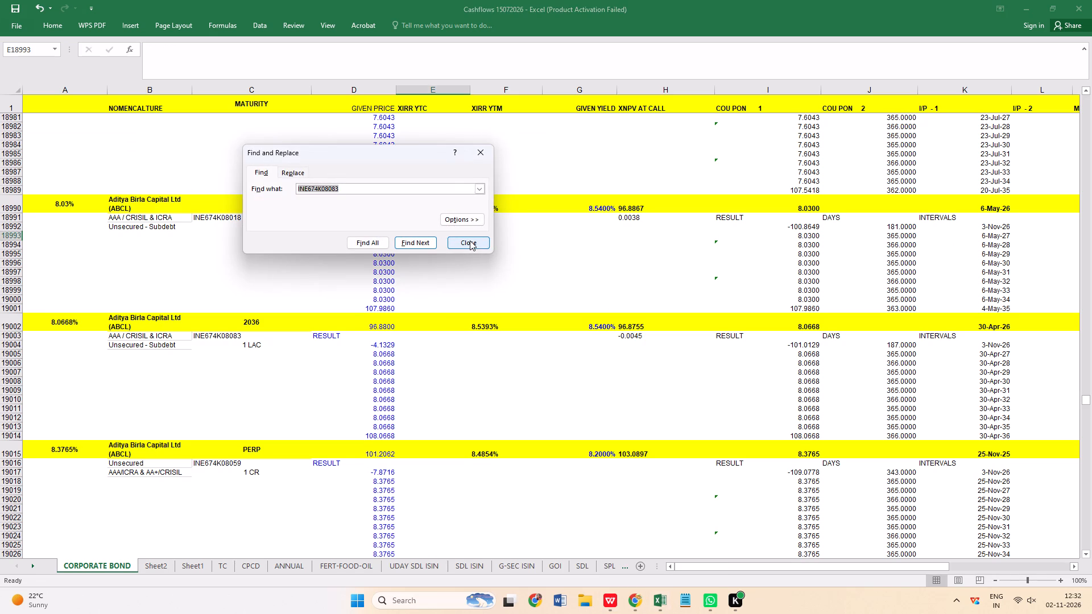
key("ctrl+v")
key("Return")
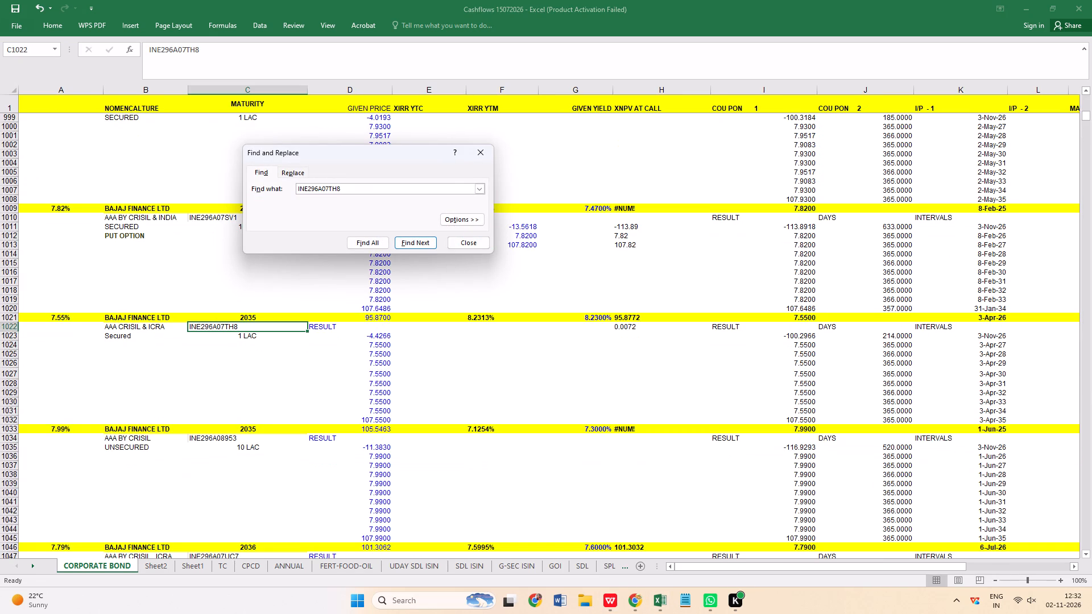
left_click(590, 315)
type("8.35")
key("Return")
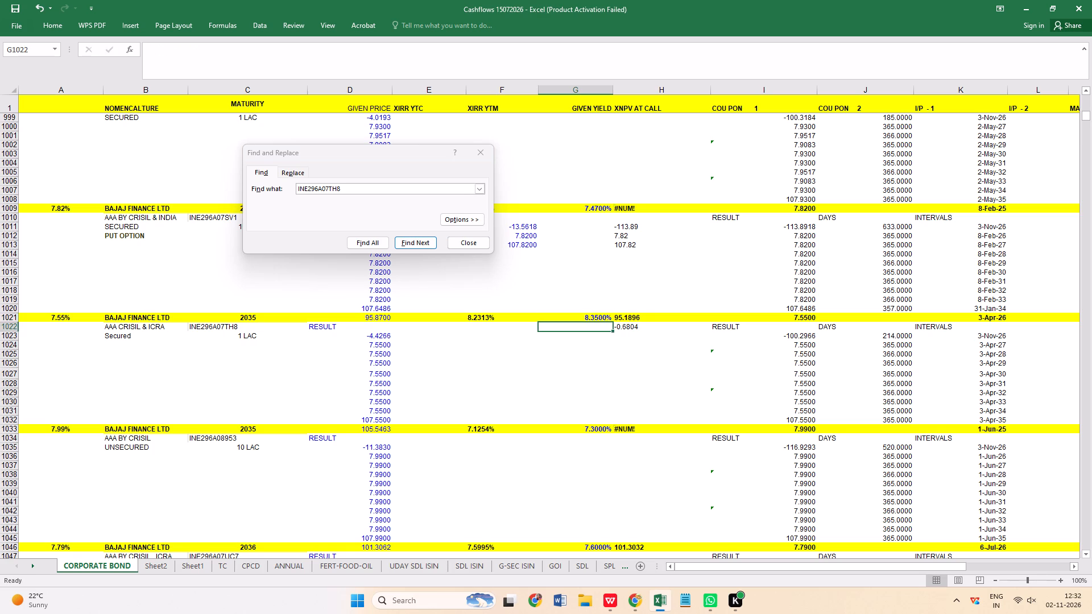
left_click(481, 156)
Set the given price of the 7.55% Bajaj Finance 2035 bond to 95.1896, and round it to 95.19.
left_click(365, 316)
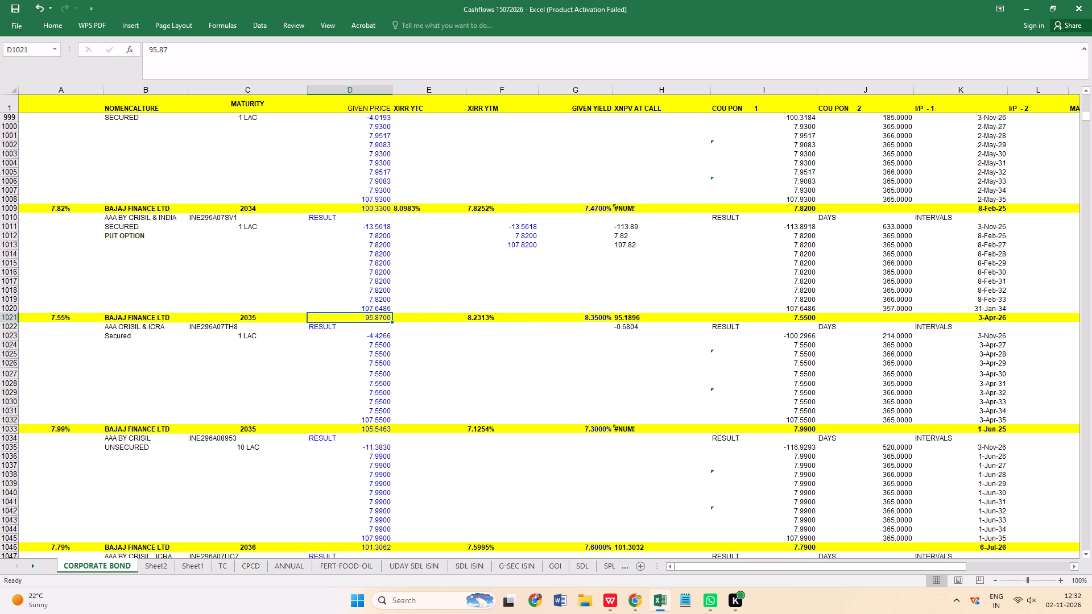
type("95.")
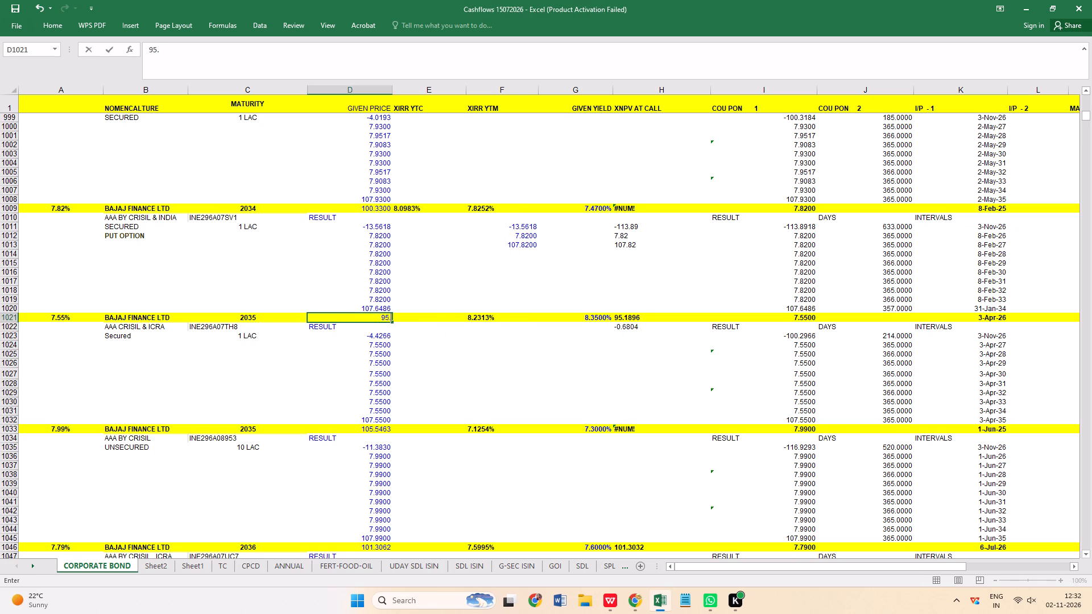
type("186")
key("BackSpace")
type("96")
key("Return")
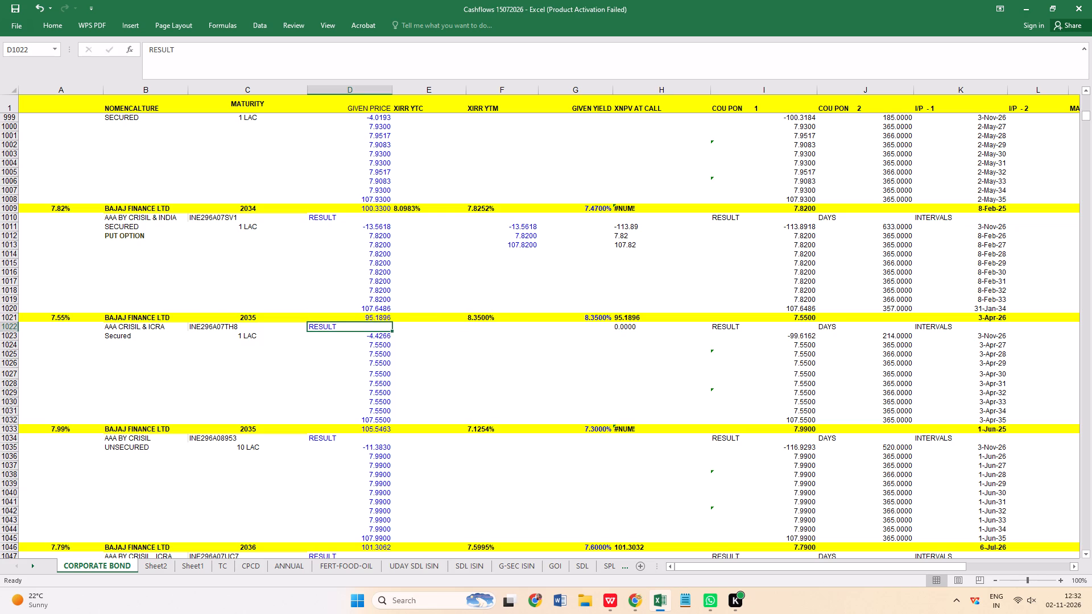
left_click(371, 317)
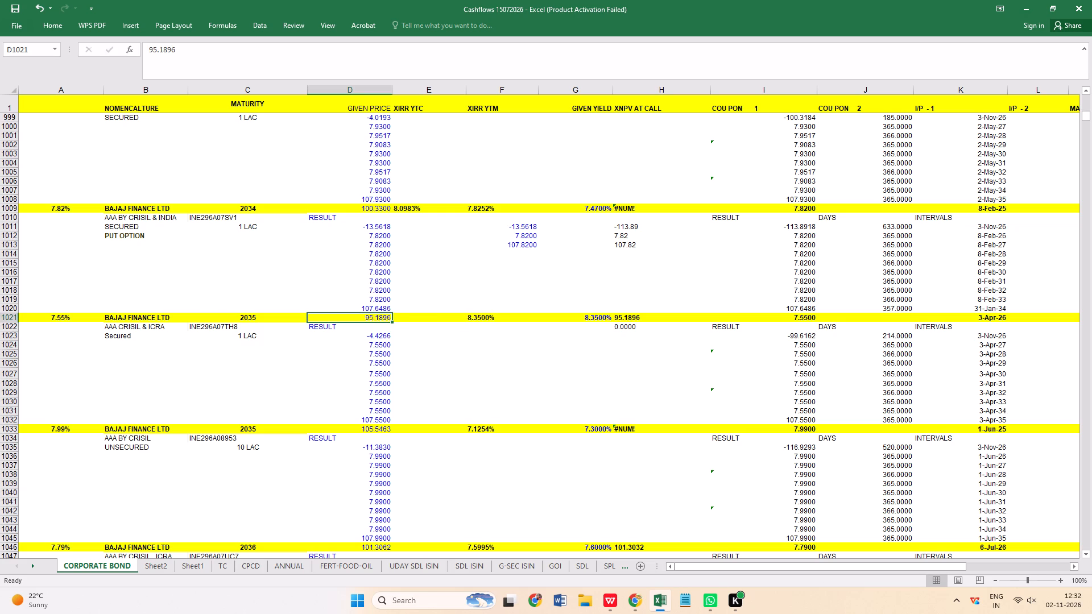
key("9")
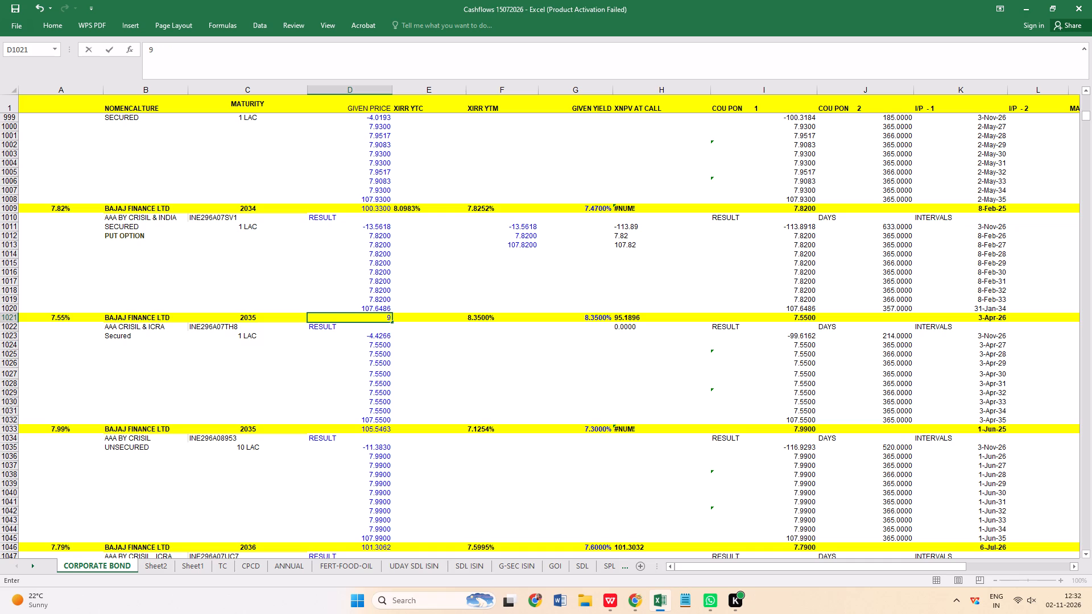
type("5.19")
key("Return")
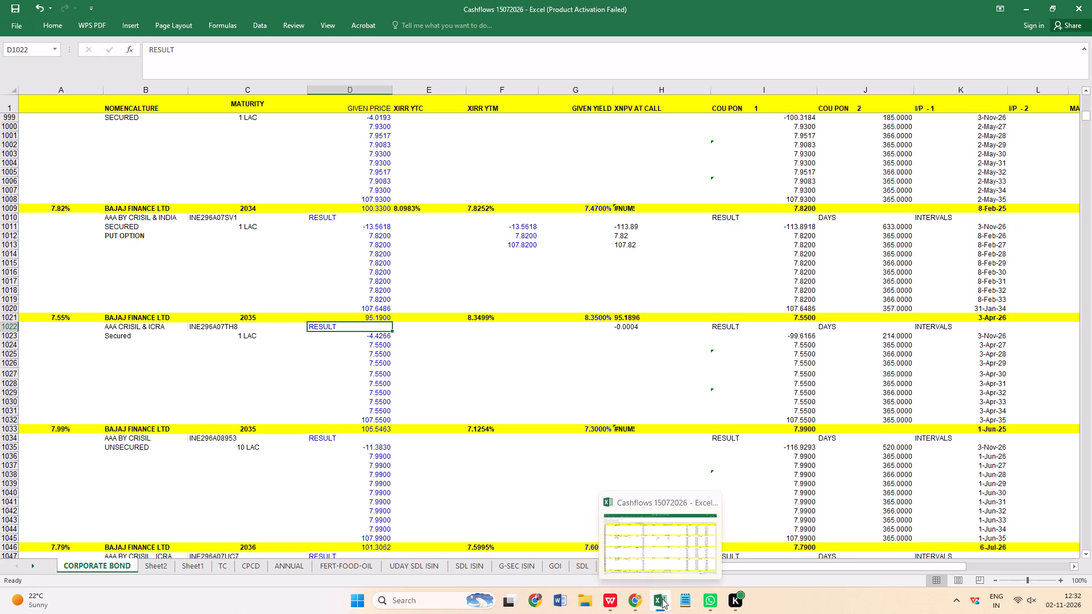
Switch to the Alimco quotation in WPS and enter a rate of 95.19 for 7.55% Bajaj Finance Limited 2035.
left_click(607, 600)
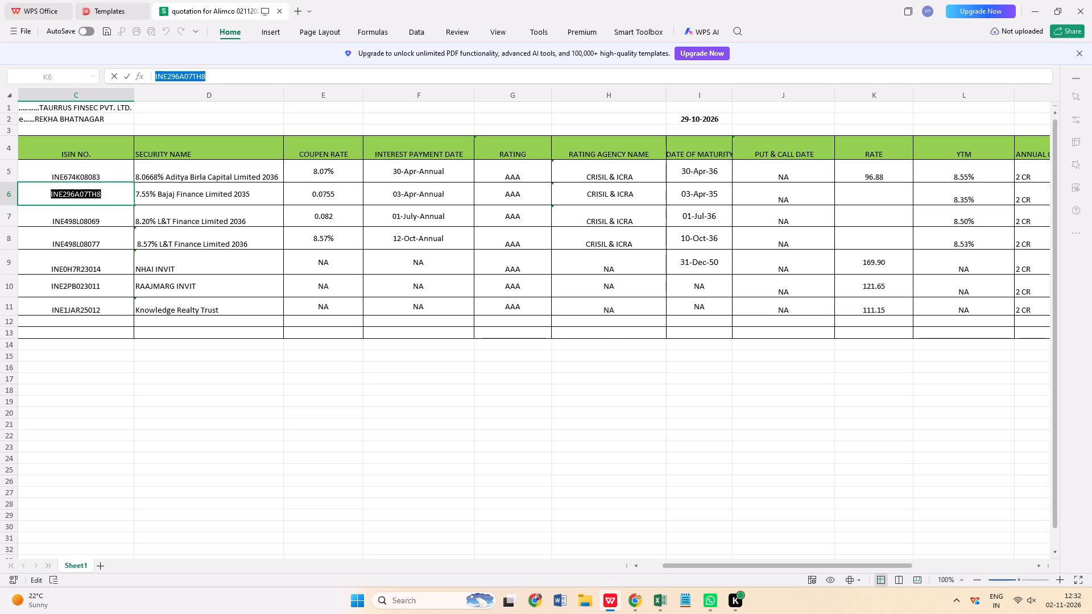
left_click(883, 195)
type("95.19")
left_click(880, 221)
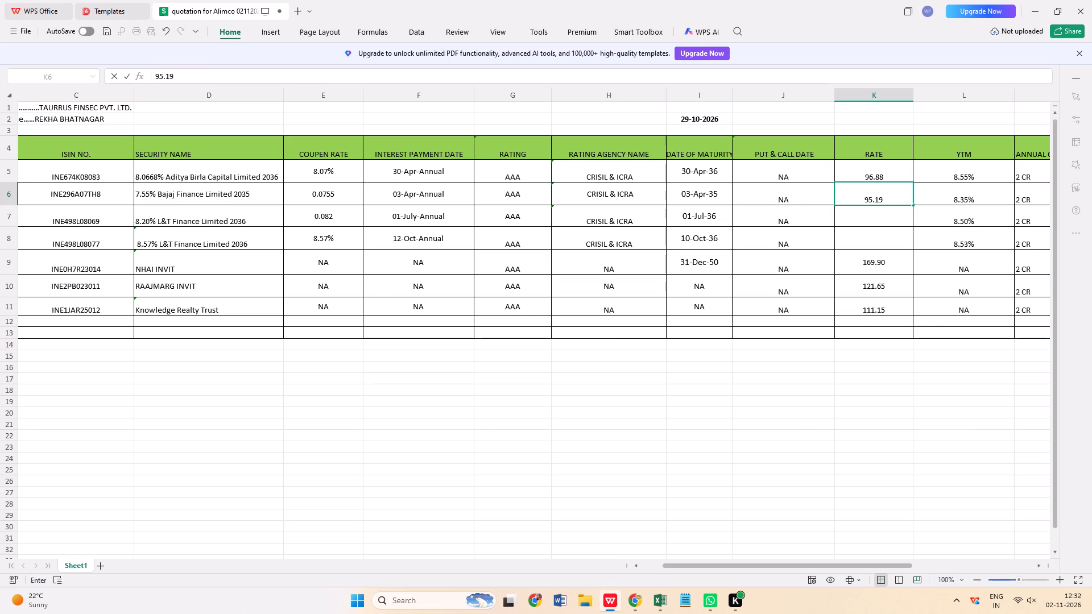
Copy ISIN INE498L08069 of 8.20% L&T Finance Limited 2036 and search for it in the Excel cashflow workbook.
triple_click(101, 219)
left_click(101, 219)
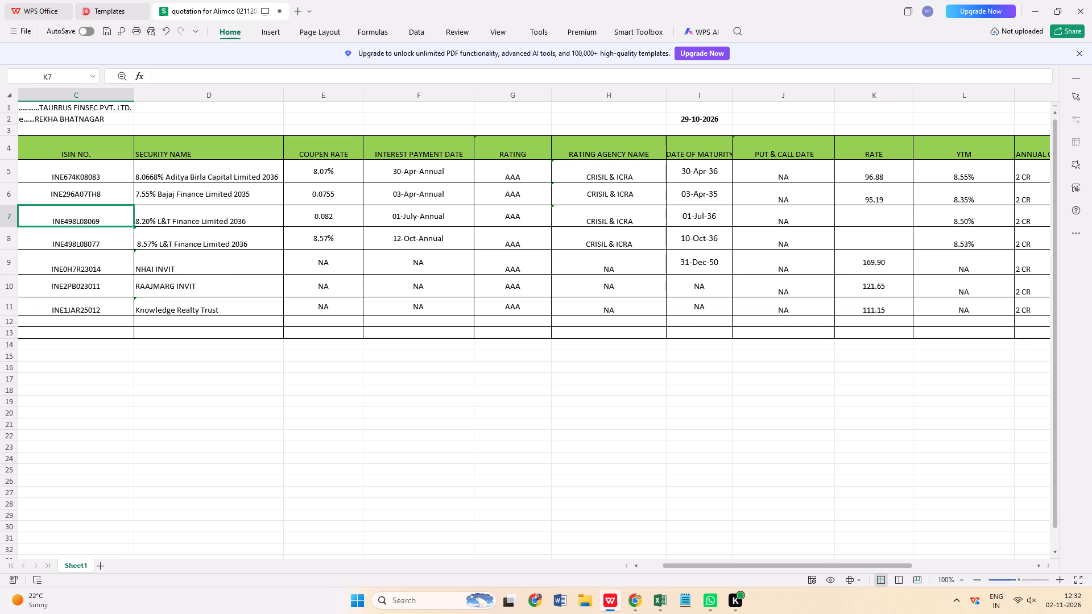
double_click(101, 218)
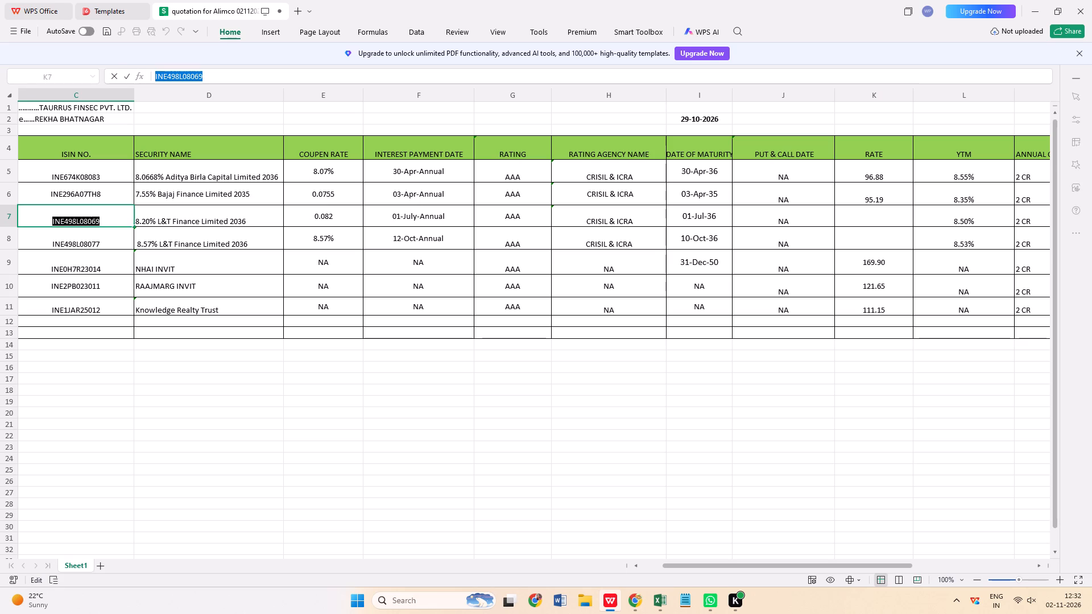
key("ctrl+c")
left_click(662, 601)
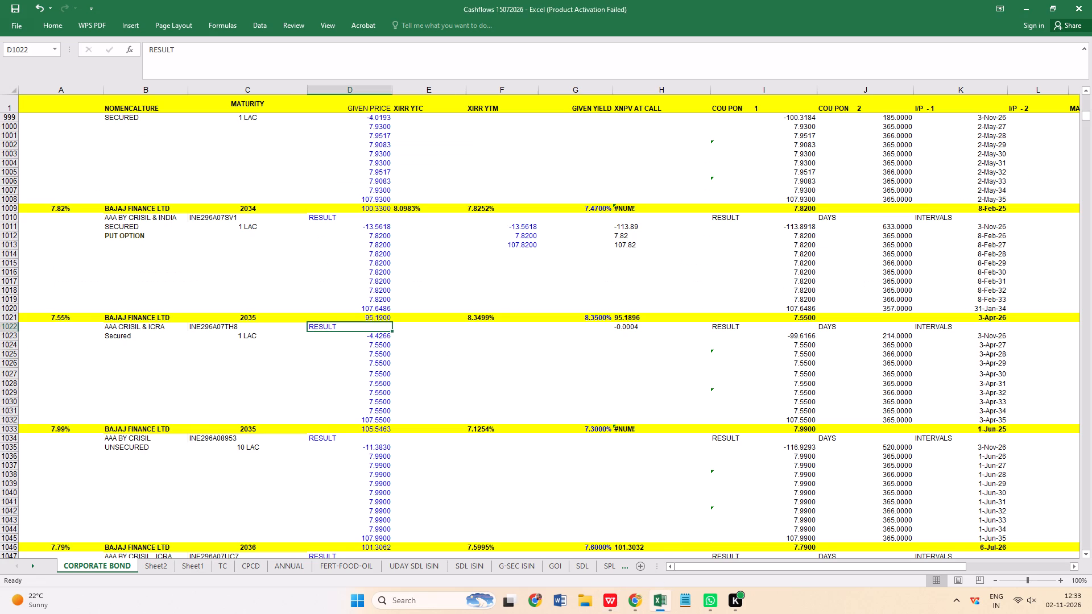
left_click(481, 372)
key("ctrl+f")
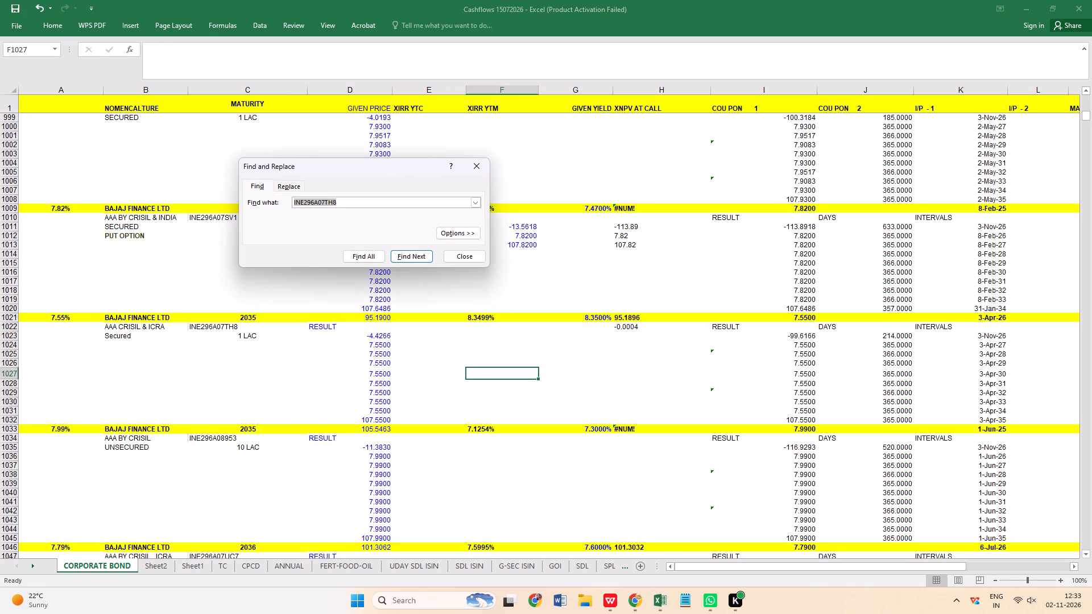
left_click_drag(344, 202, 226, 180)
key("ctrl+v")
key("Return")
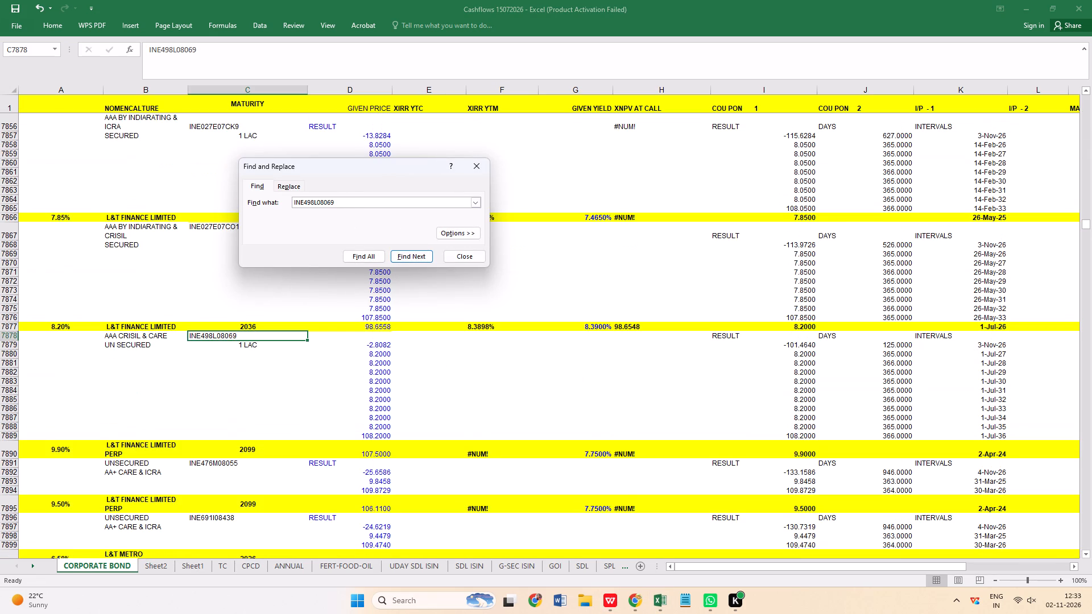
Check the 8.20% L&T Finance 2036 offer in the Gmail email, and set that bond's given yield to 8.50% in the Excel cashflow workbook.
left_click(661, 598)
left_click(661, 598)
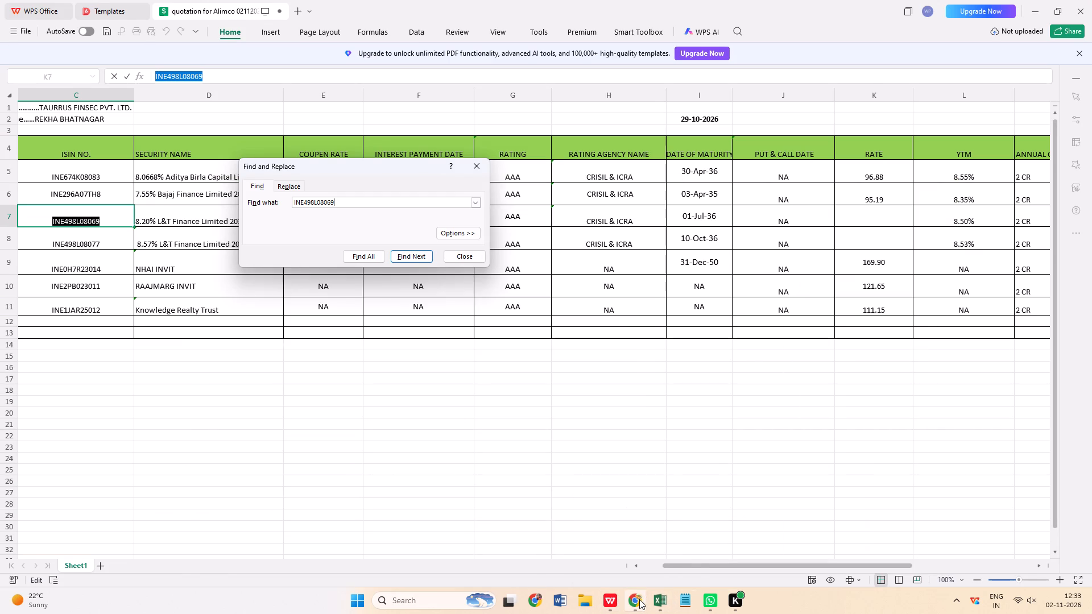
left_click(648, 549)
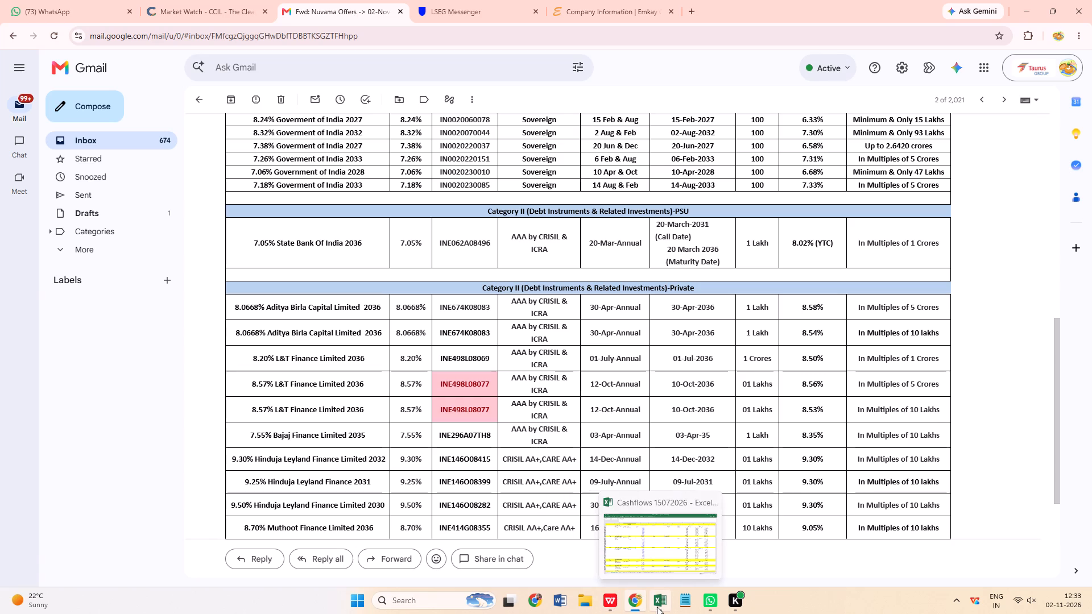
left_click(698, 530)
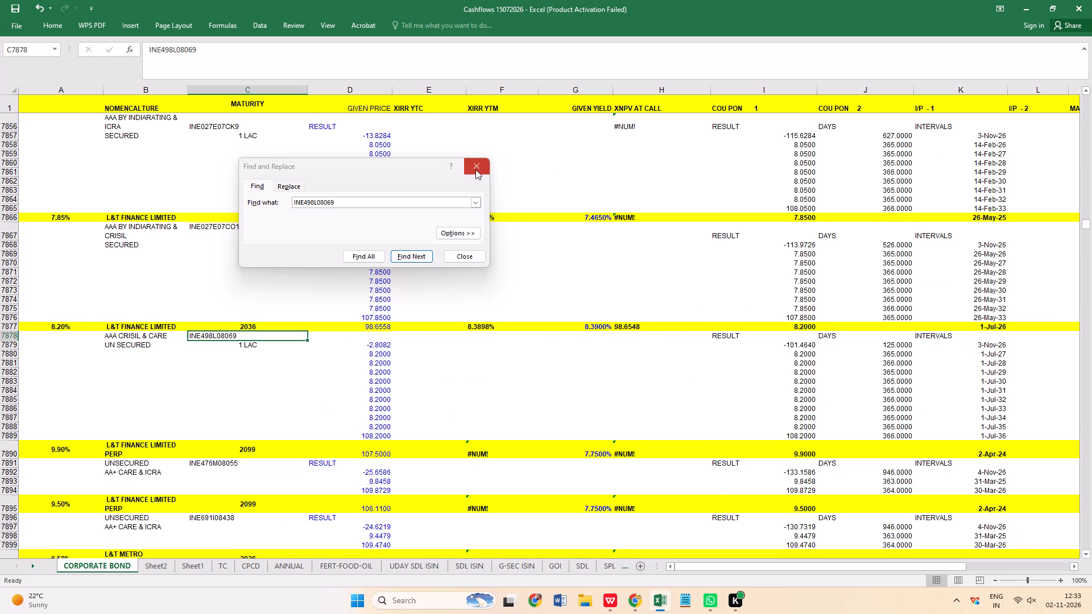
left_click(478, 167)
left_click(586, 327)
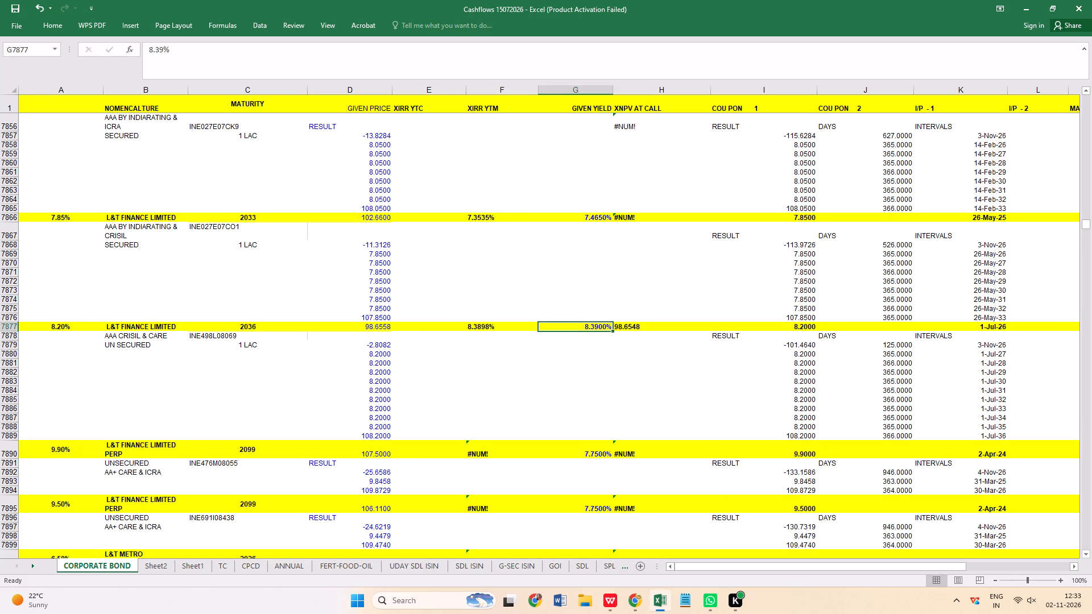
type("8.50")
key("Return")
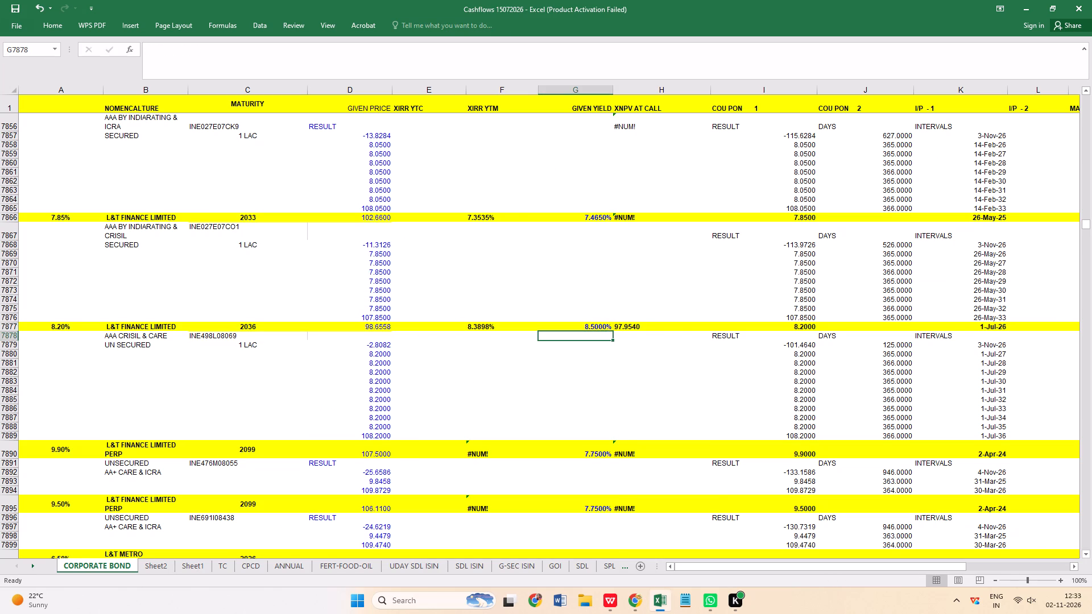
Set the given price of the 8.20% L&T Finance 2036 bond to 97.9540.
left_click(380, 326)
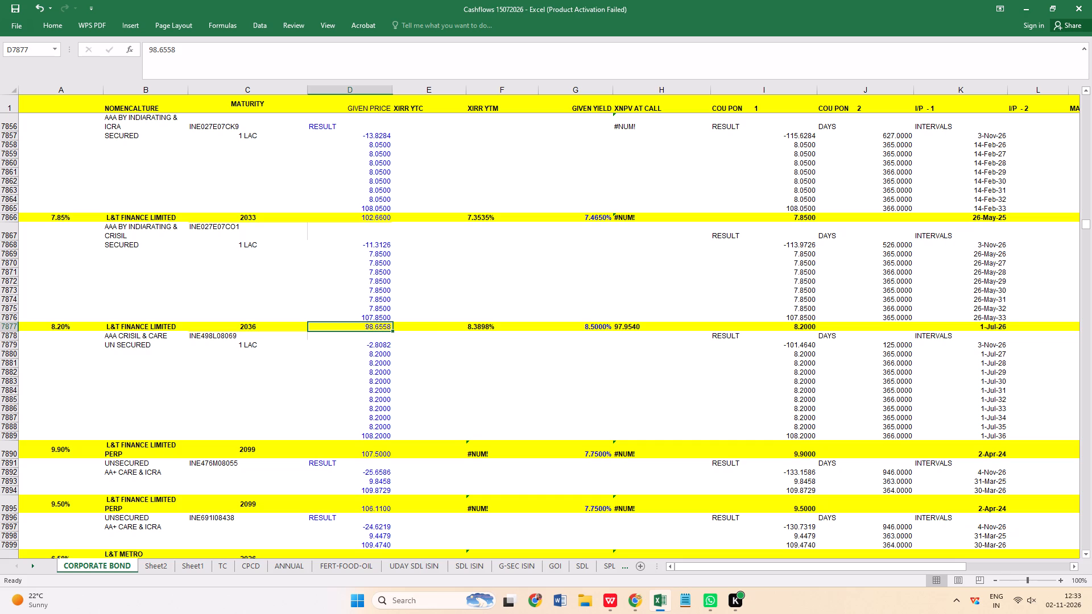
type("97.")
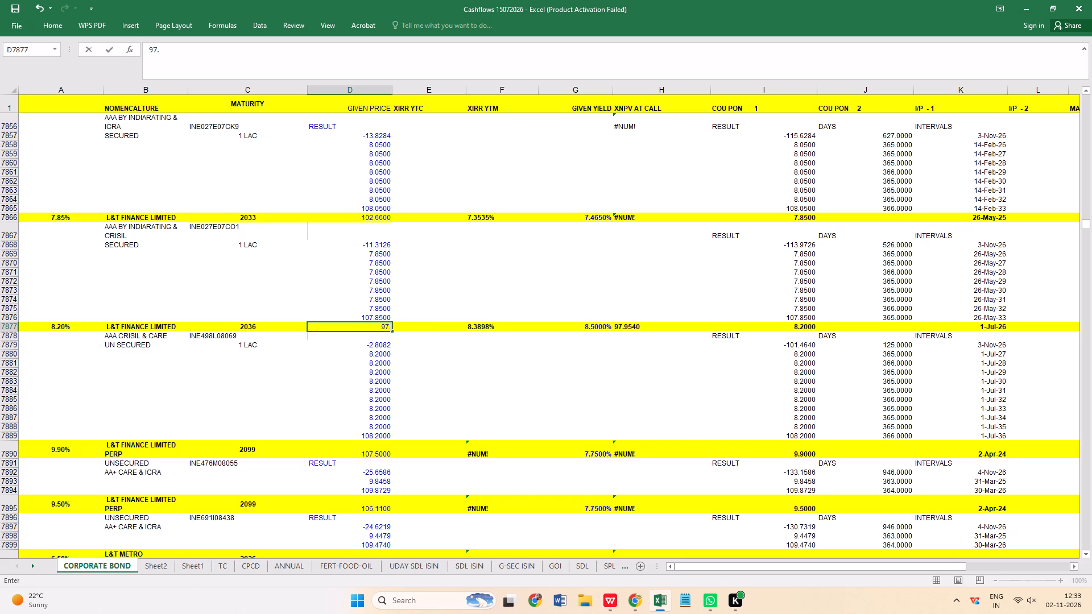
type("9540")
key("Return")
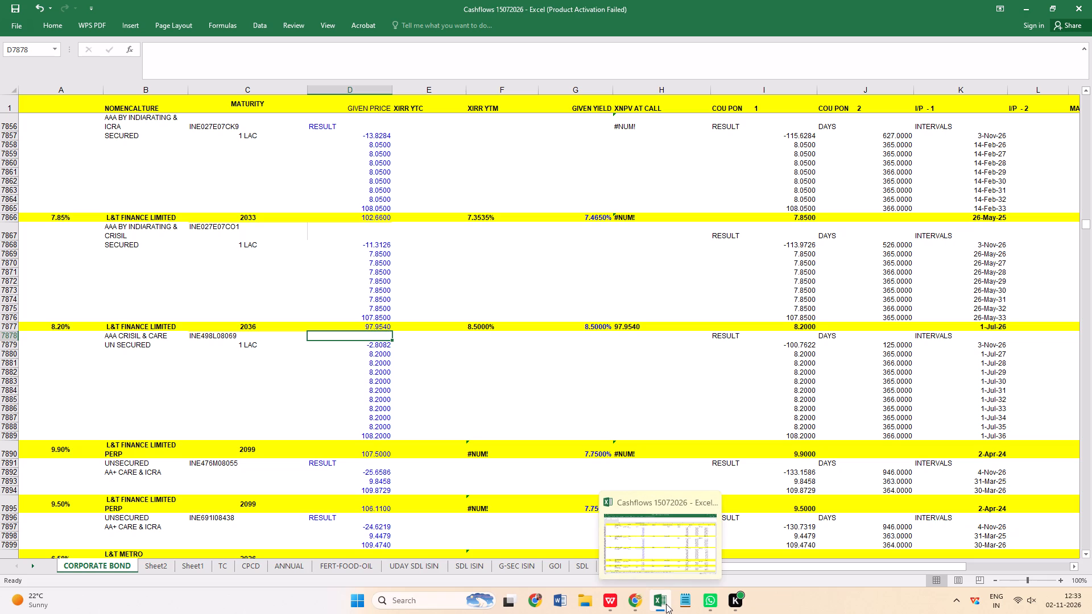
Switch to the Alimco quotation in WPS and enter a rate of 97.95 for 8.20% L&T Finance Limited 2036.
left_click(610, 601)
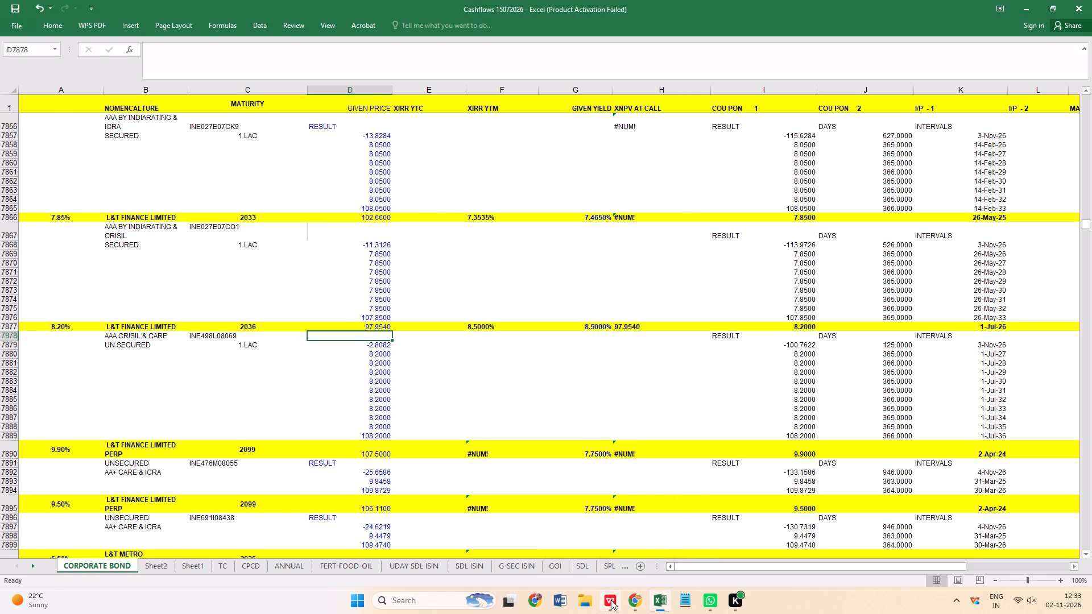
left_click(870, 215)
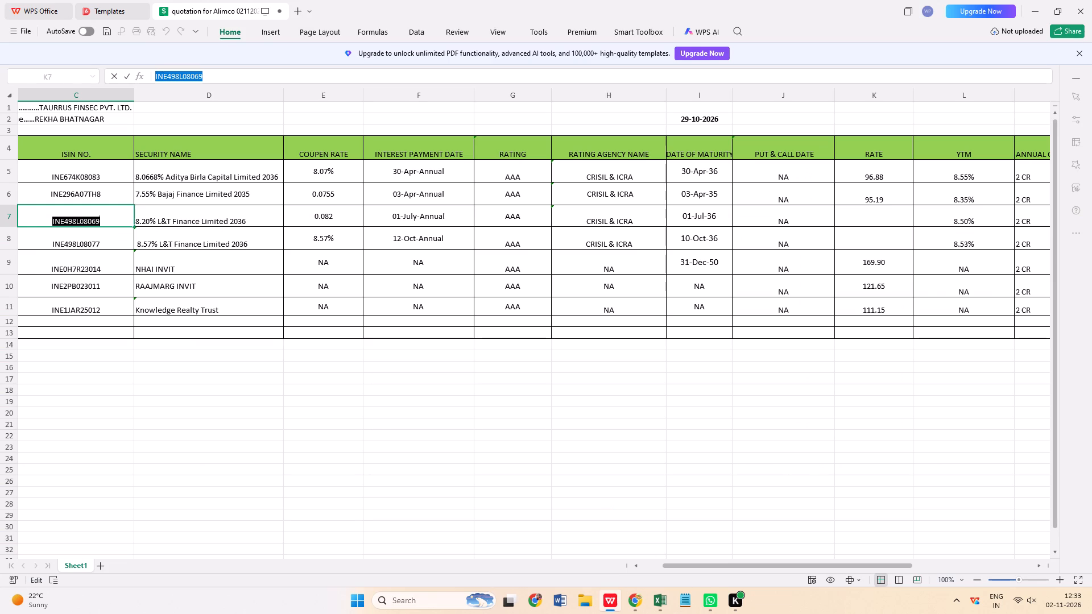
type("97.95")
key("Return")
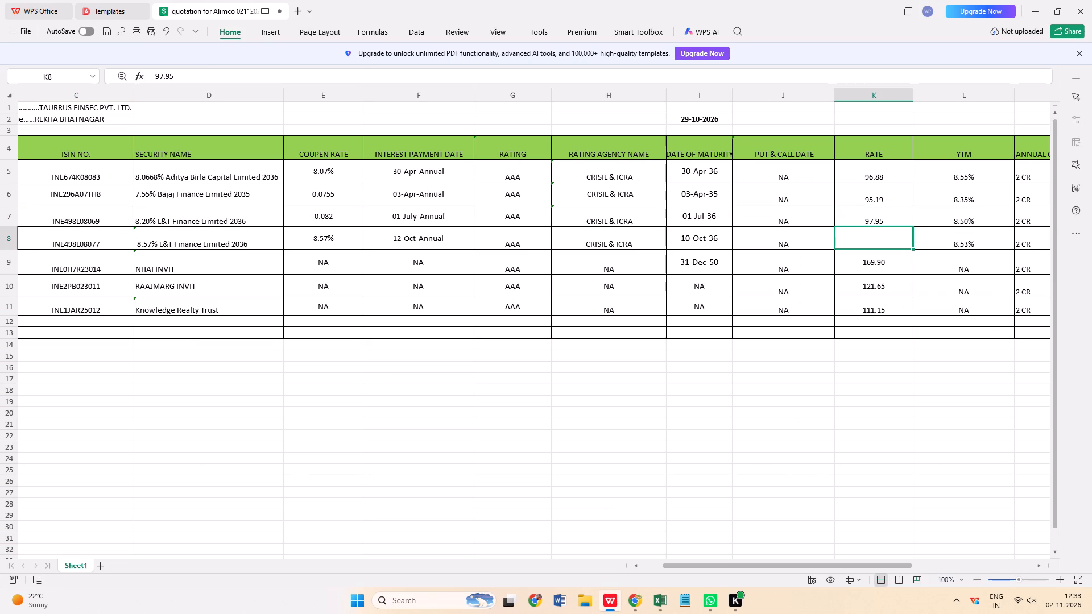
Copy ISIN INE498L08077 of 8.57% L&T Finance Limited 2036 and search for it in the Excel cashflow workbook.
triple_click(103, 242)
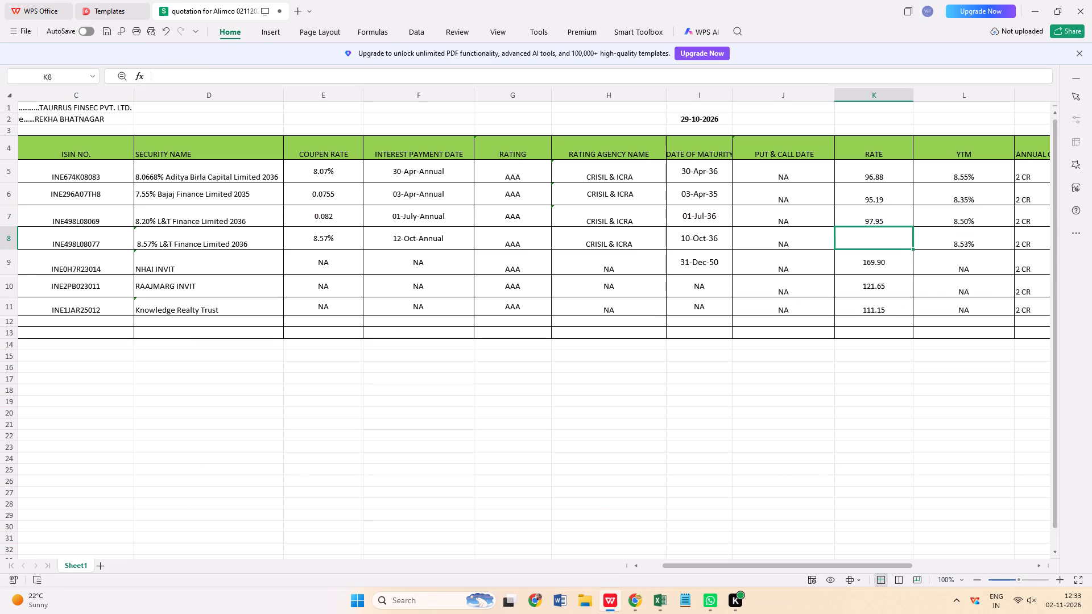
triple_click(103, 242)
double_click(100, 245)
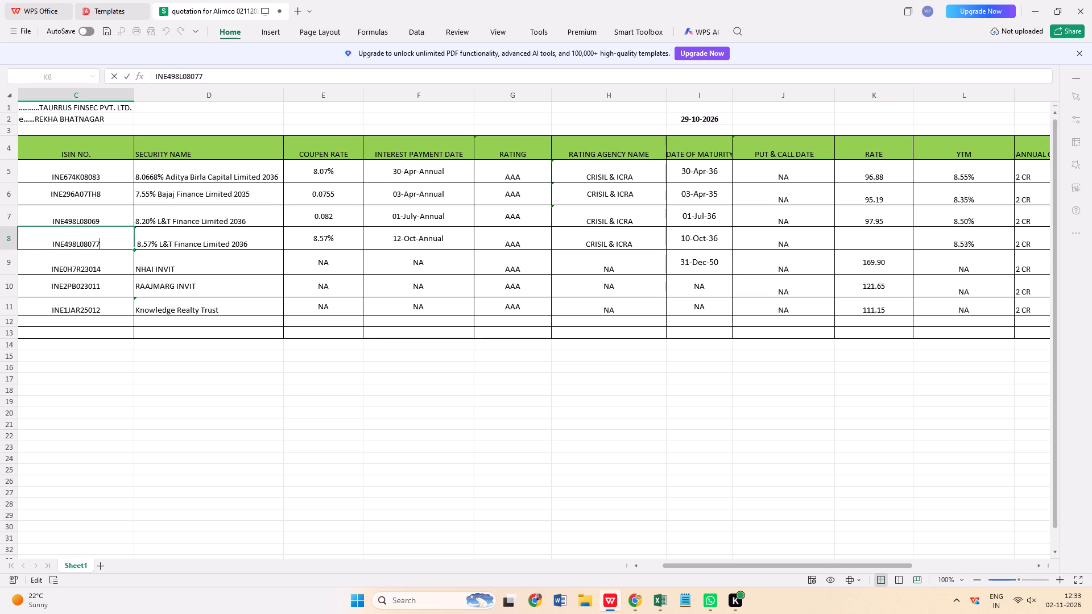
key("ctrl+c")
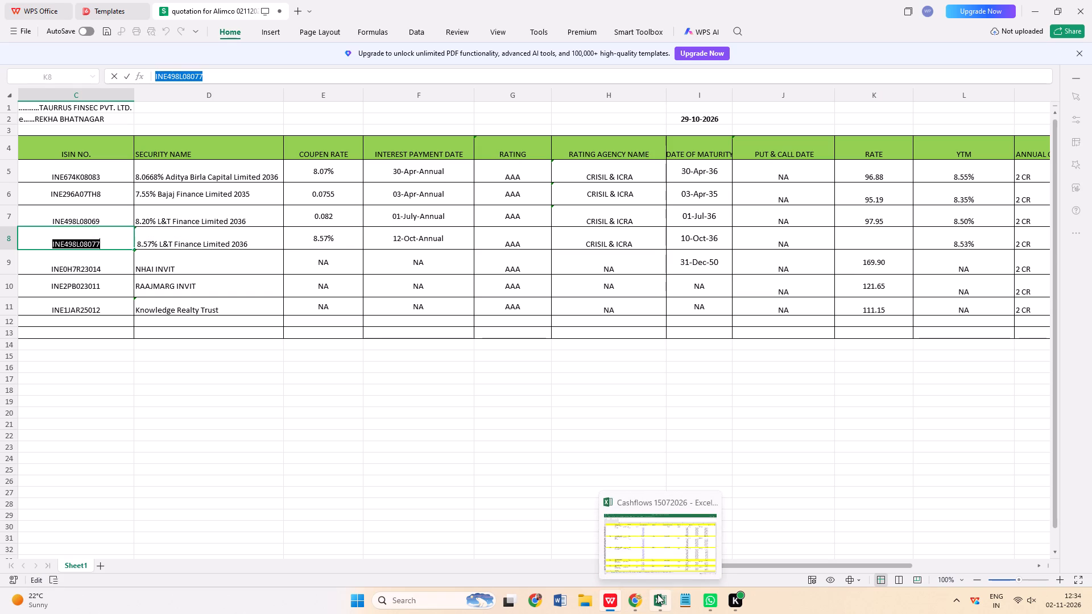
left_click(669, 550)
left_click(471, 283)
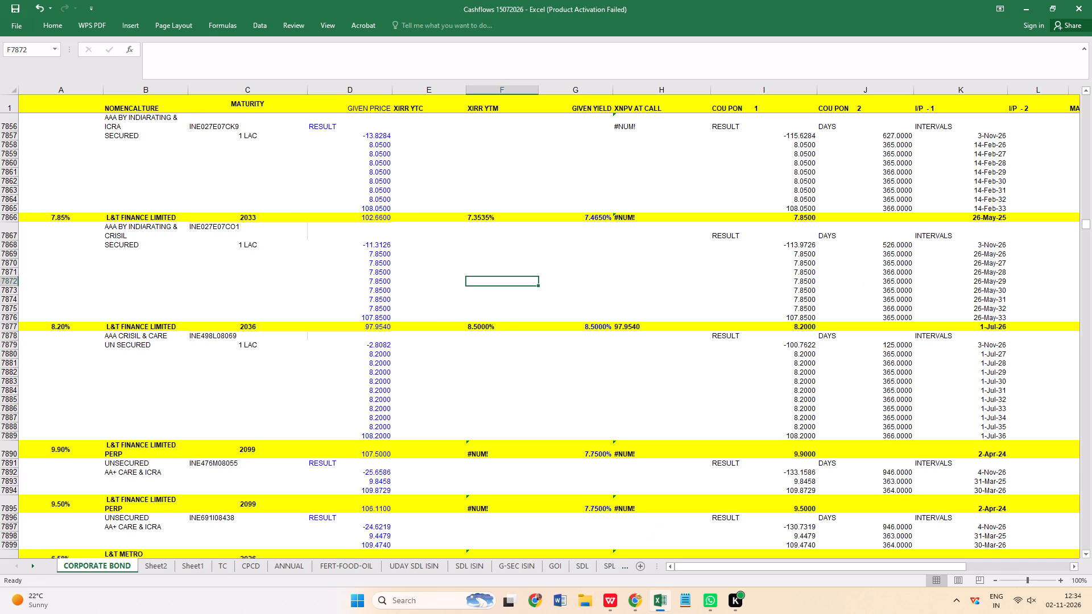
key("ctrl+f")
left_click_drag(334, 218, 327, 215)
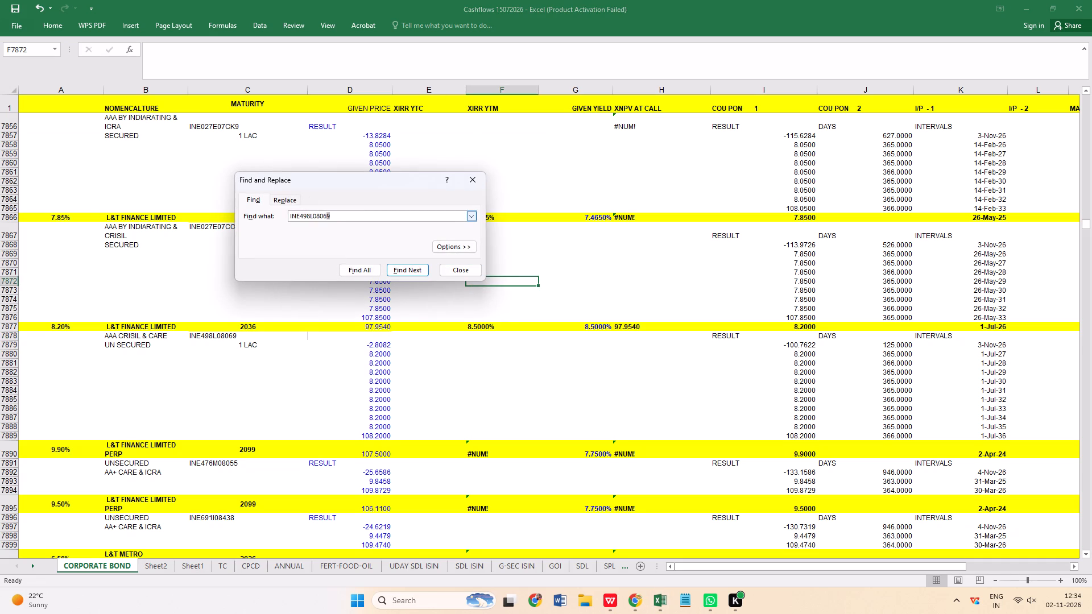
left_click_drag(327, 215, 239, 197)
key("ctrl+v")
key("Return")
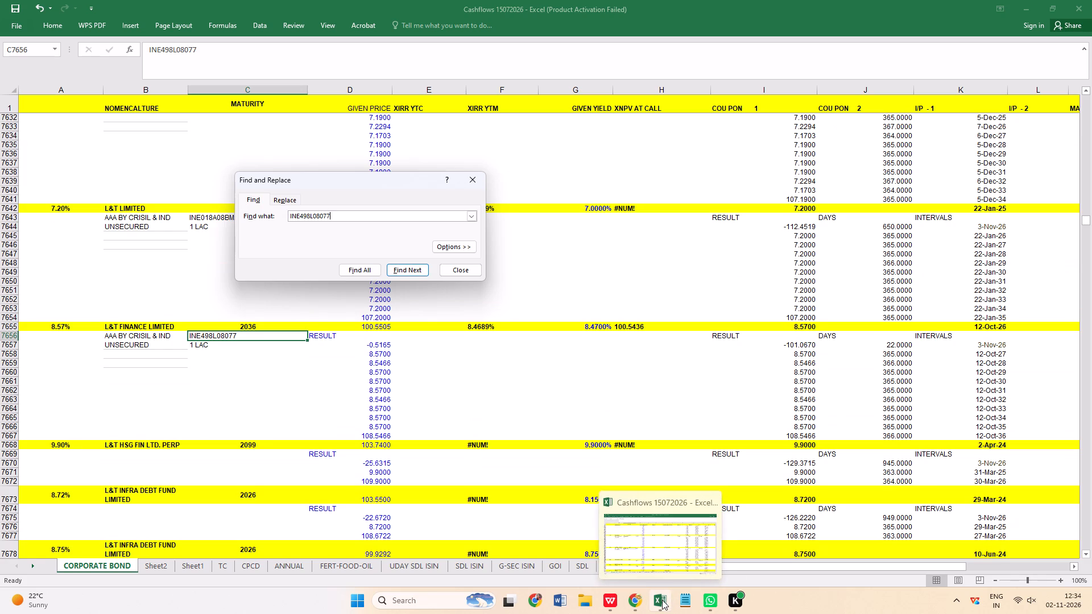
Check the 8.57% L&T Finance 2036 offers in the Gmail email, and set that bond's given yield to 8.55% in the Excel workbook.
left_click(630, 598)
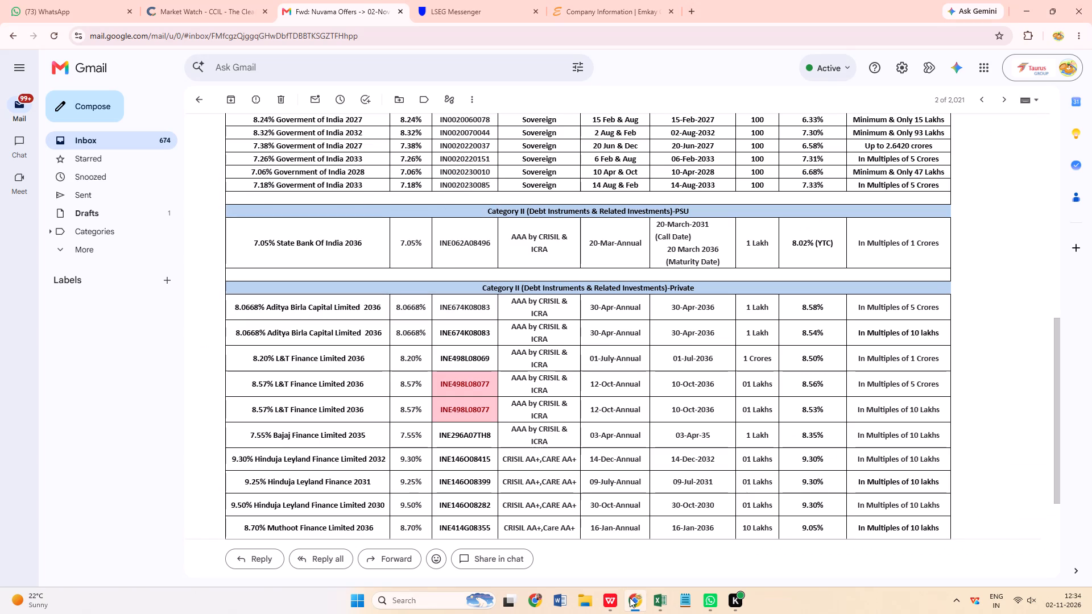
left_click(630, 598)
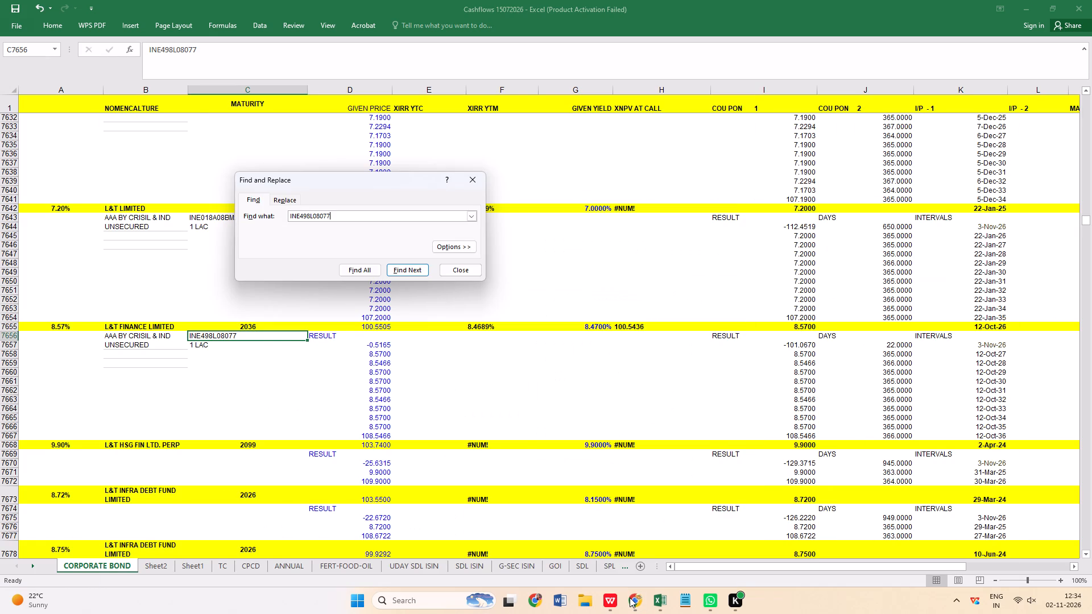
left_click(630, 598)
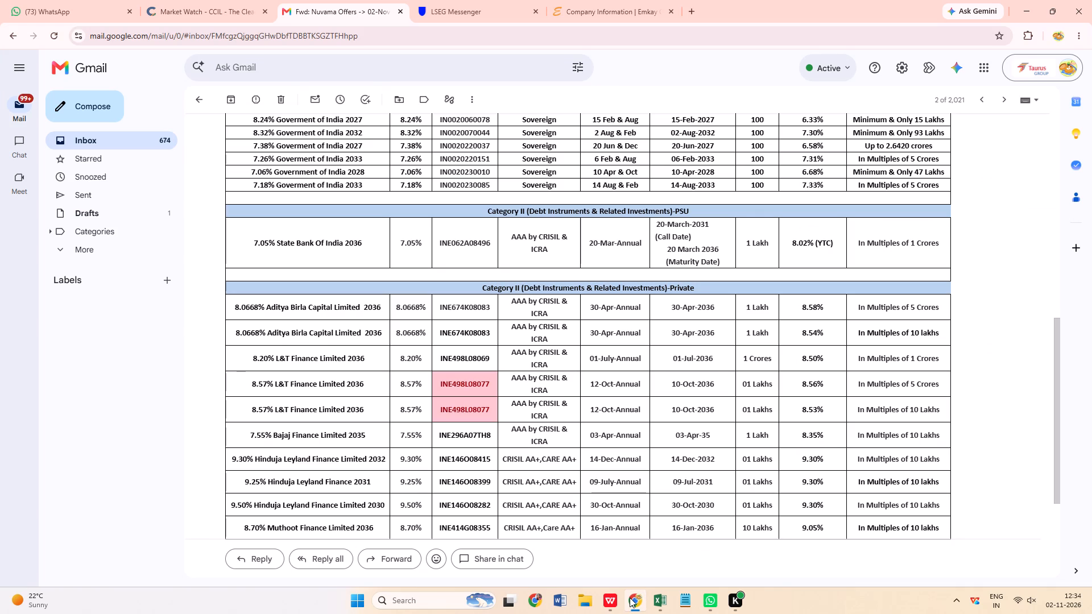
left_click(630, 598)
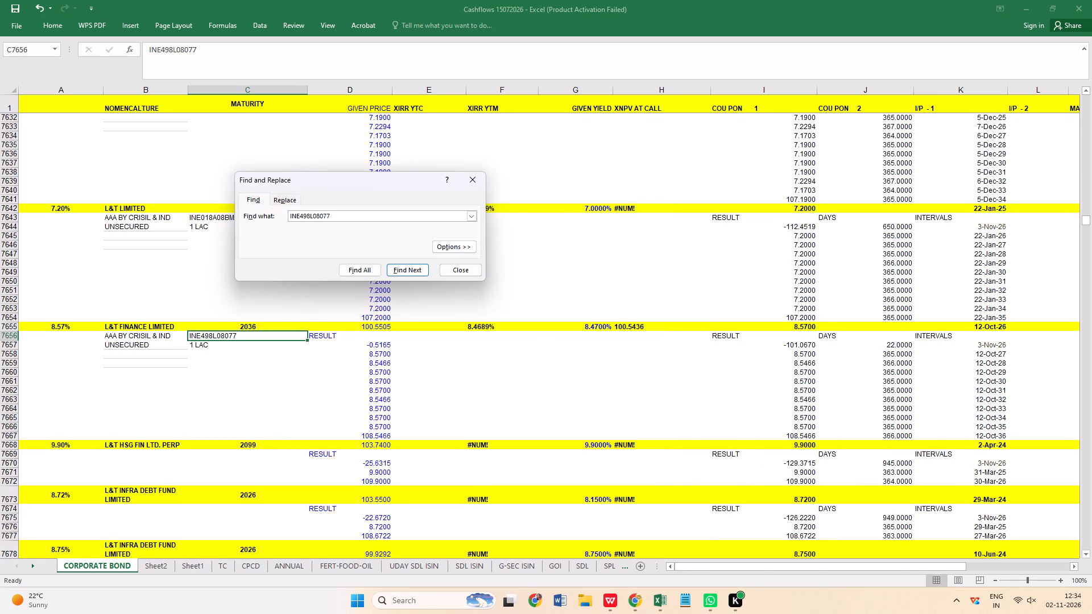
left_click(473, 177)
left_click(585, 326)
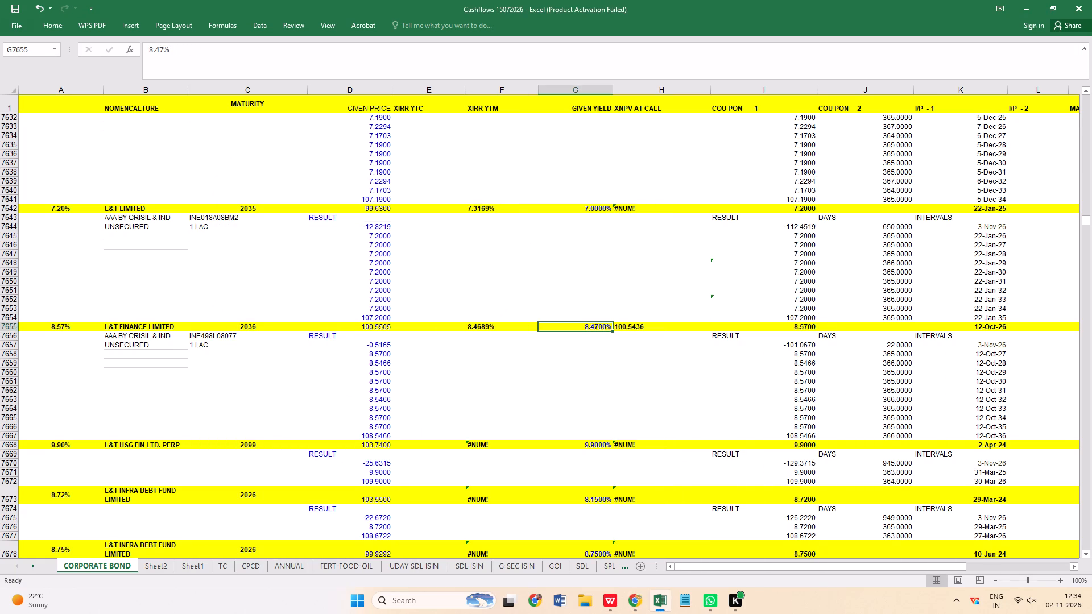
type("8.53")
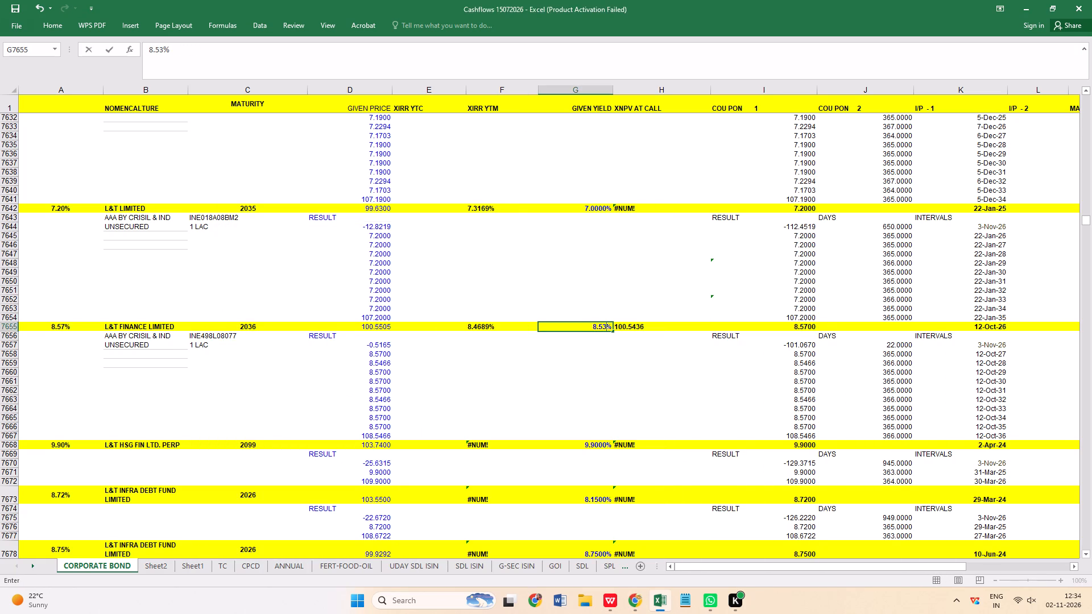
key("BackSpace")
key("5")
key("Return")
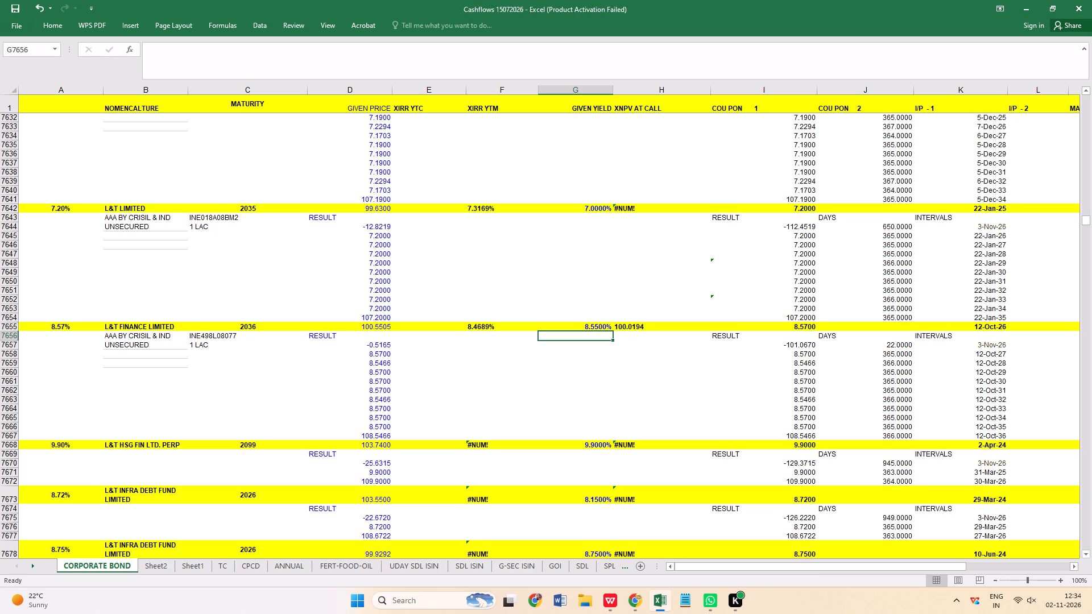
Set the given price of the 8.57% L&T Finance 2036 bond to 100.02.
left_click(370, 326)
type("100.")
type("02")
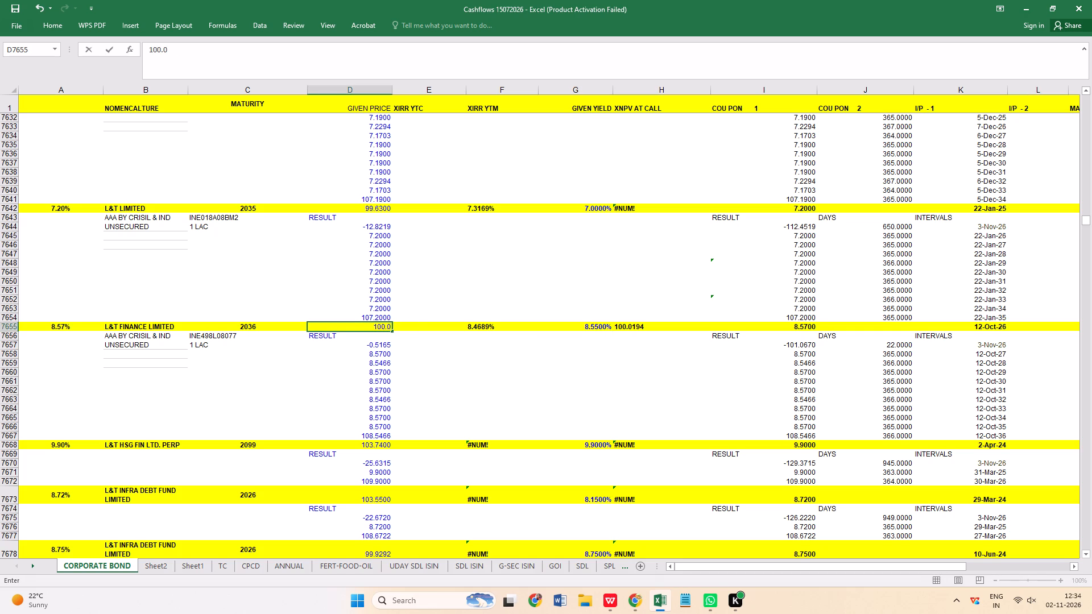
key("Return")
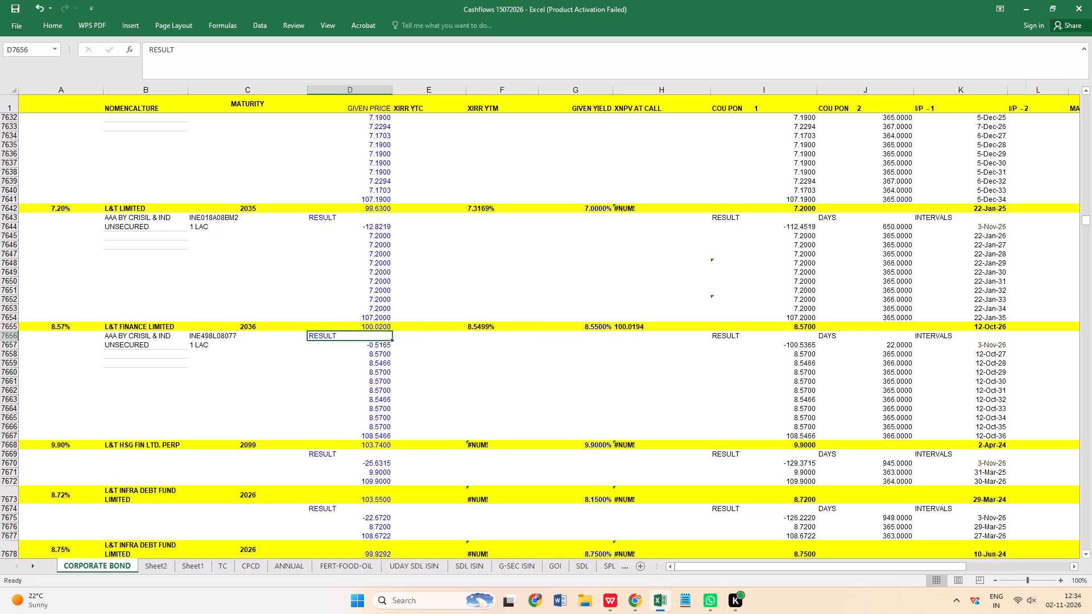
In the Alimco quotation in WPS, enter a rate of 100.02 and a YTM of 8.55% for 8.57% L&T Finance Limited 2036.
left_click(658, 596)
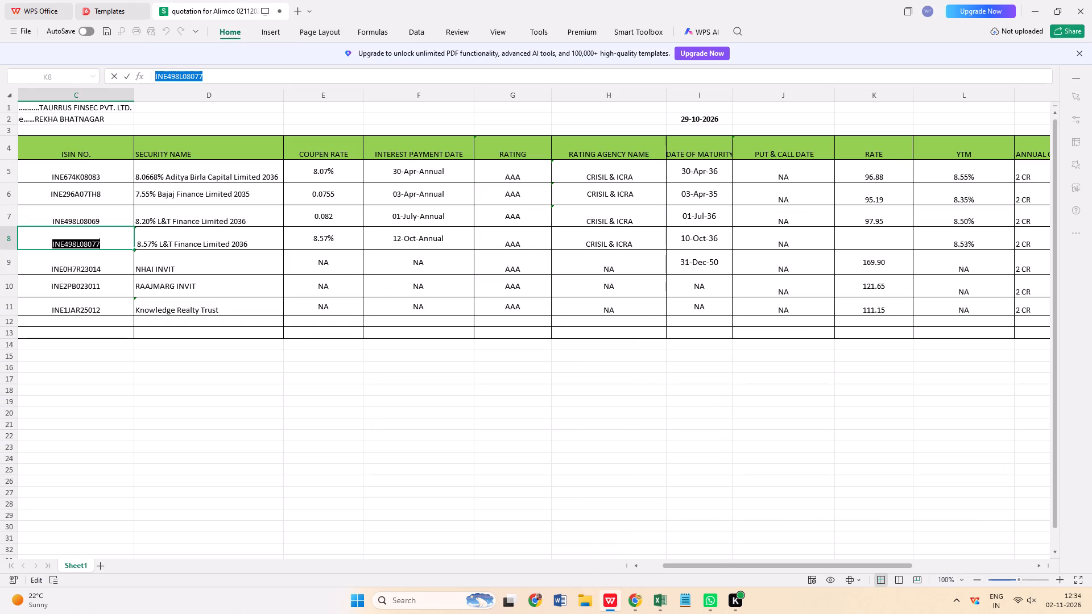
left_click(885, 243)
type("100.02")
key("Right")
type("8.55")
key("Return")
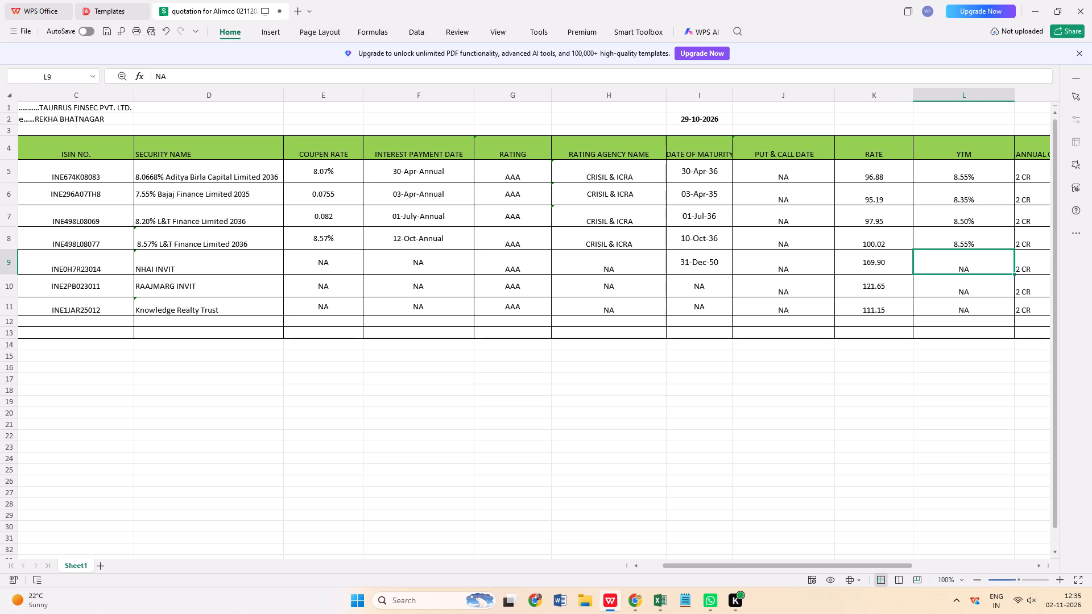
Widen the LOT SIZE column so its full entries fit inside the cells.
left_click(1040, 566)
left_click(1040, 566)
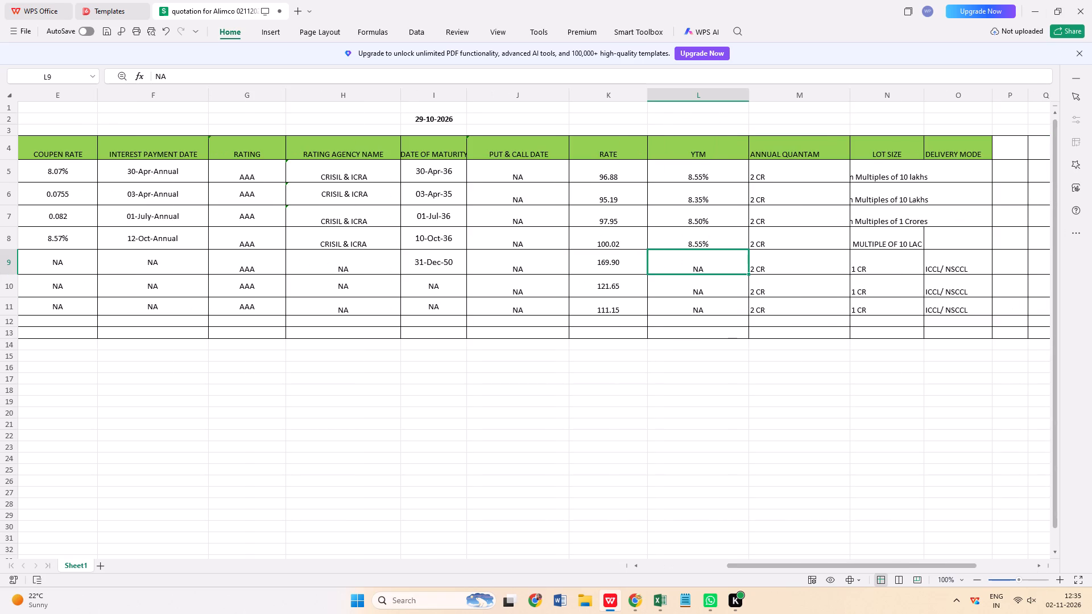
left_click_drag(924, 89, 957, 92)
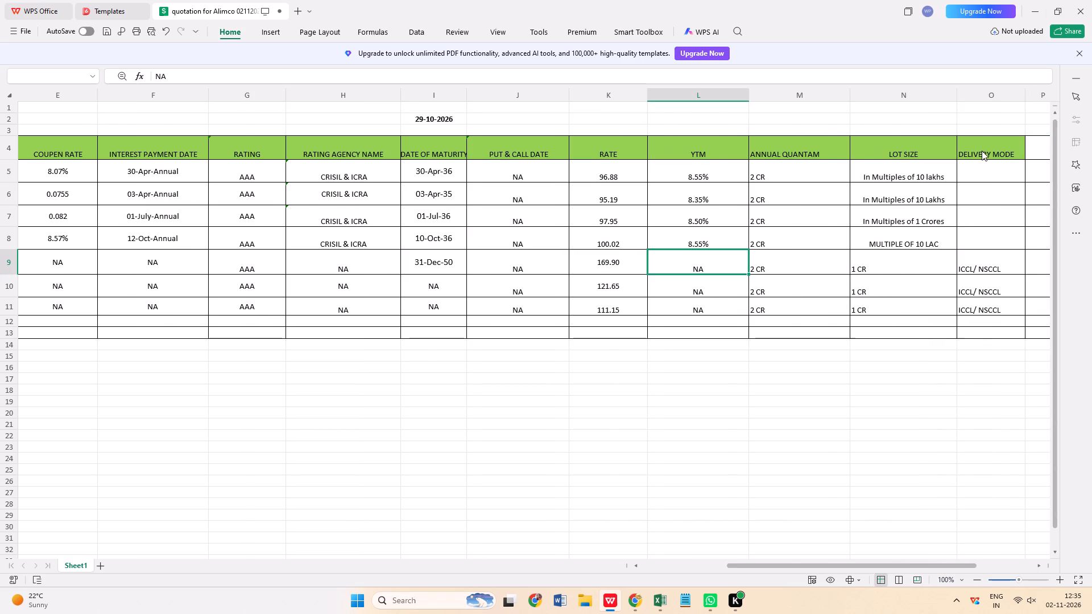
Copy the delivery mode ICCL/ NSCCL from the NHAI INVIT row into the blank delivery mode cells of the four CAT-II securities.
left_click(986, 173)
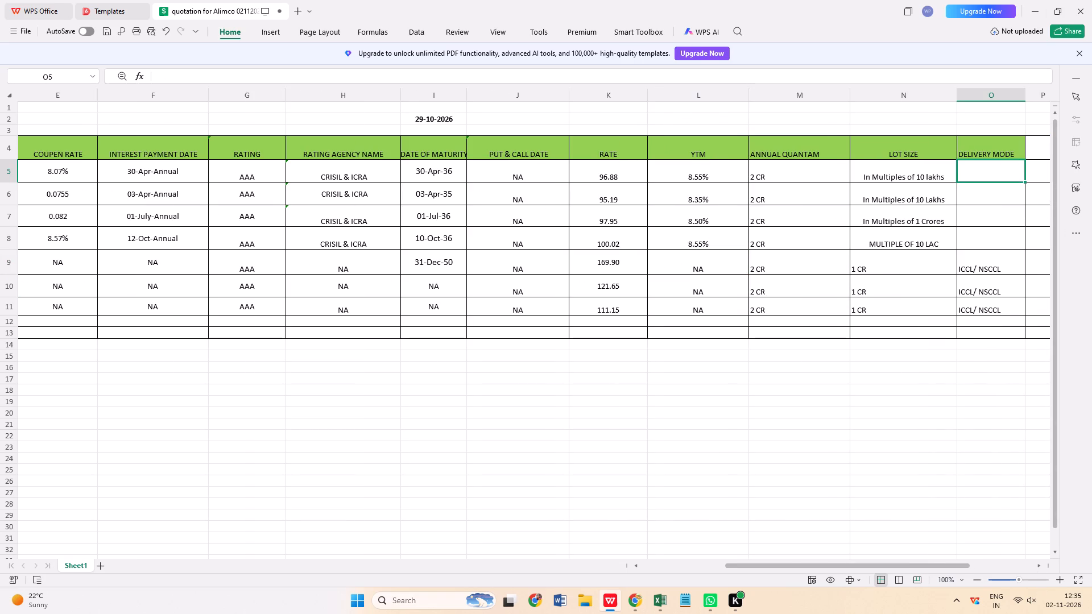
left_click(995, 260)
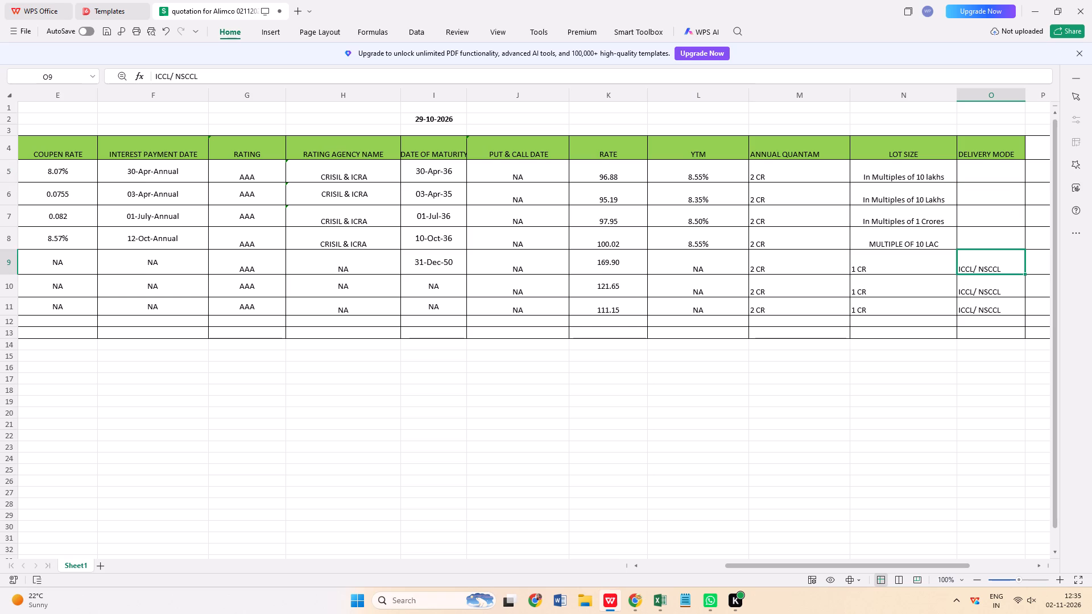
key("ctrl+c")
left_click_drag(1012, 171, 995, 239)
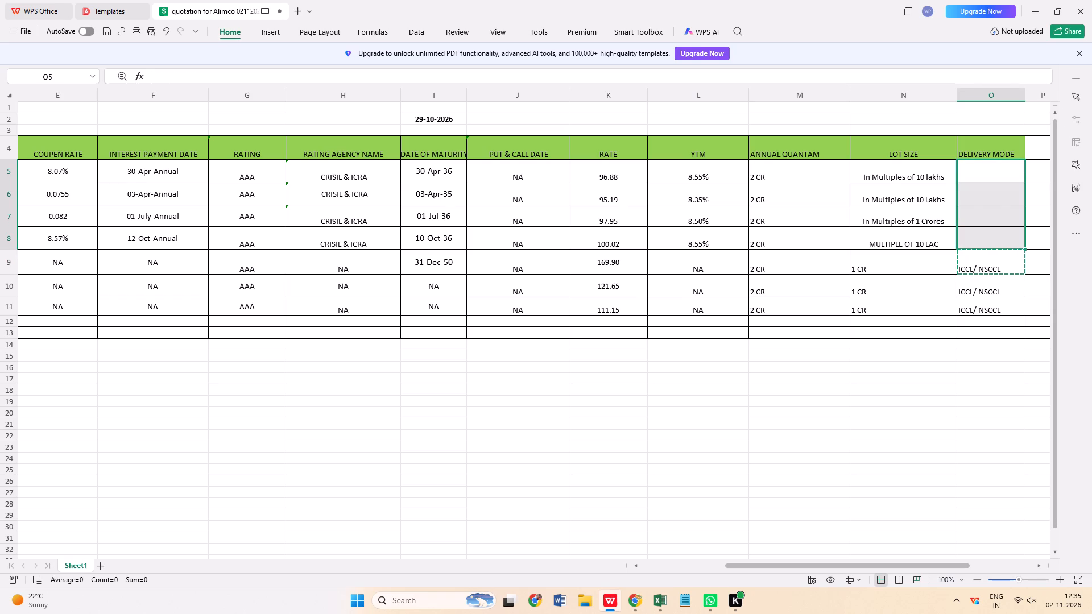
key("ctrl+v")
left_click(952, 375)
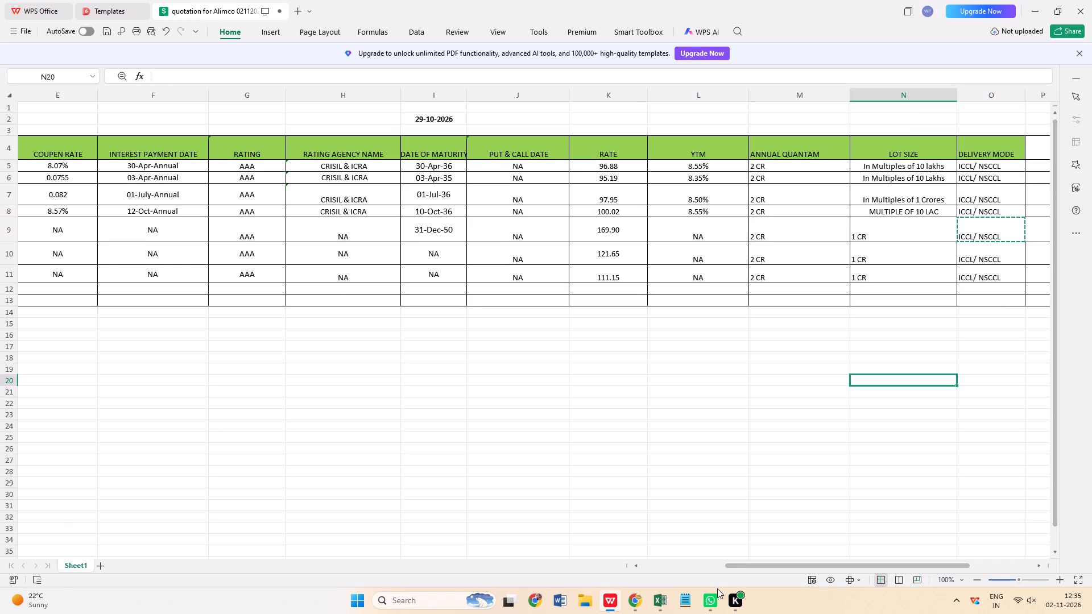
Even out the table's row heights by shortening the NHAI INVIT row and heightening the Aditya Birla Capital and Bajaj Finance rows.
left_click_drag(731, 564, 636, 565)
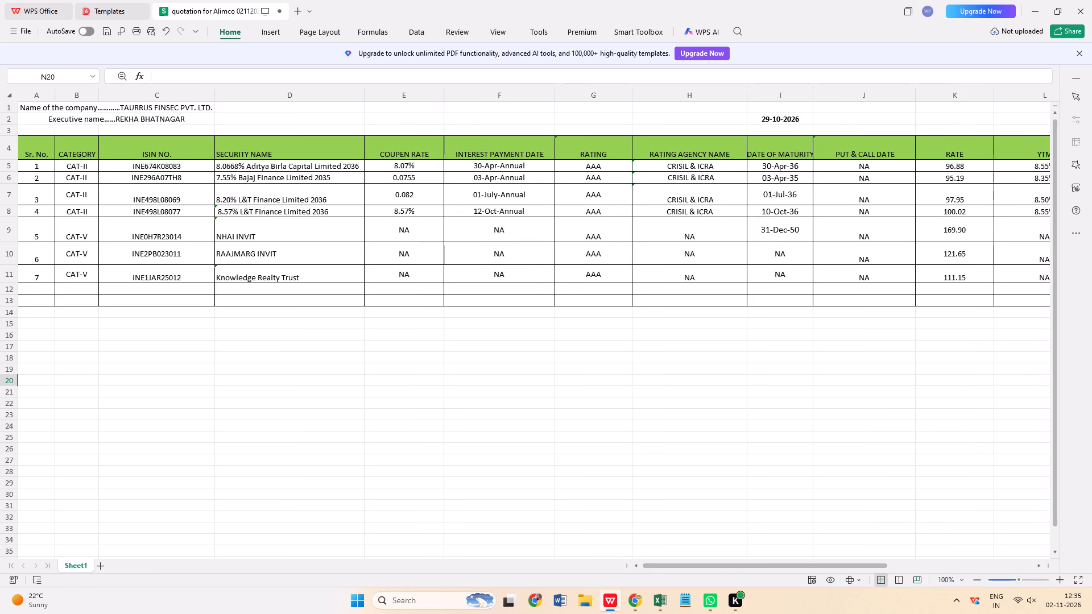
left_click_drag(12, 242, 13, 237)
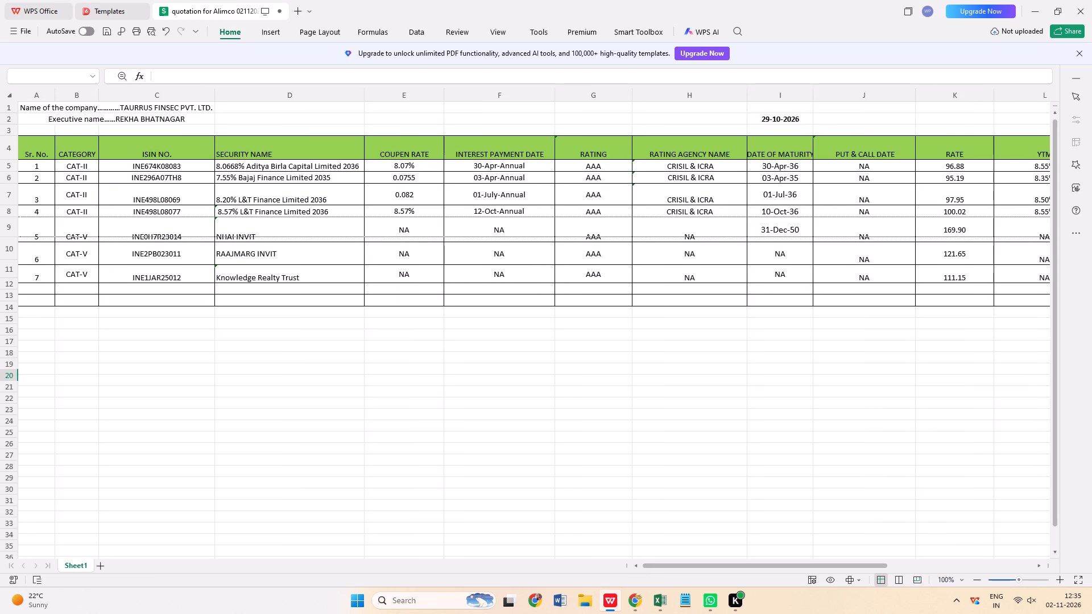
left_click_drag(14, 173, 8, 188)
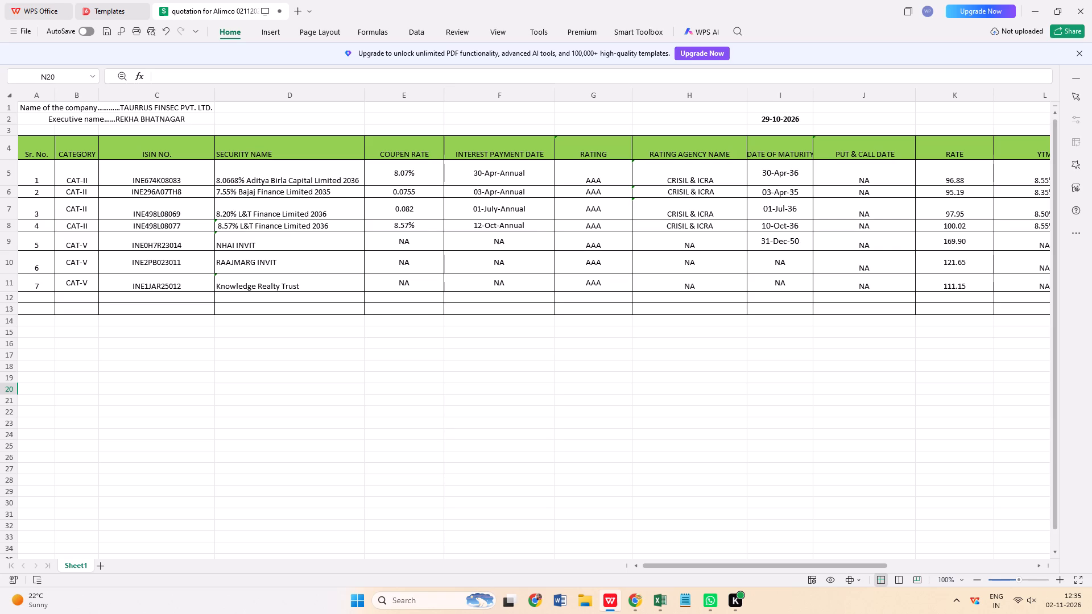
left_click_drag(11, 196, 11, 202)
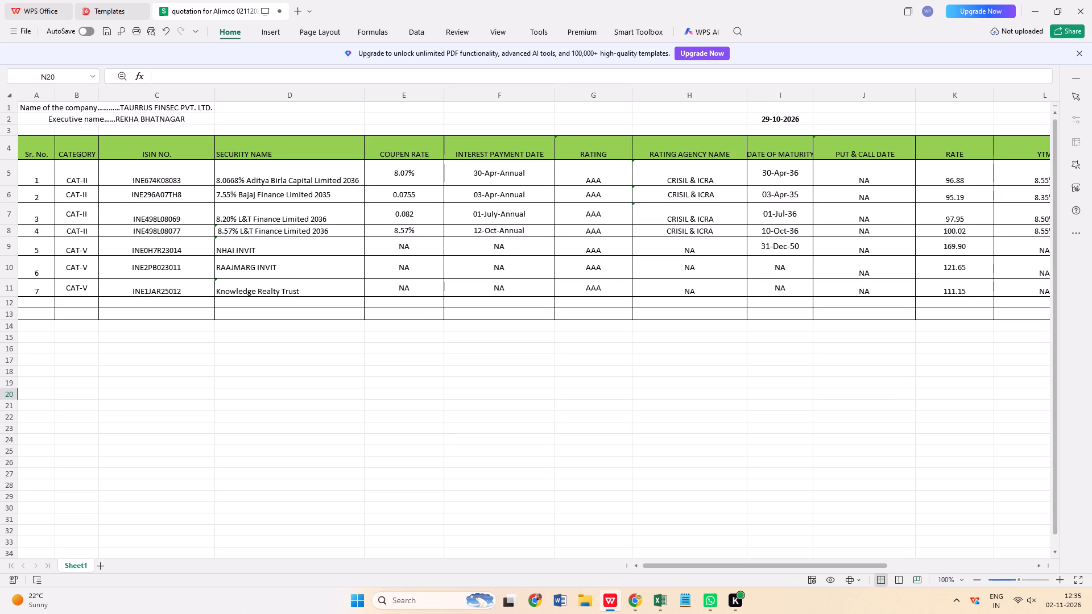
Heighten the 8.57% L&T Finance Limited 2036 row to match the neighbouring rows and save the quotation.
left_click_drag(13, 235, 11, 242)
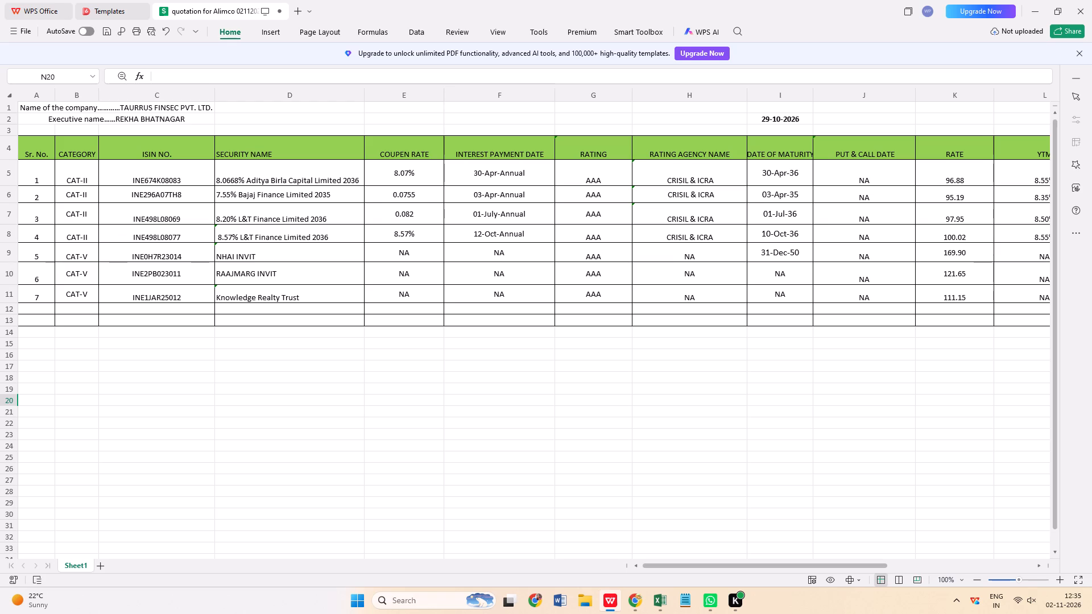
key("ctrl+s")
Check the quotation's rates and YTMs against the Nuvama offers email in Chrome, and return to the WPS sheet.
left_click(1040, 563)
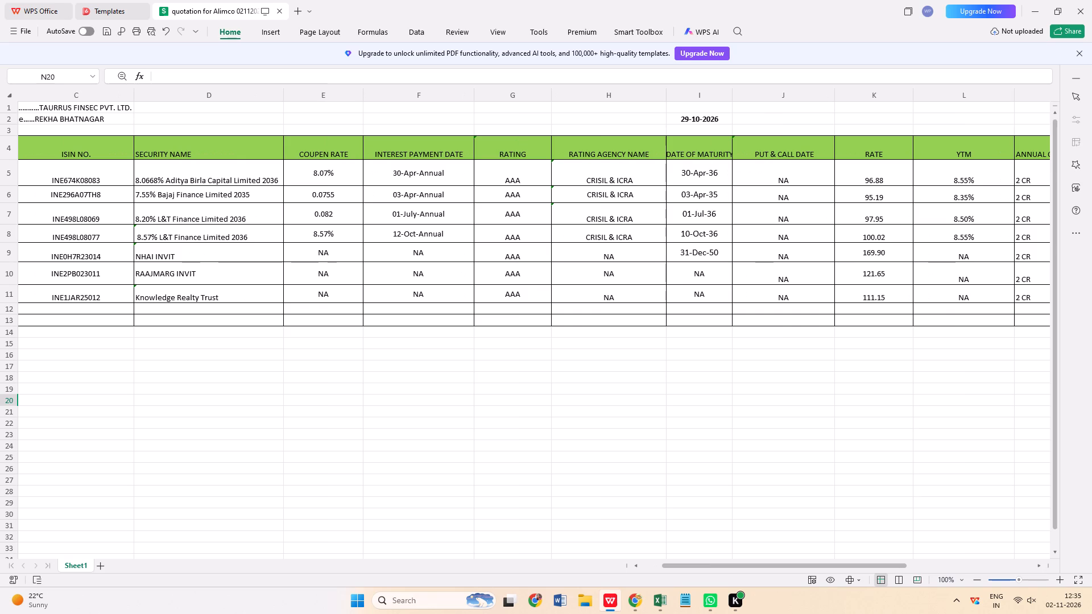
left_click(635, 598)
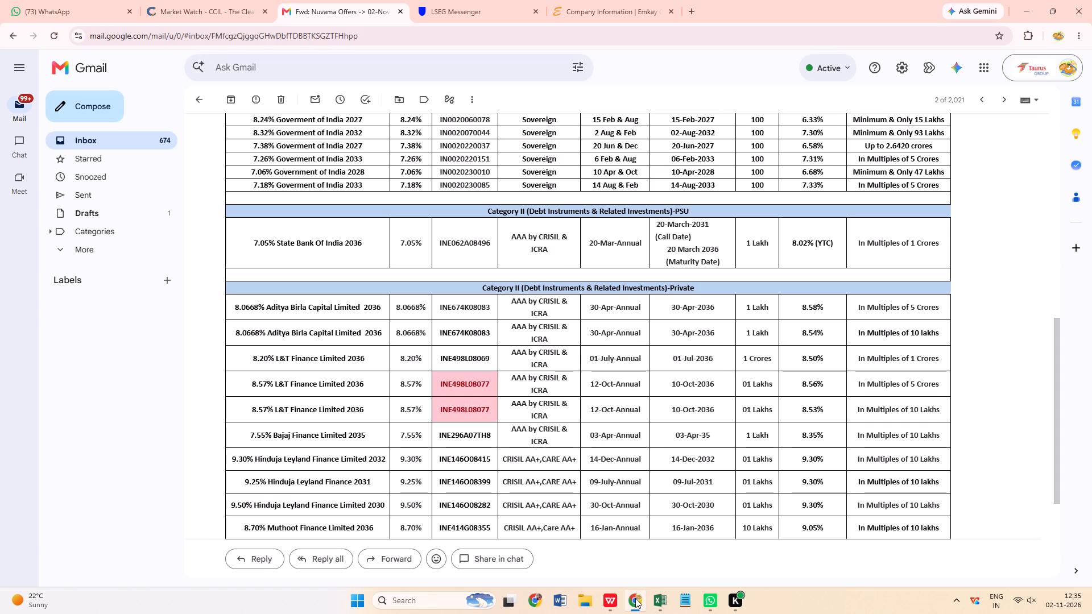
left_click(635, 598)
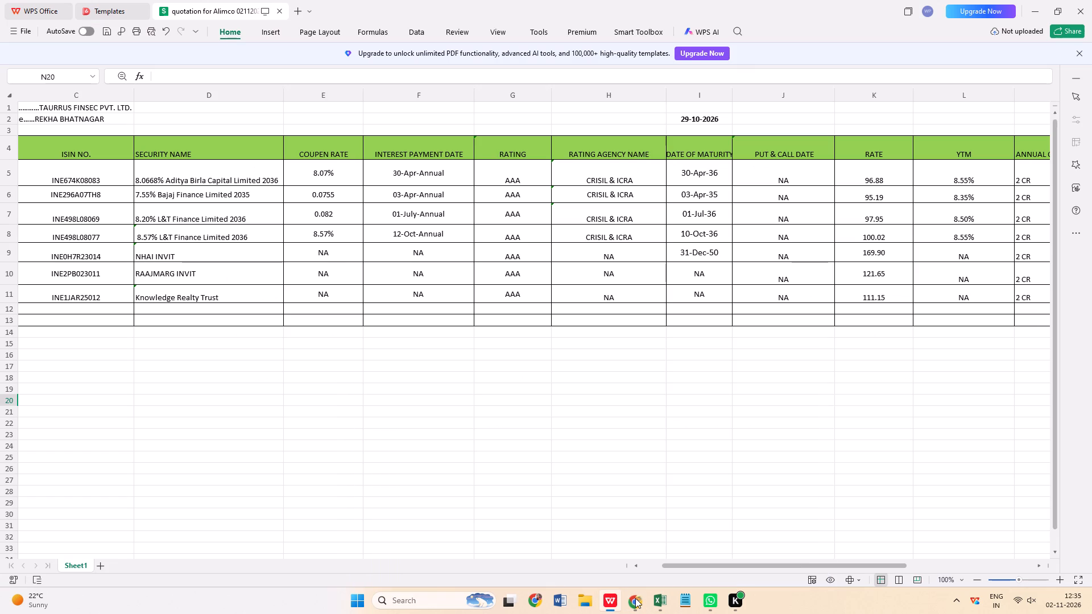
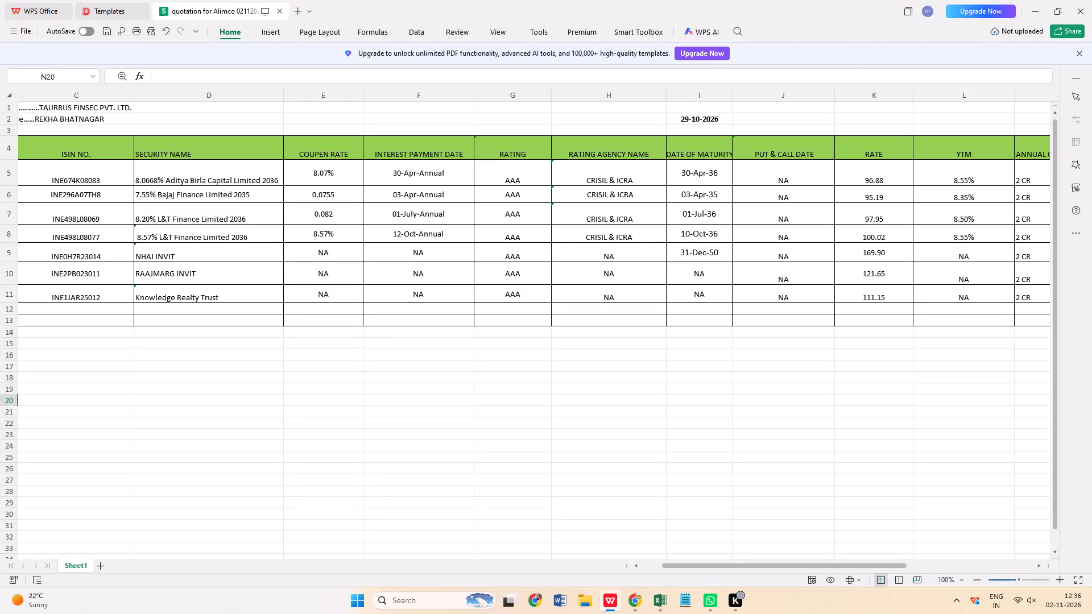
Change the quotation date above the table's DATE OF MATURITY column to 02/11/2026.
scroll(506, 305, "up", 5)
left_click(716, 118)
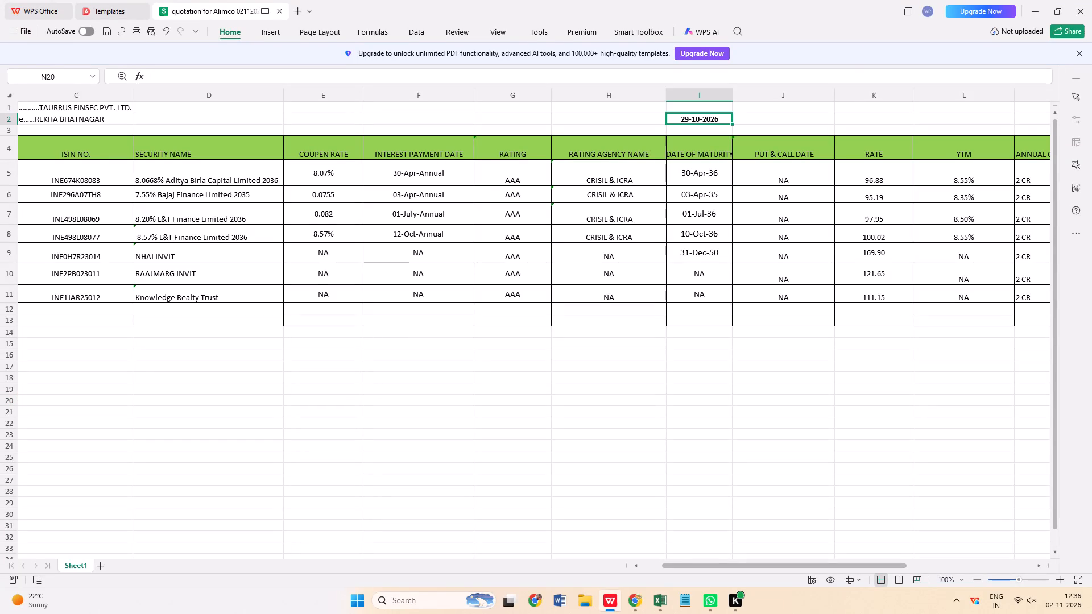
type("02/11/203")
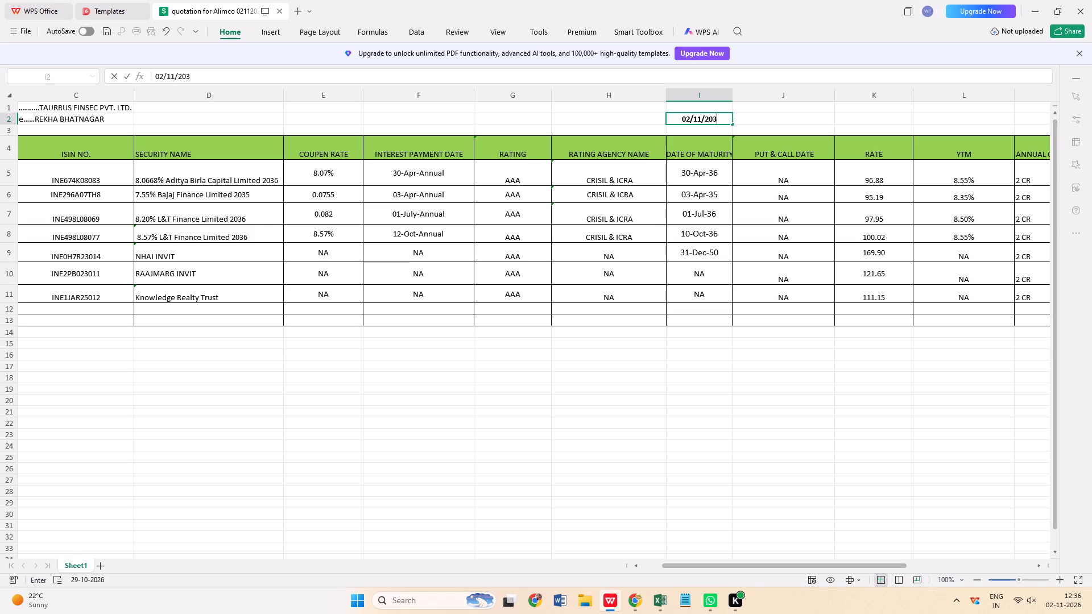
key("BackSpace")
type("26")
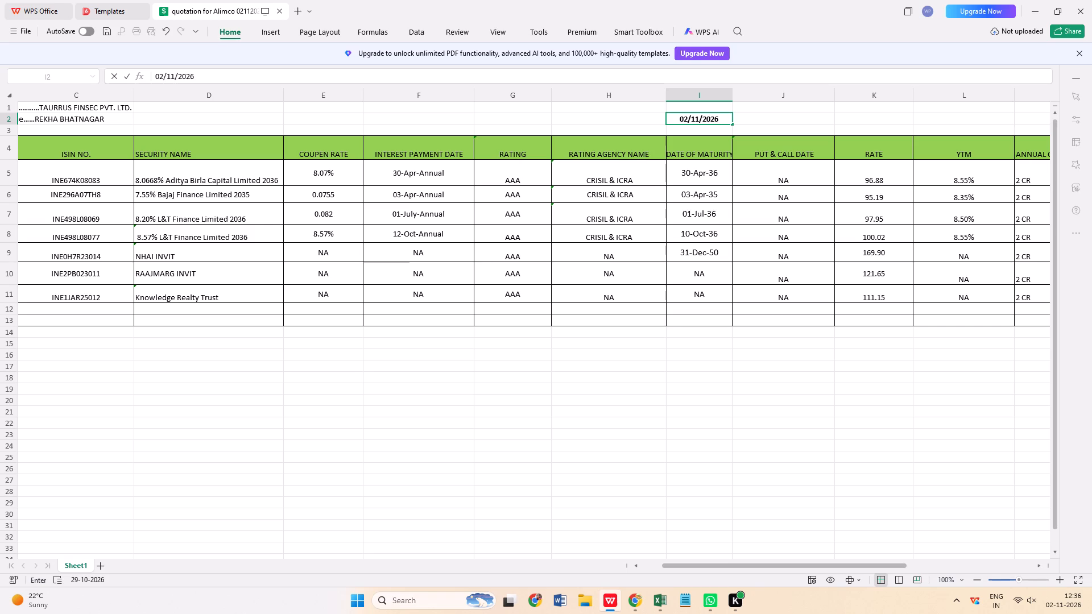
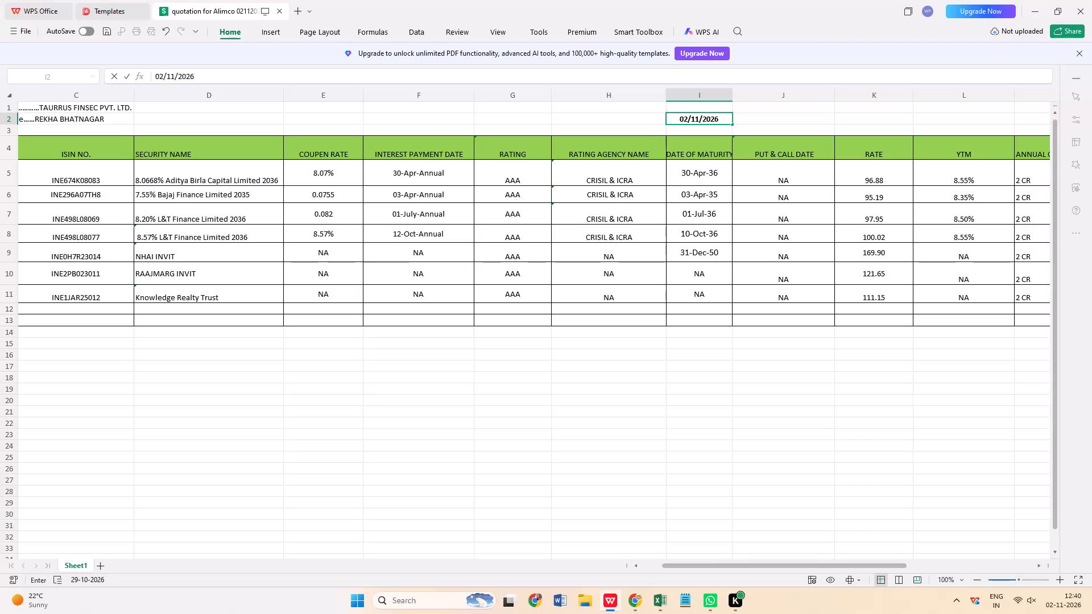
Save the quotation workbook with the updated date.
key("ctrl+s")
key("ctrl+s")
key("ctrl+s")
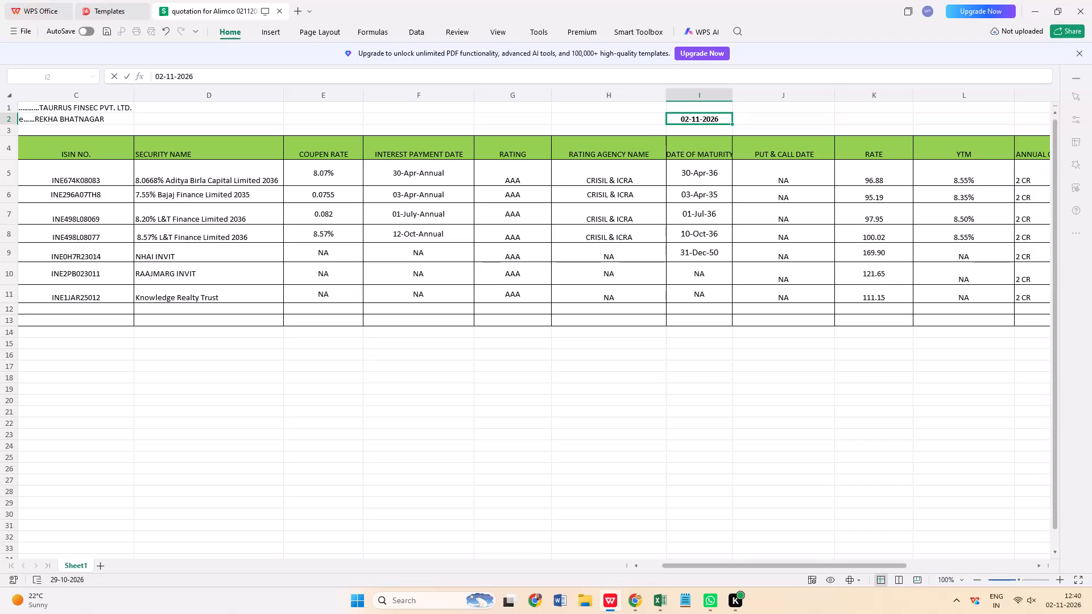
key("s")
Centre the contents of the LOT SIZE column horizontally.
double_click(1040, 564)
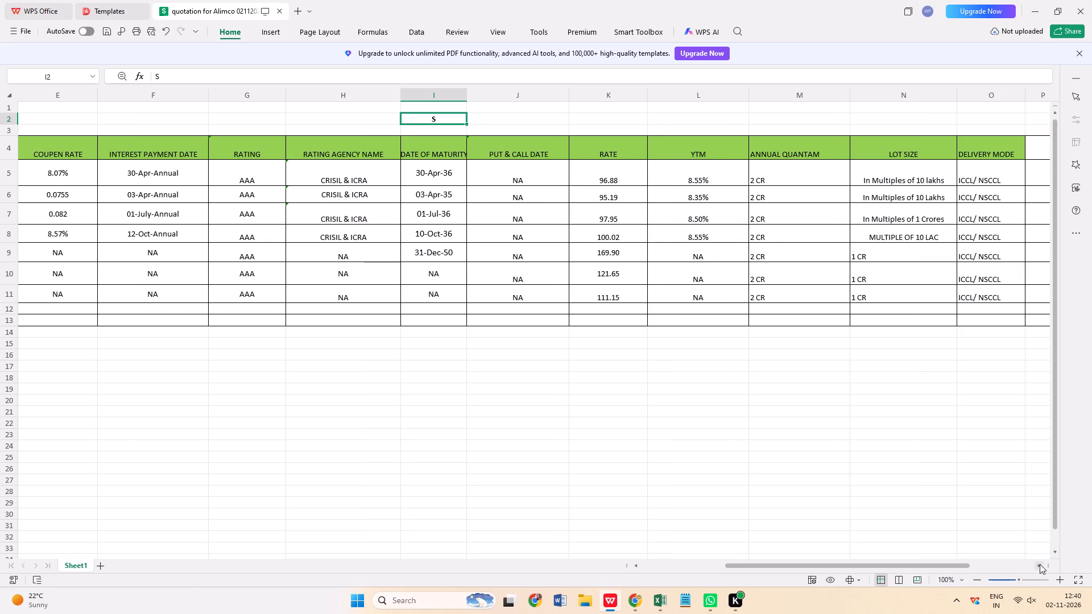
left_click(903, 95)
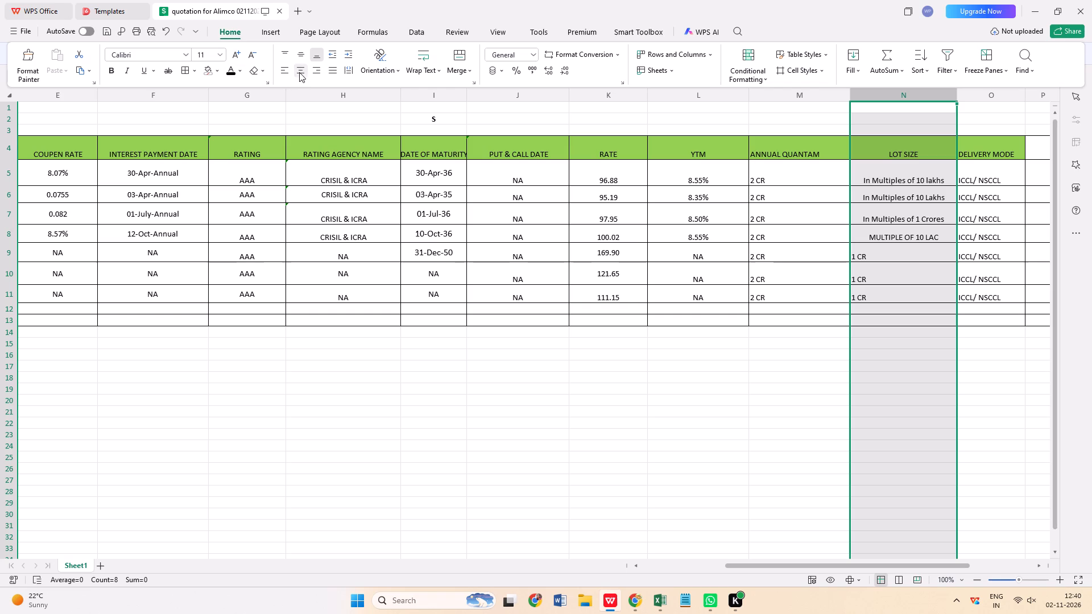
left_click(299, 71)
left_click(650, 416)
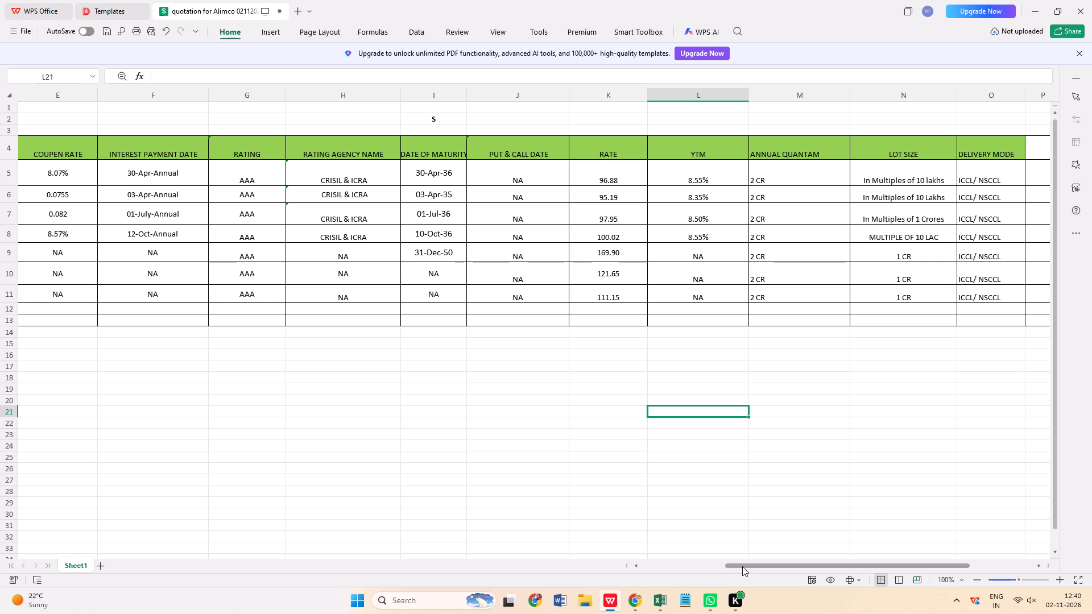
Set the ANNUAL QUANTAM to 2.5 CR for NHAI INVIT, RAAJMARG INVIT and Knowledge Realty Trust.
left_click_drag(739, 564, 666, 562)
left_click_drag(666, 562, 647, 562)
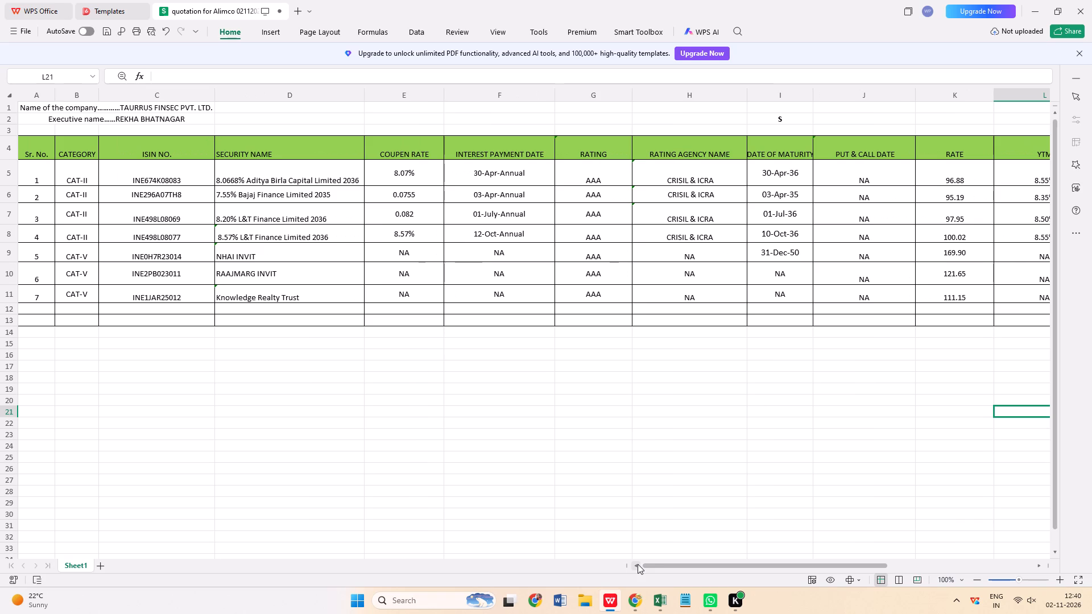
left_click(1041, 565)
left_click(1041, 565)
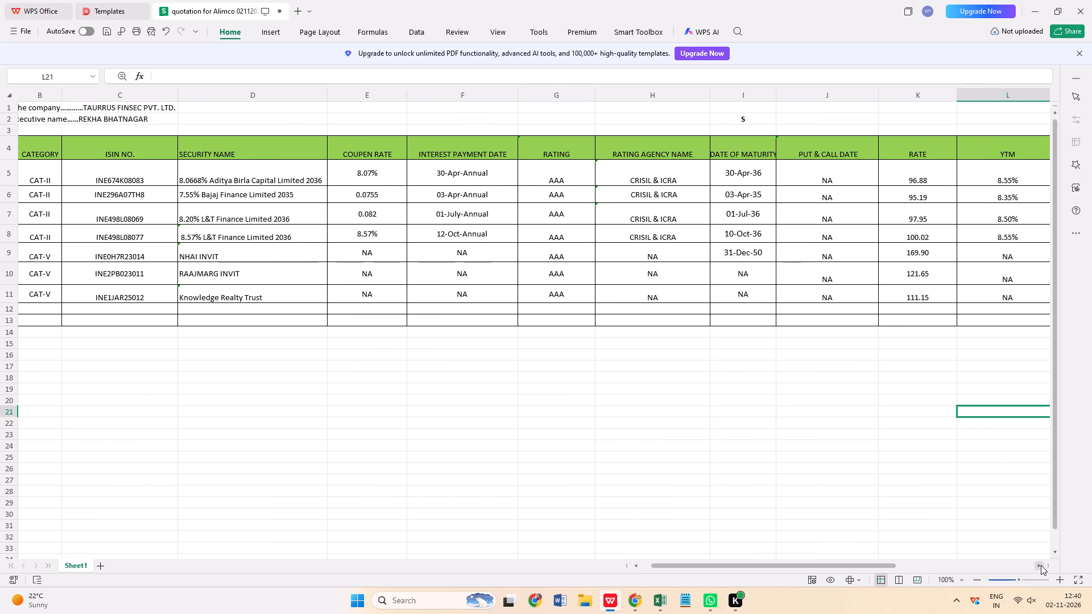
left_click(1041, 565)
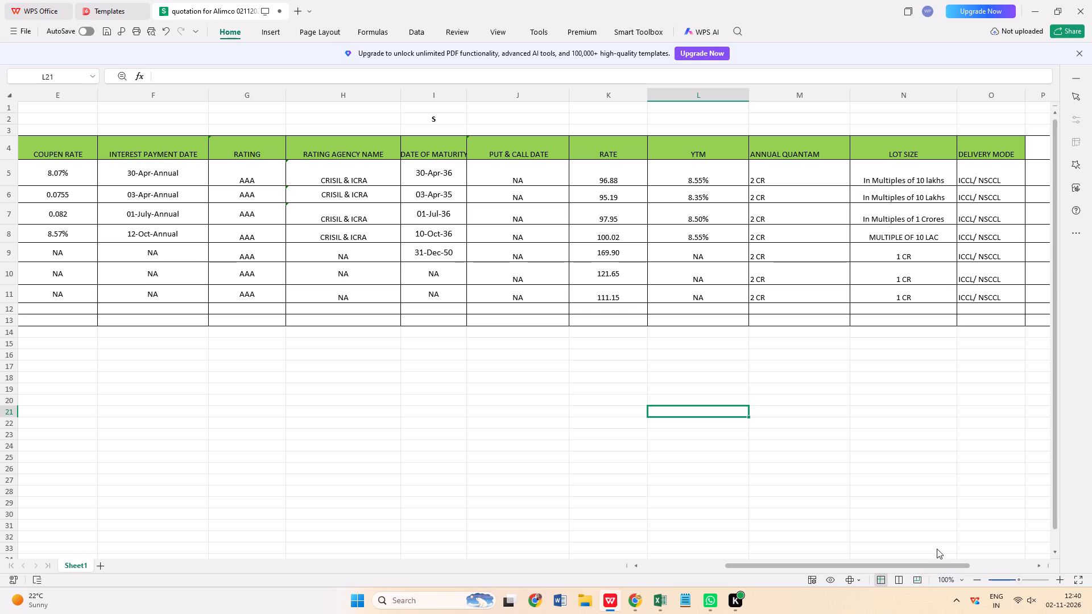
double_click(756, 254)
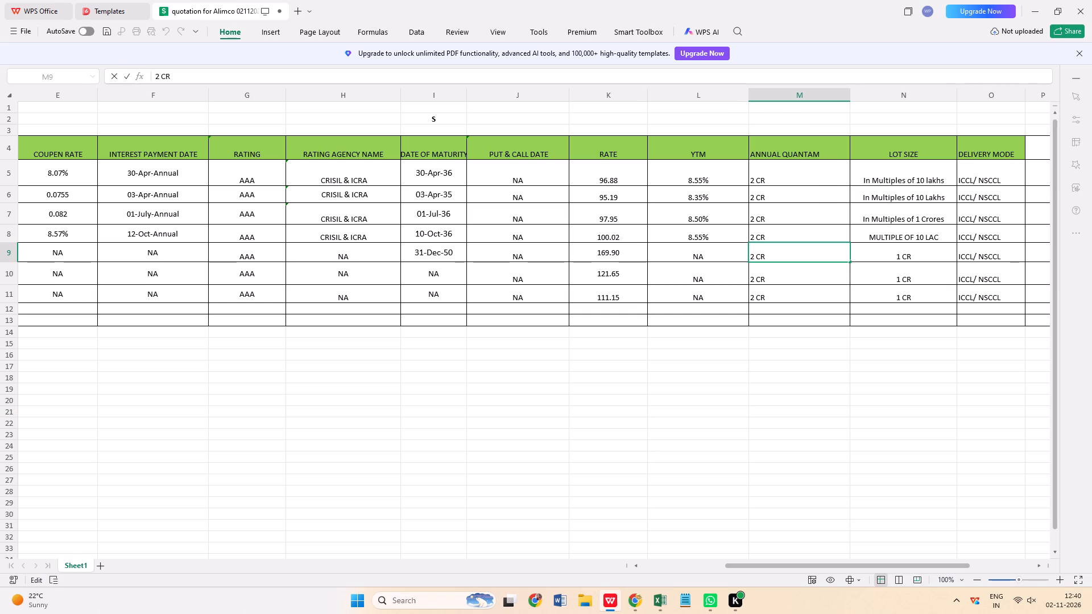
key("BackSpace")
type(".5")
key("space")
triple_click(755, 277)
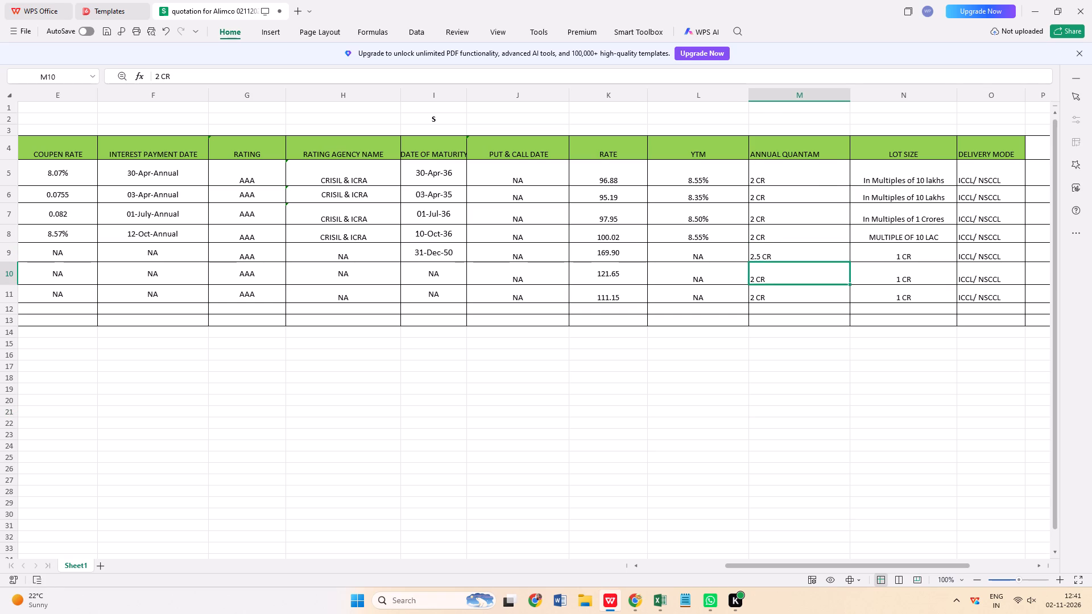
key("BackSpace")
type(".5")
key("space")
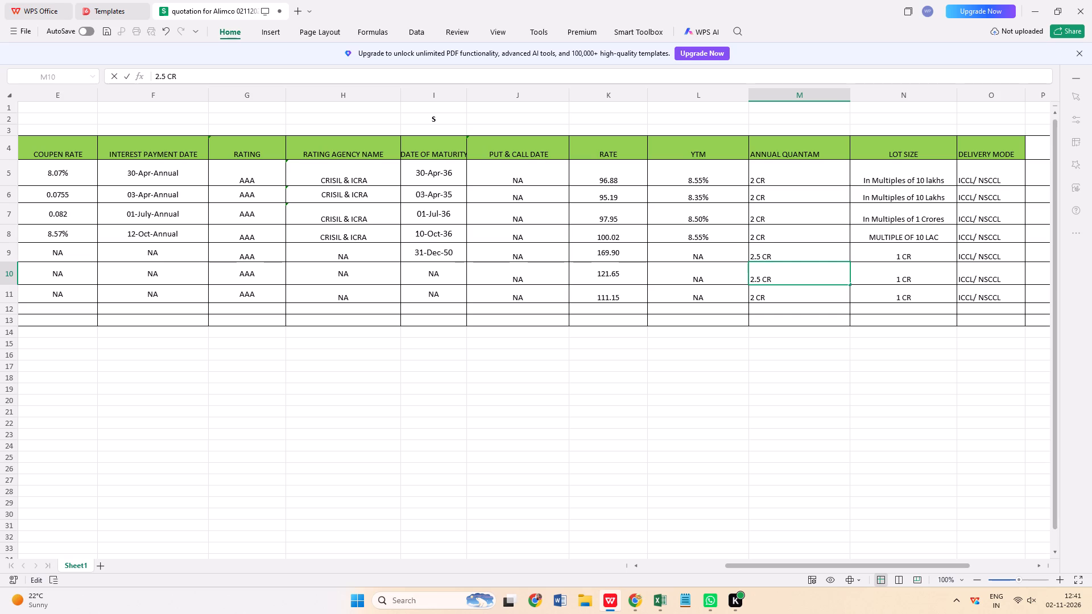
double_click(753, 296)
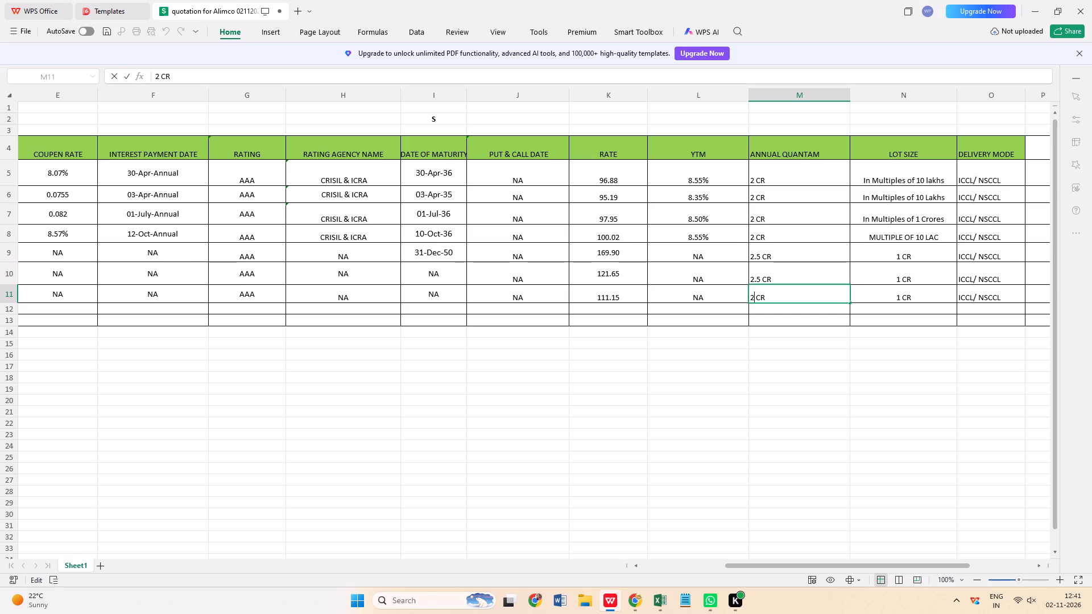
type(".5")
Save the workbook with the revised annual quantam values.
left_click_drag(742, 567, 644, 573)
triple_click(634, 565)
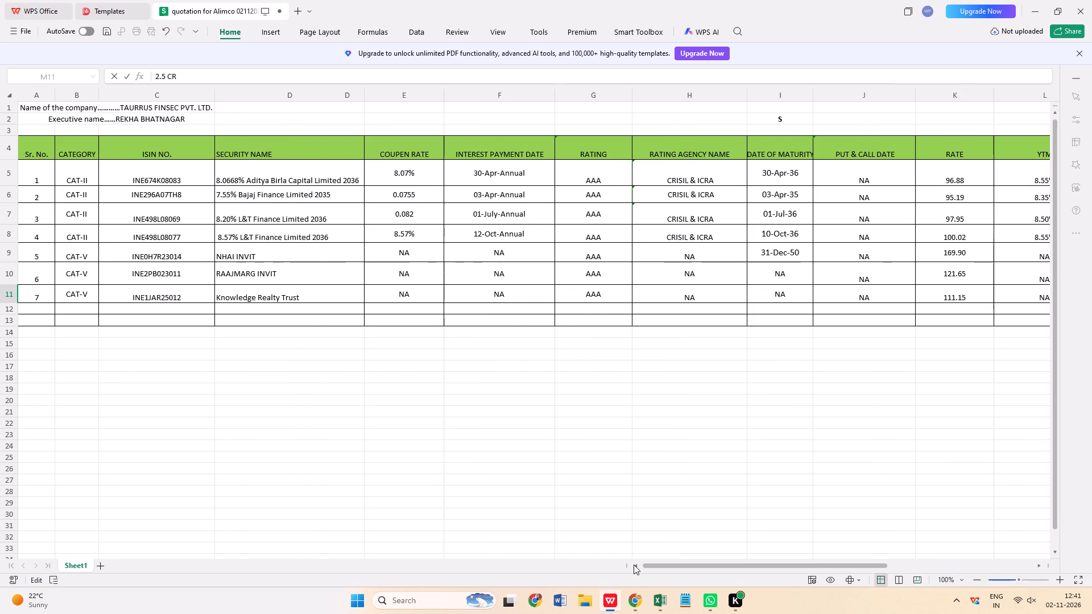
left_click(634, 565)
left_click(22, 32)
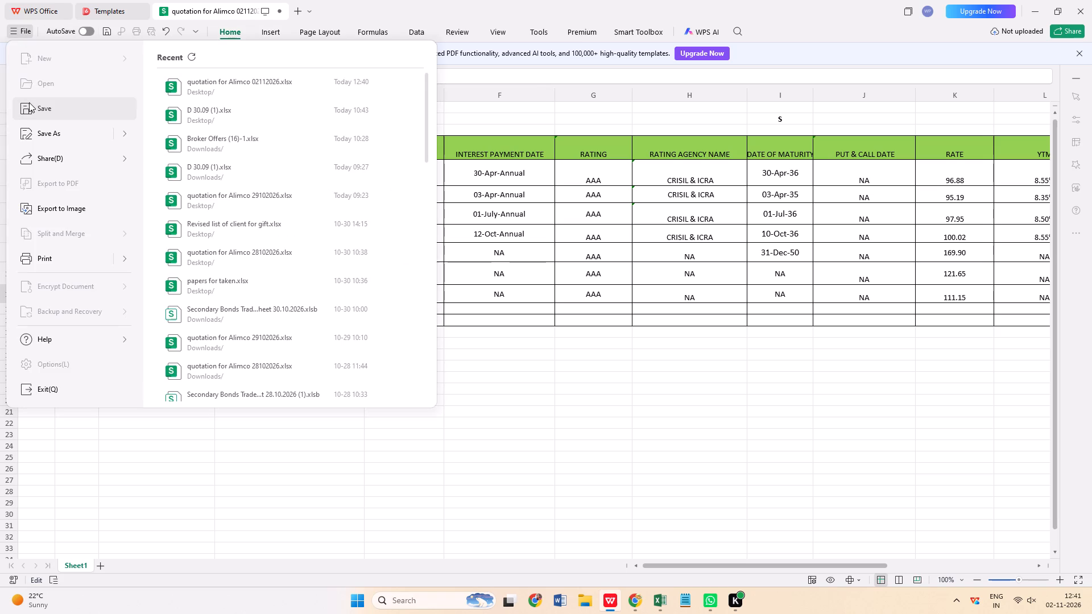
left_click(29, 102)
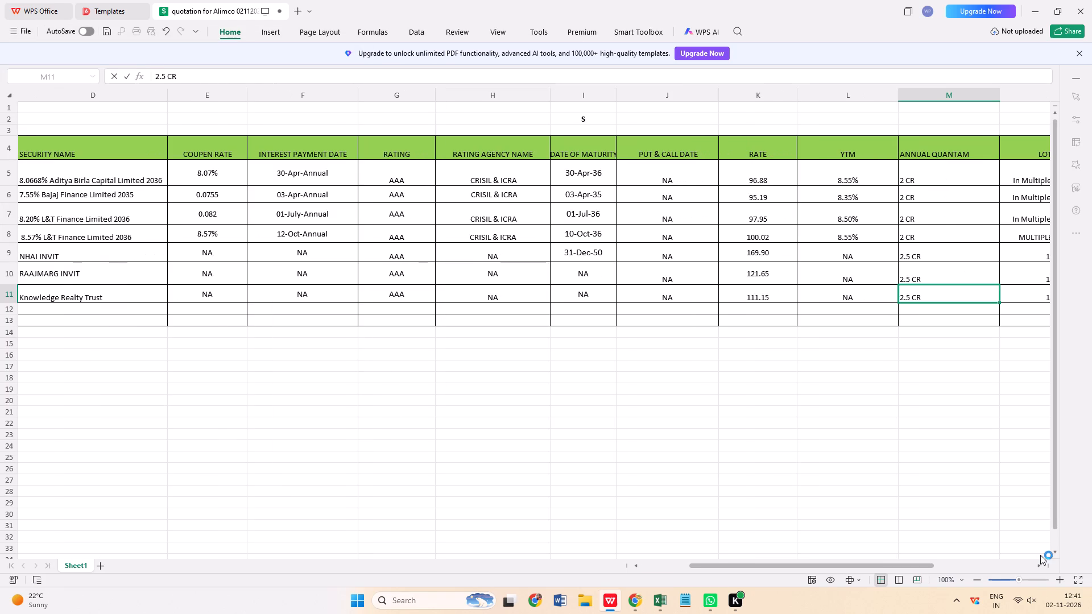
Check the quotation's last columns through DELIVERY MODE, and switch to the Nuvama offers email in Chrome.
double_click(1037, 567)
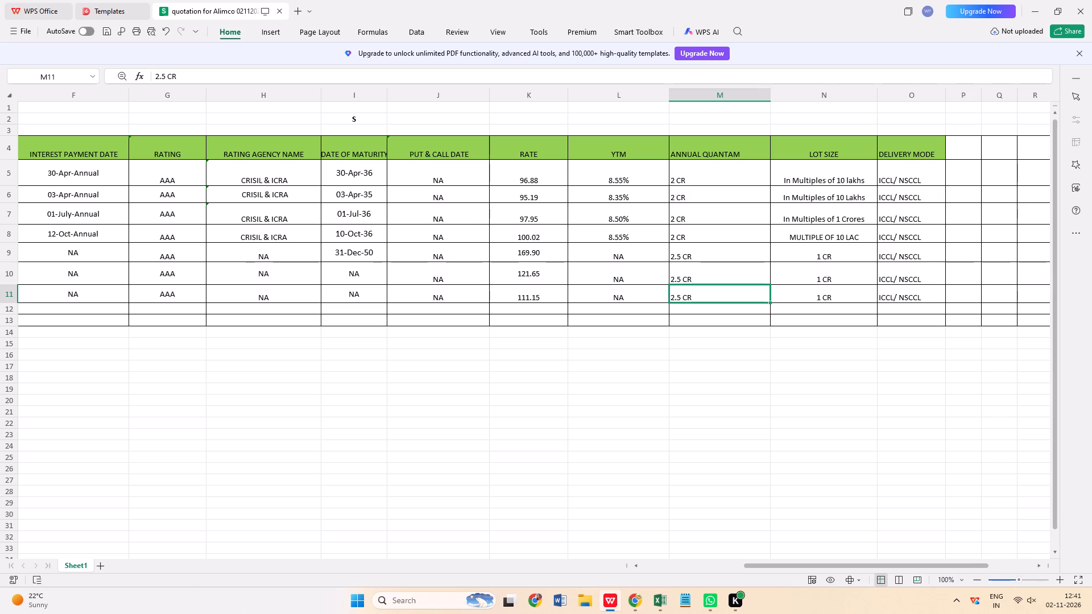
left_click(636, 598)
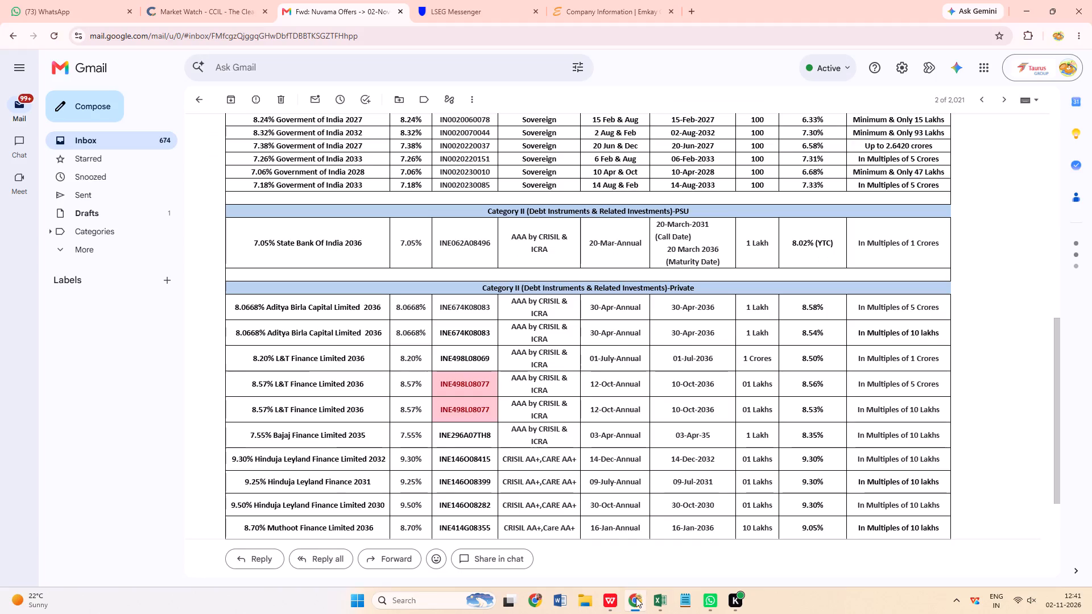